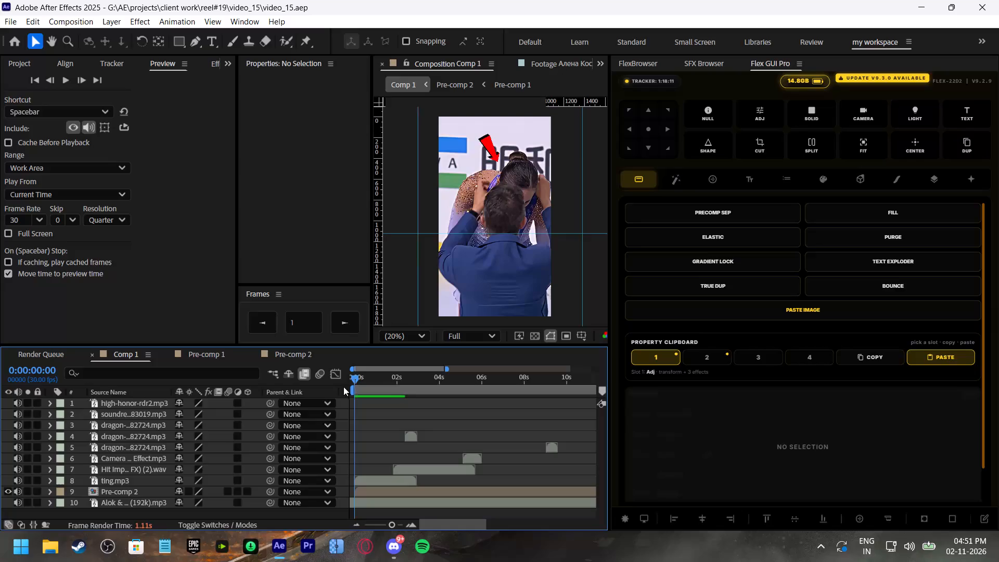
# Open Pre-comp 1 nested inside Pre-comp 2 and reveal the keyframed properties of the red arrow image layer.
pyautogui.doubleClick(373, 493)
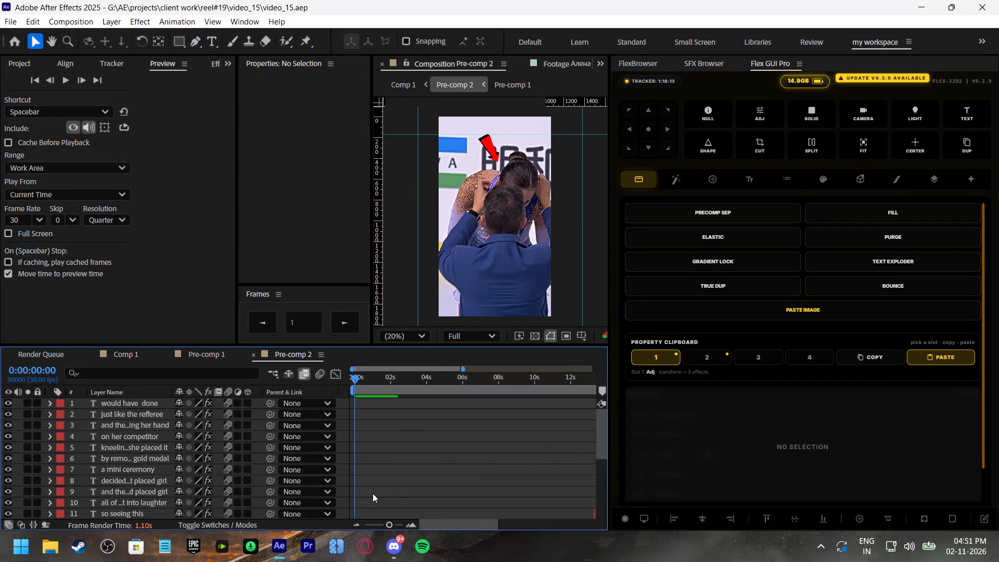
pyautogui.scroll(-7, 373, 468)
pyautogui.click(378, 513)
pyautogui.doubleClick(373, 513)
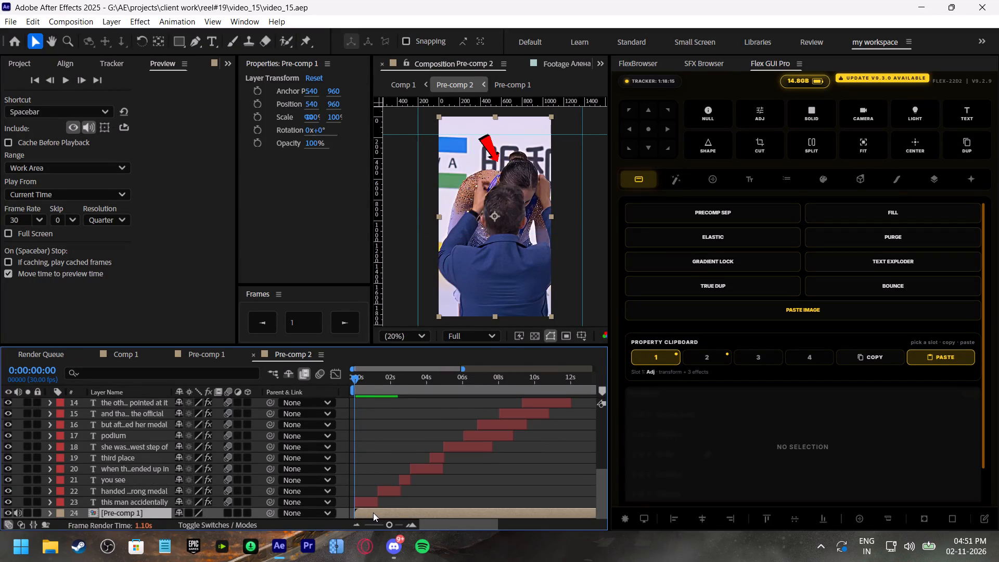
pyautogui.click(372, 461)
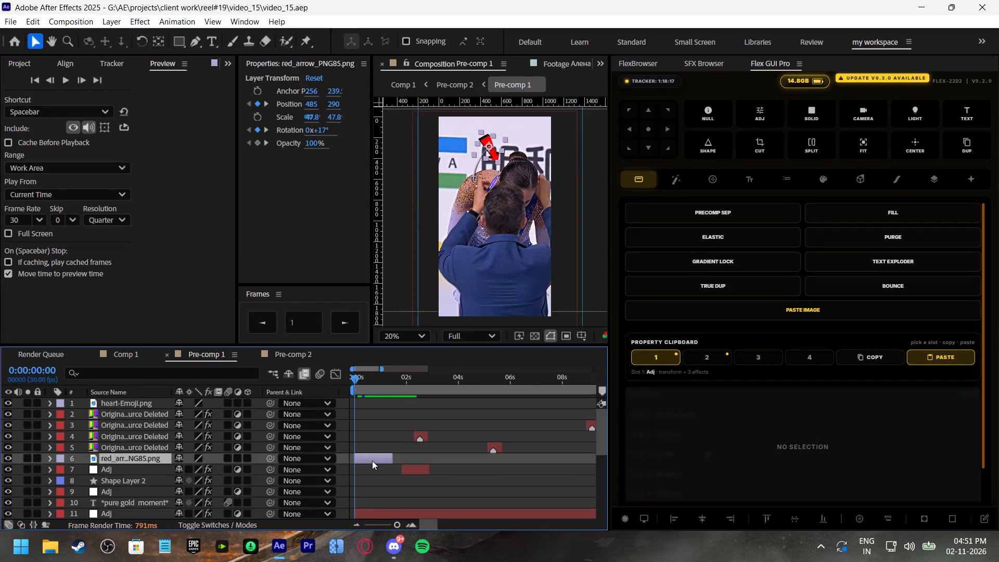
pyautogui.press('u')
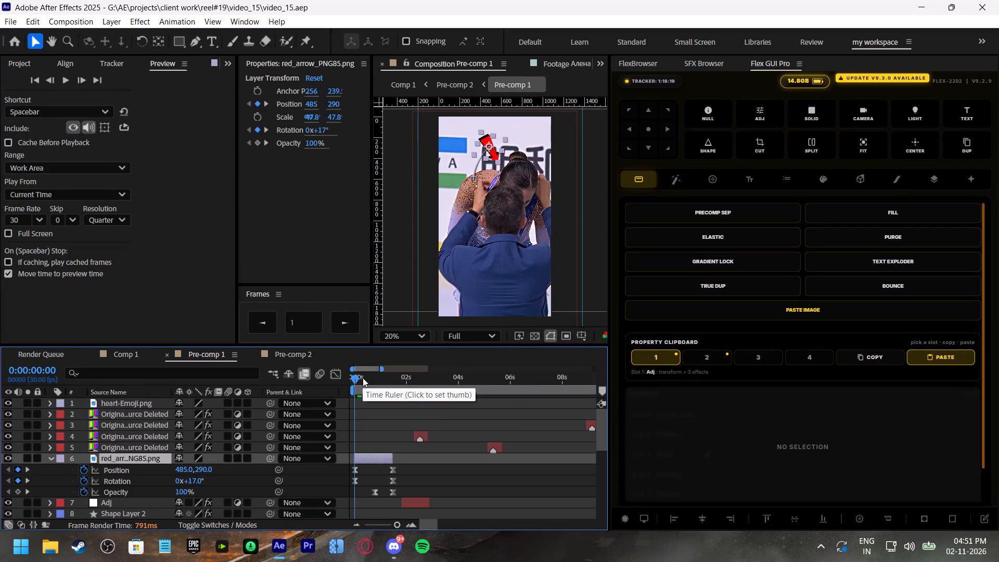
# At 0:00:00:00, reposition the red arrow to about 520, 255 and rotate it to about -1.4°.
pyautogui.moveTo(363, 378); pyautogui.dragTo(342, 379)
pyautogui.click(493, 150)
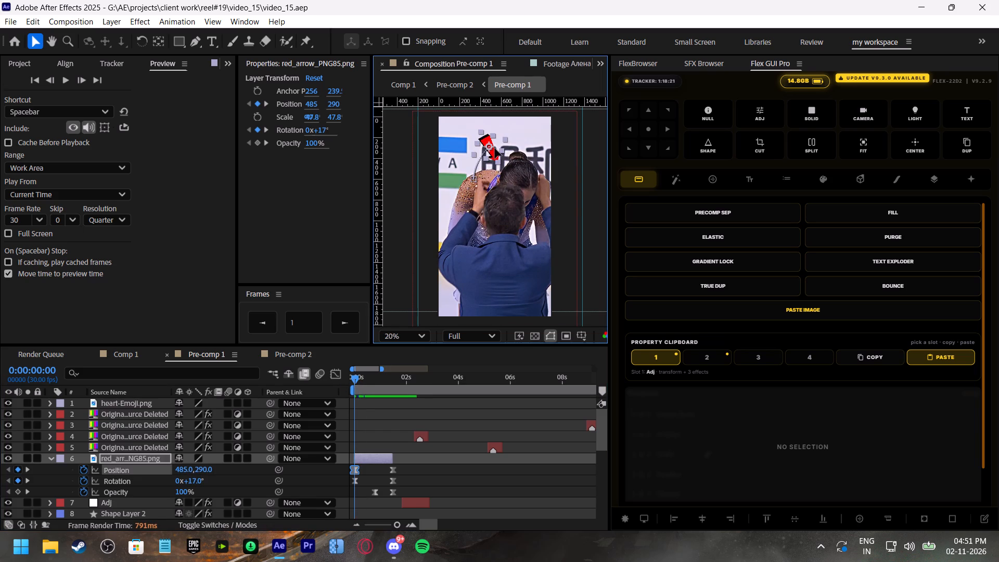
pyautogui.press('w')
pyautogui.click(499, 137)
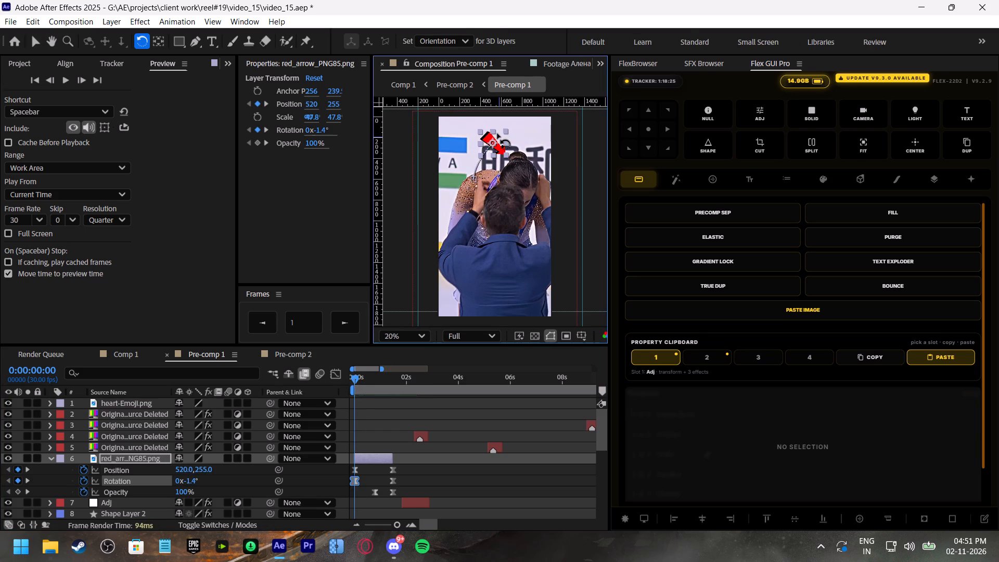
# Shift both Opacity keyframes of the red arrow later, so the first sits just after the 2-second mark.
pyautogui.moveTo(382, 375); pyautogui.dragTo(390, 380)
pyautogui.moveTo(408, 488); pyautogui.dragTo(367, 500)
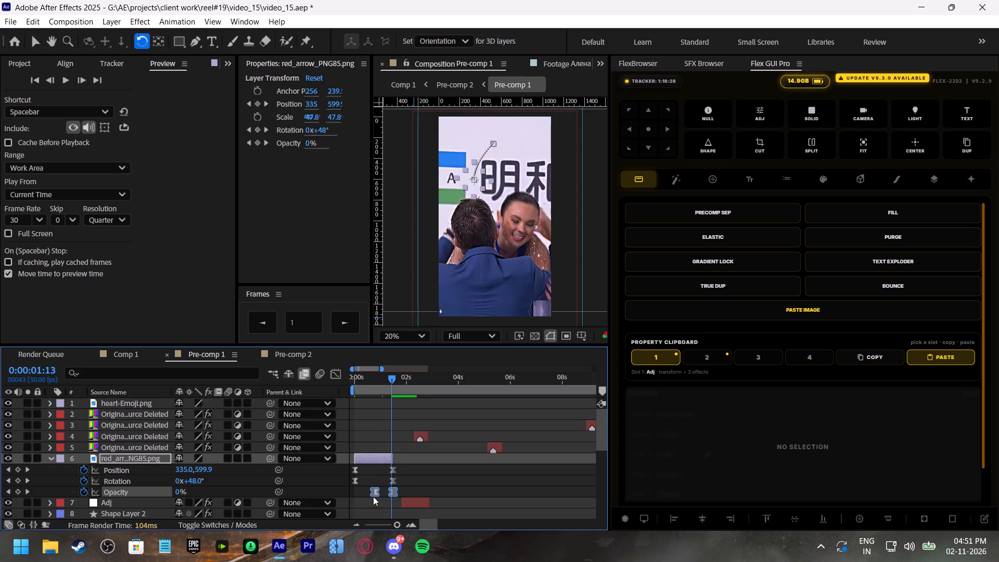
pyautogui.moveTo(378, 490); pyautogui.dragTo(409, 493)
pyautogui.moveTo(409, 485); pyautogui.dragTo(367, 503)
pyautogui.moveTo(441, 496); pyautogui.dragTo(434, 496)
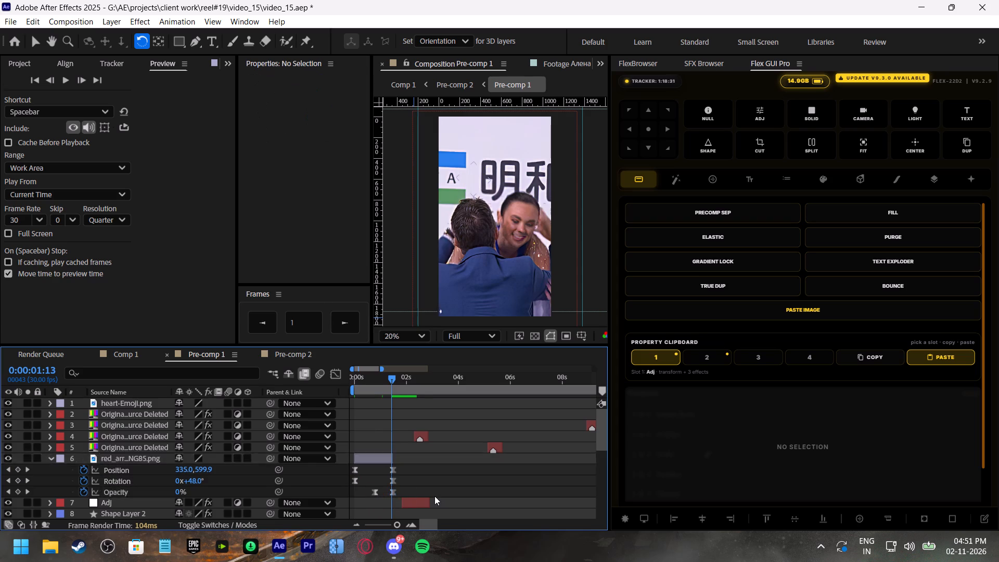
pyautogui.moveTo(434, 496); pyautogui.dragTo(372, 497)
pyautogui.moveTo(375, 495); pyautogui.dragTo(412, 493)
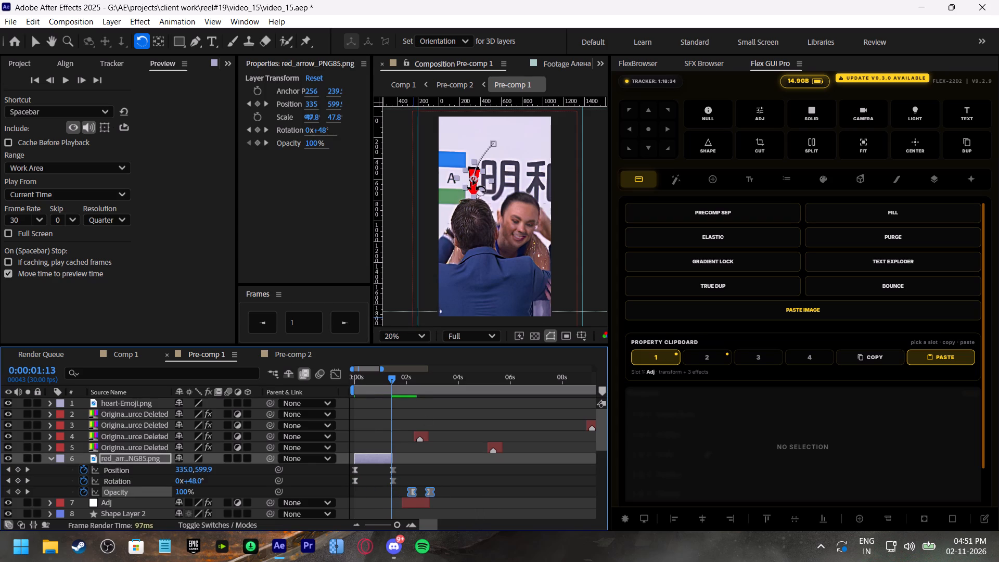
# At 0:00:01:13, move the red arrow over the woman to about 675, 545 and set its rotation to about 29°.
pyautogui.press('v')
pyautogui.moveTo(475, 180); pyautogui.dragTo(506, 175)
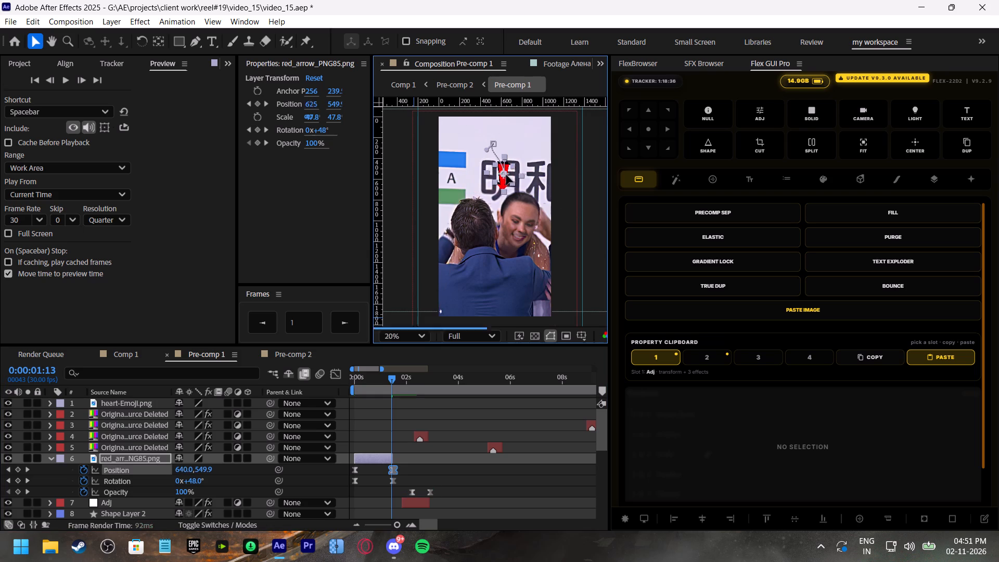
pyautogui.moveTo(506, 175); pyautogui.dragTo(510, 174)
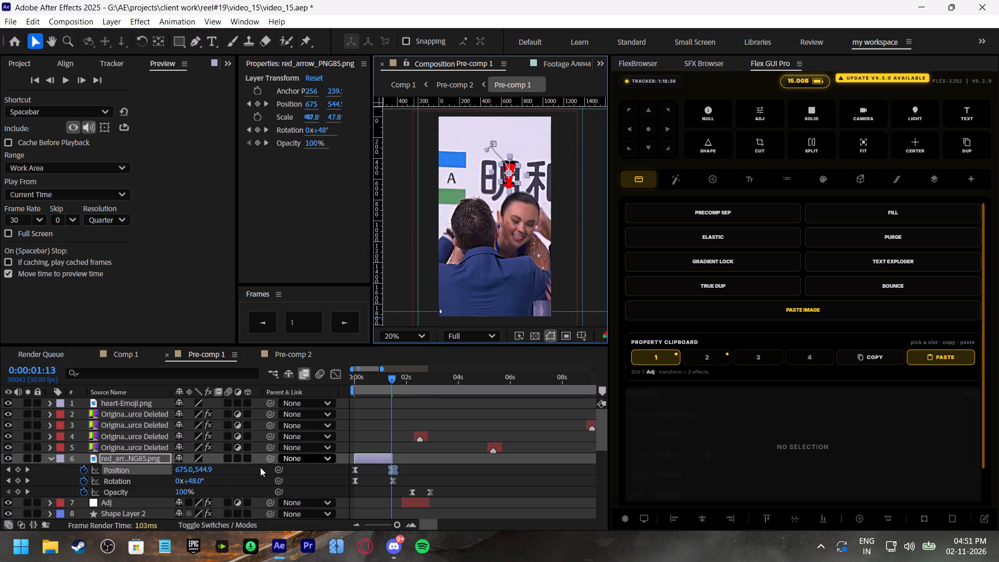
pyautogui.moveTo(196, 483); pyautogui.dragTo(185, 484)
# Check the arrow's motion, then convert its Position keyframes to linear interpolation.
pyautogui.moveTo(393, 379); pyautogui.dragTo(387, 378)
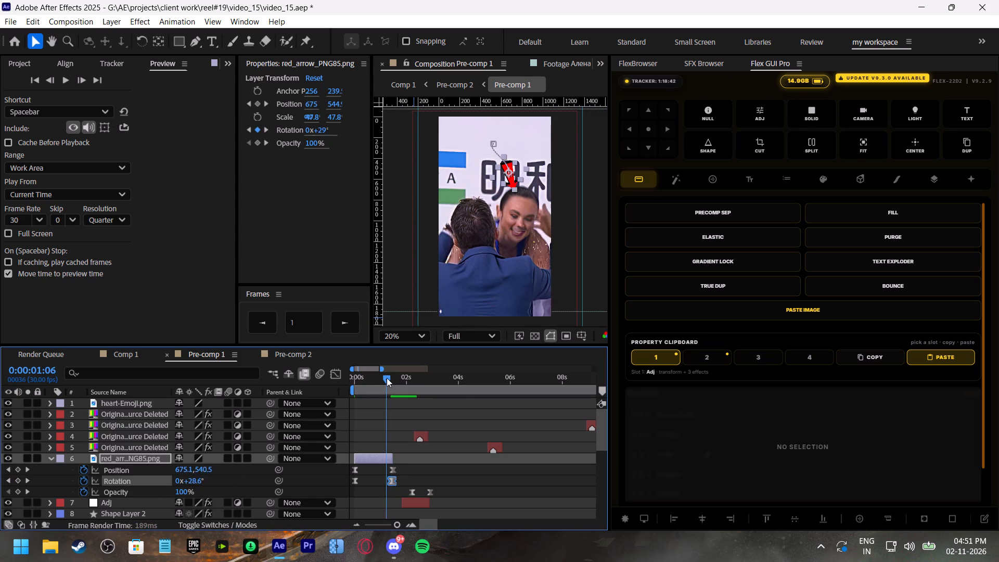
pyautogui.moveTo(387, 378); pyautogui.dragTo(357, 378)
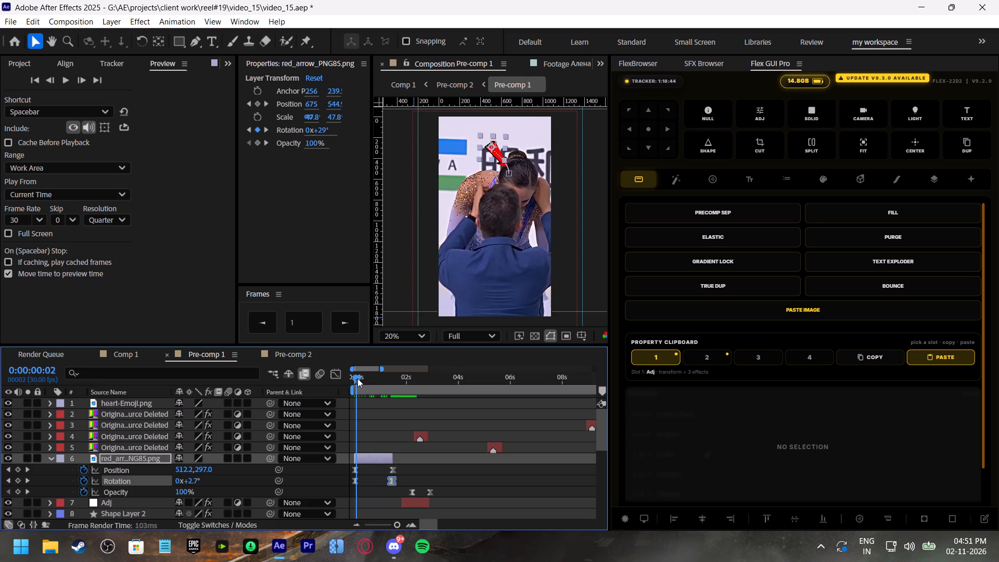
pyautogui.moveTo(357, 378); pyautogui.dragTo(356, 379)
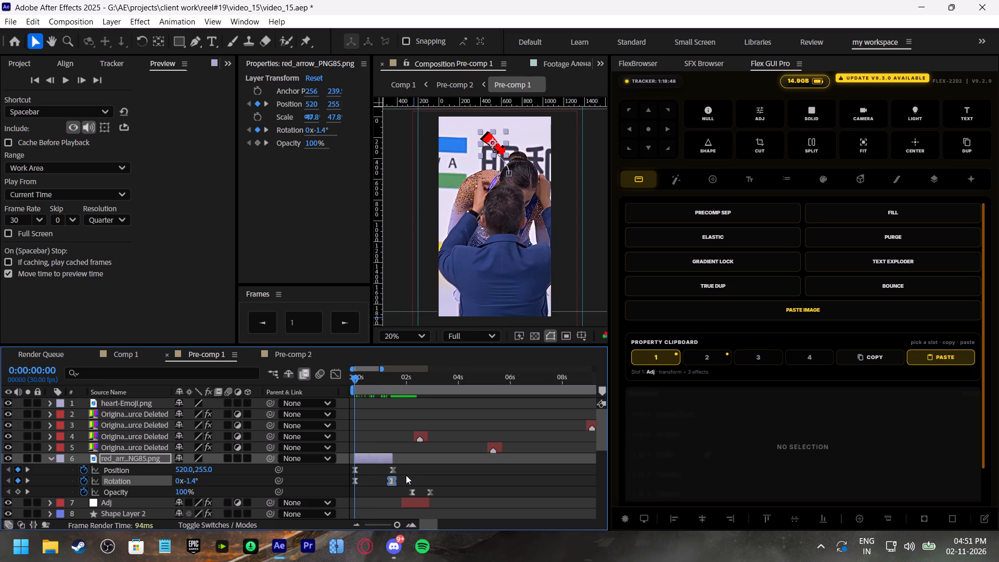
pyautogui.click(406, 476)
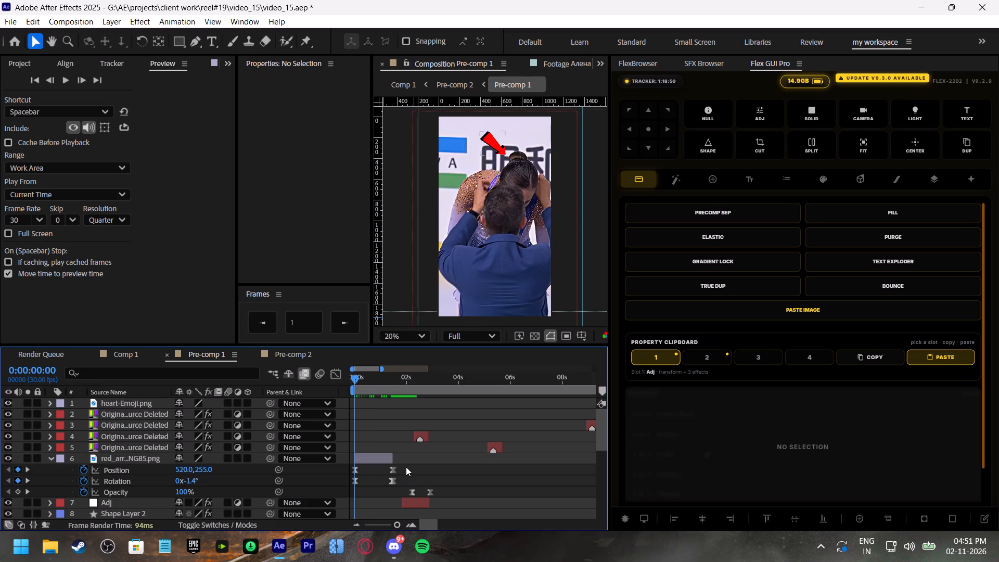
pyautogui.moveTo(406, 467); pyautogui.dragTo(425, 466)
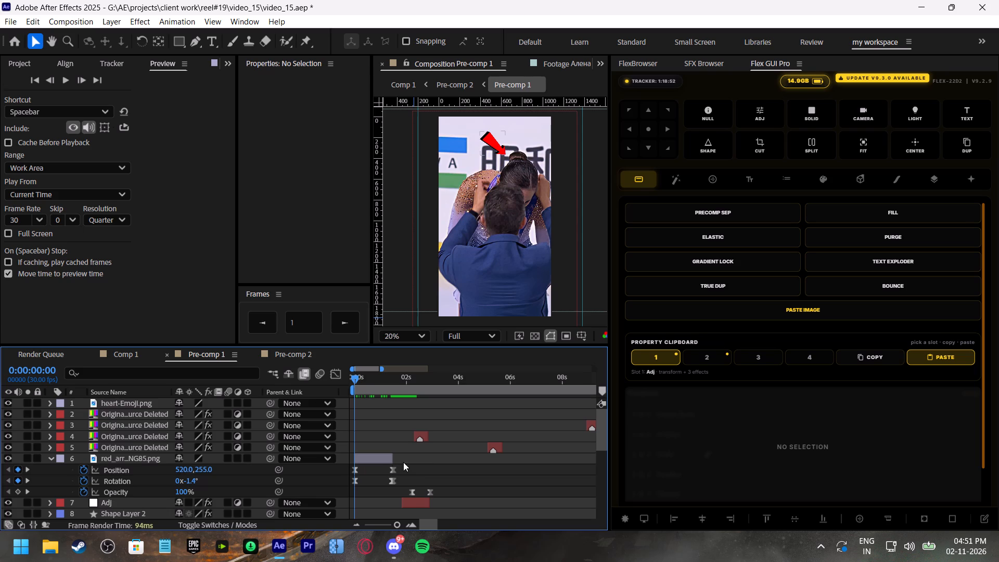
pyautogui.moveTo(411, 468); pyautogui.dragTo(339, 474)
pyautogui.keyDown('ctrl'); pyautogui.click(394, 469); pyautogui.keyUp('ctrl')
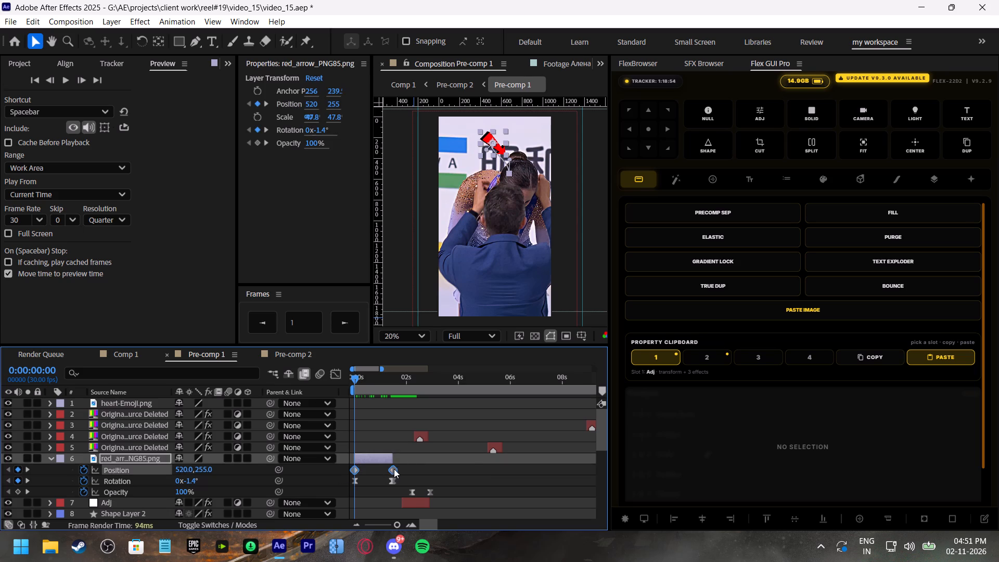
pyautogui.click(414, 468)
# At 0:00:00:11, add a Position keyframe placing the red arrow above the woman's head at about 581, 231.
pyautogui.click(353, 376)
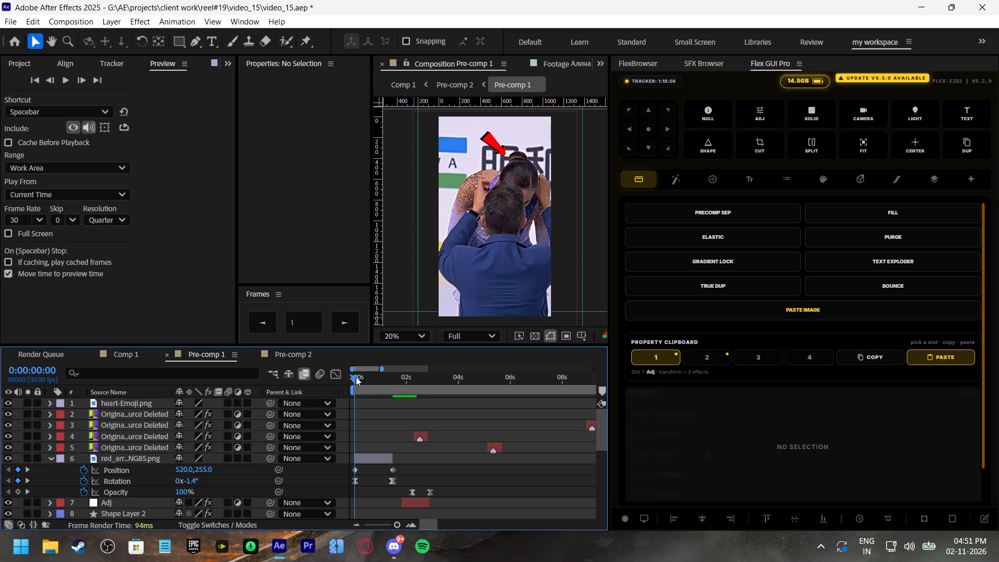
pyautogui.moveTo(356, 377); pyautogui.dragTo(364, 379)
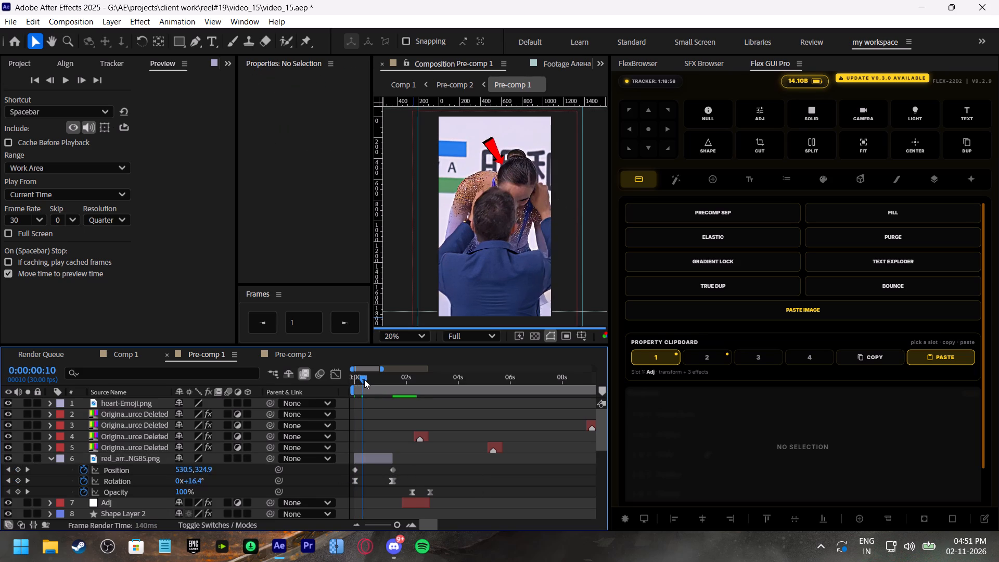
pyautogui.moveTo(364, 379); pyautogui.dragTo(328, 374)
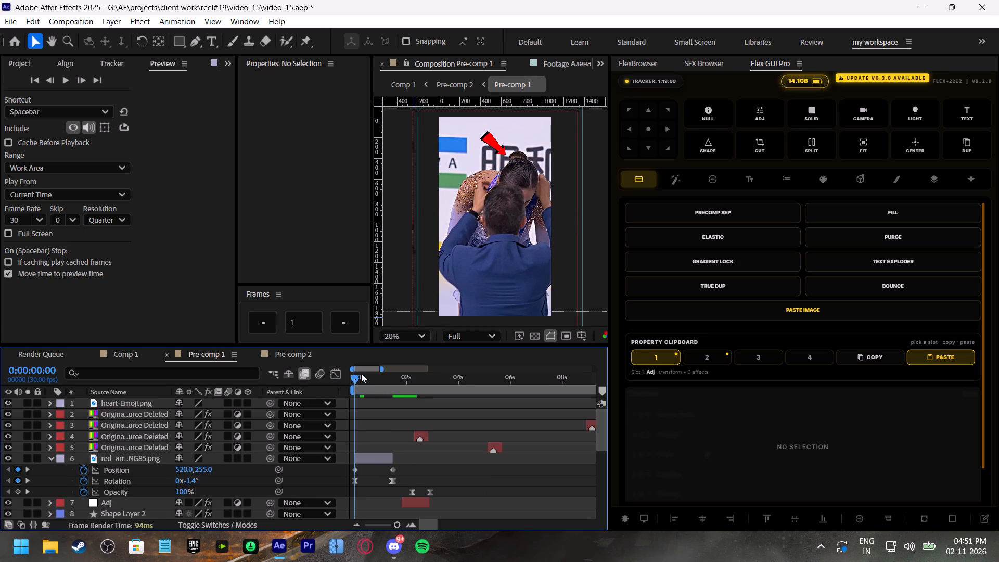
pyautogui.moveTo(357, 377); pyautogui.dragTo(366, 381)
pyautogui.click(491, 155)
pyautogui.moveTo(497, 156); pyautogui.dragTo(502, 145)
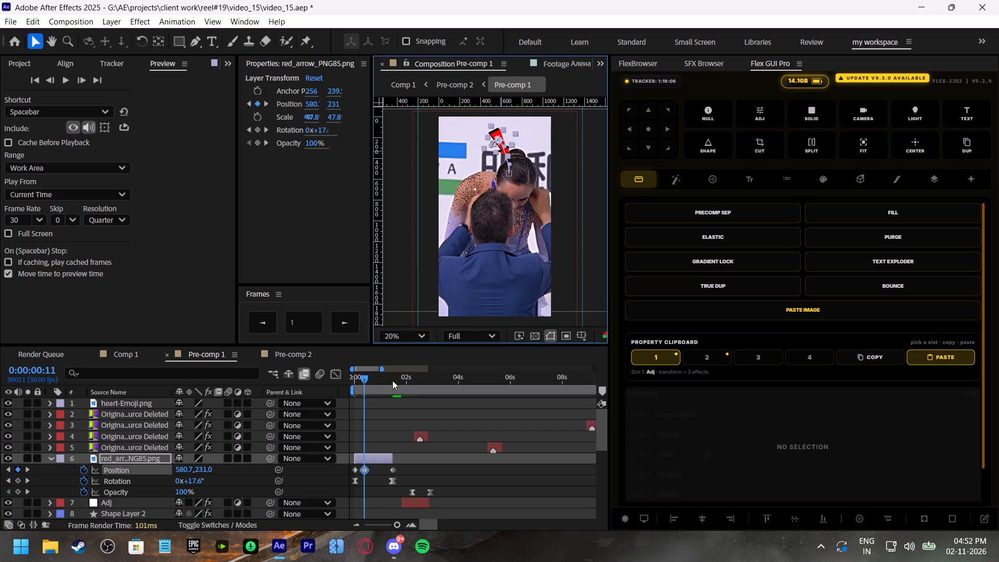
# At 0:00:00:20, add a Position keyframe raising the red arrow above the woman's head to about 604, 210.
pyautogui.moveTo(361, 381); pyautogui.dragTo(344, 381)
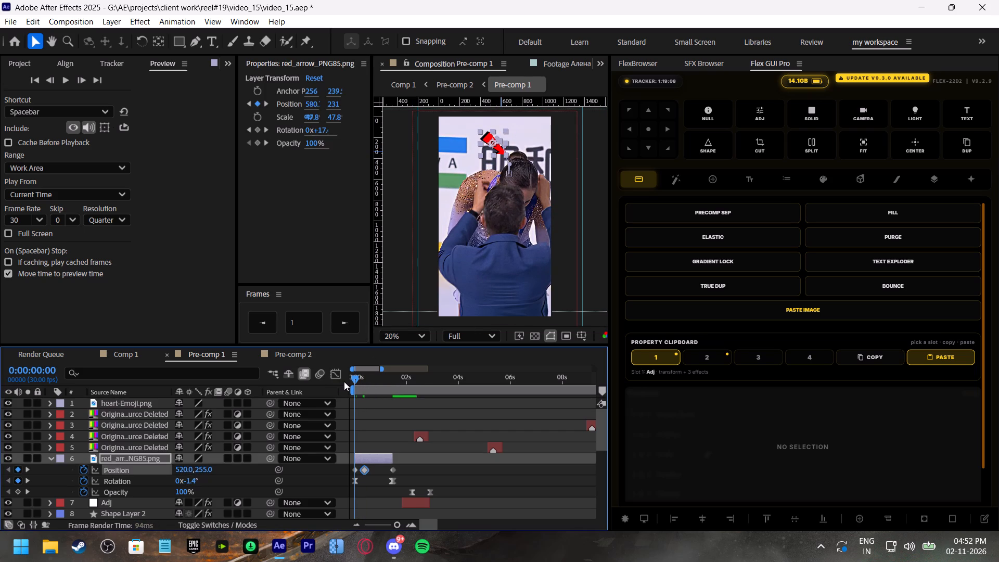
pyautogui.moveTo(344, 381); pyautogui.dragTo(358, 381)
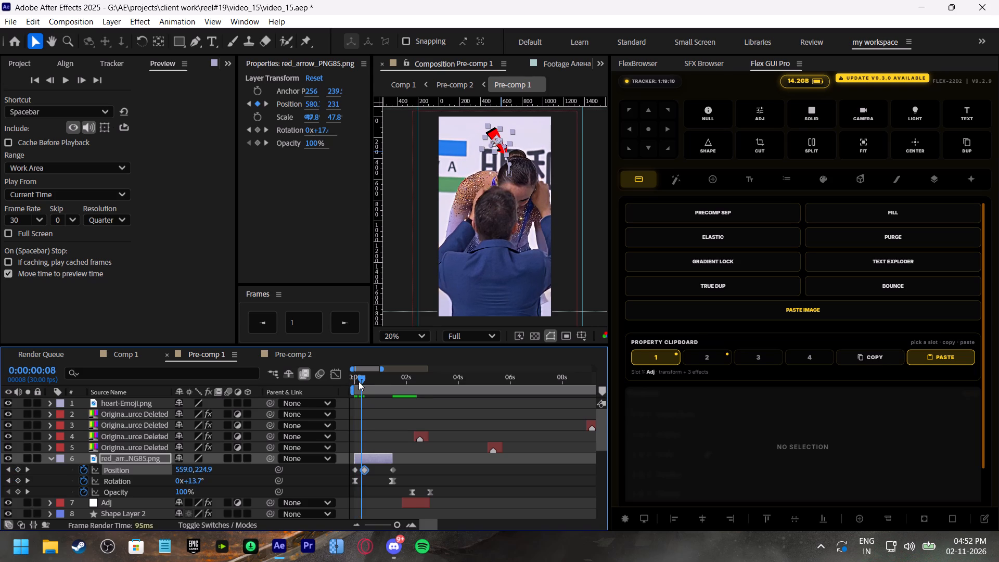
pyautogui.moveTo(358, 381); pyautogui.dragTo(369, 383)
pyautogui.moveTo(506, 148); pyautogui.dragTo(502, 126)
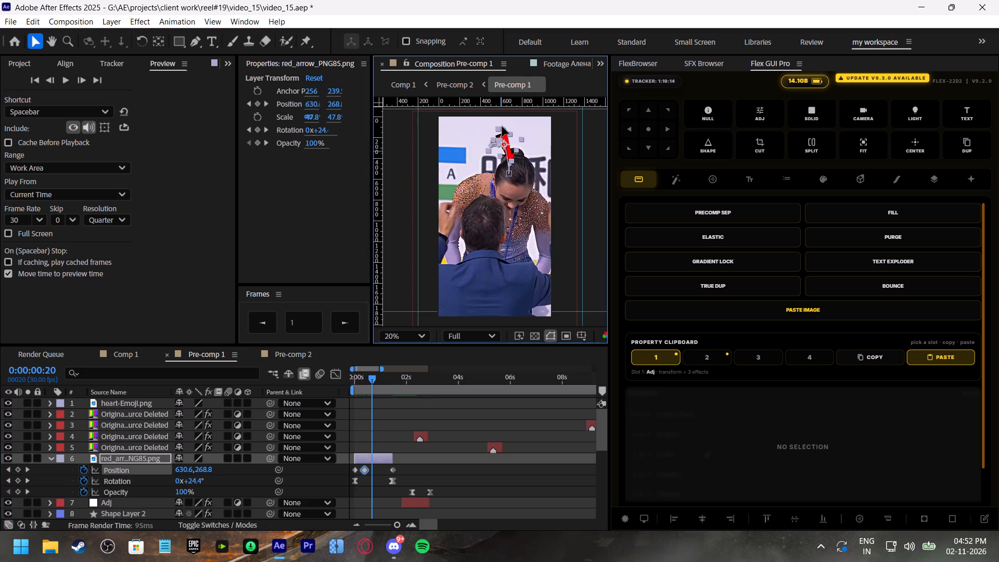
pyautogui.moveTo(502, 126); pyautogui.dragTo(502, 117)
pyautogui.hotkey('ctrl', 'z')
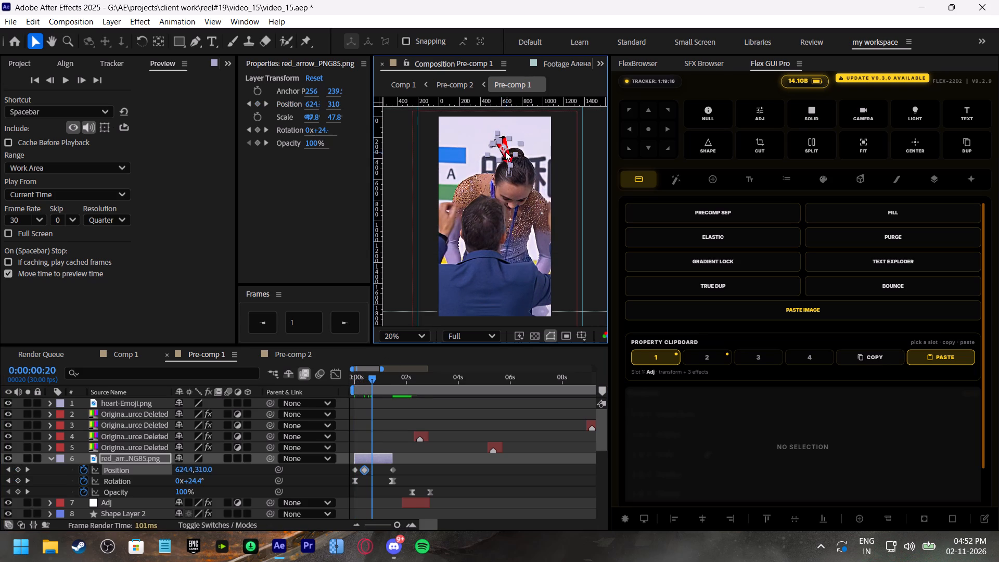
pyautogui.moveTo(502, 149); pyautogui.dragTo(504, 133)
pyautogui.hotkey('ctrl', 'z')
pyautogui.moveTo(509, 156); pyautogui.dragTo(507, 146)
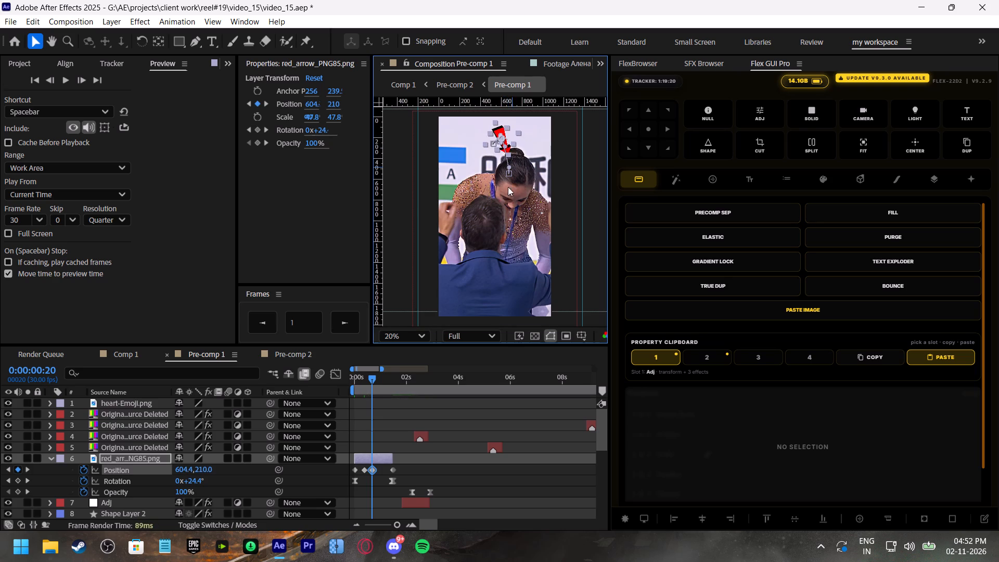
# Add two further Position keyframes tracking the arrow above the woman's head, the second at 0:00:01:05 at about 781, 171.
pyautogui.moveTo(372, 374); pyautogui.dragTo(378, 377)
pyautogui.moveTo(507, 156); pyautogui.dragTo(507, 140)
pyautogui.moveTo(380, 379); pyautogui.dragTo(386, 384)
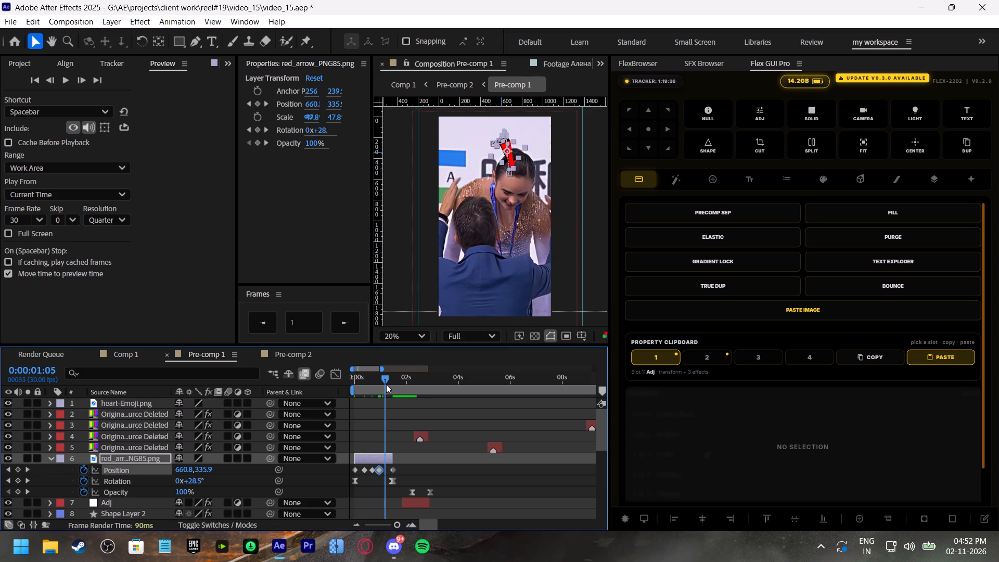
pyautogui.moveTo(511, 159); pyautogui.dragTo(509, 139)
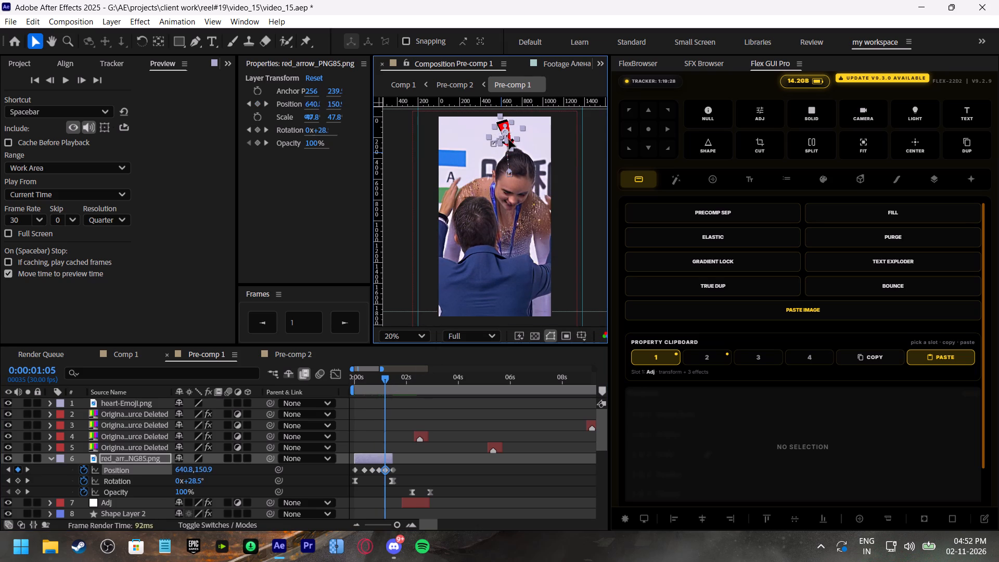
pyautogui.moveTo(509, 139); pyautogui.dragTo(522, 142)
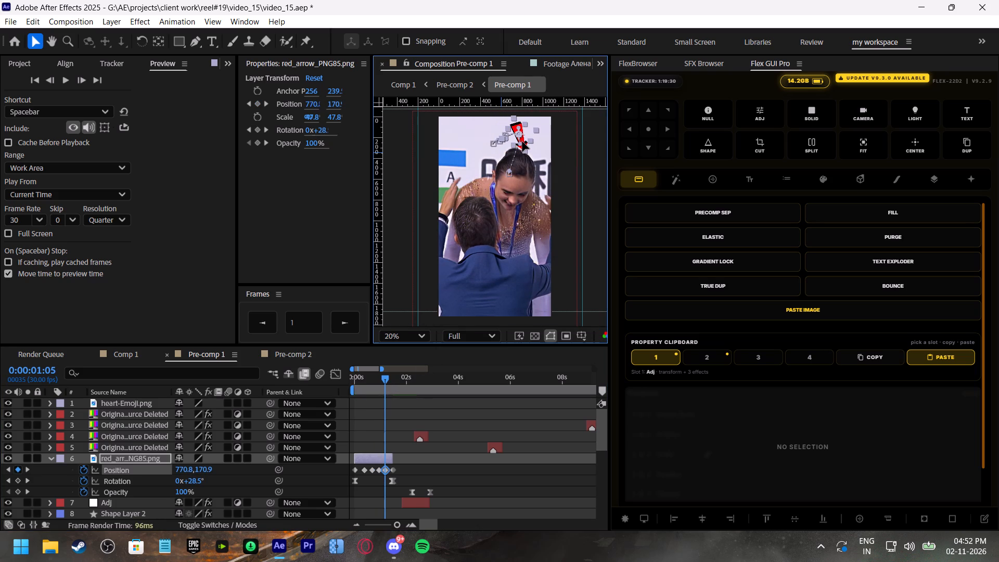
pyautogui.moveTo(522, 142); pyautogui.dragTo(523, 142)
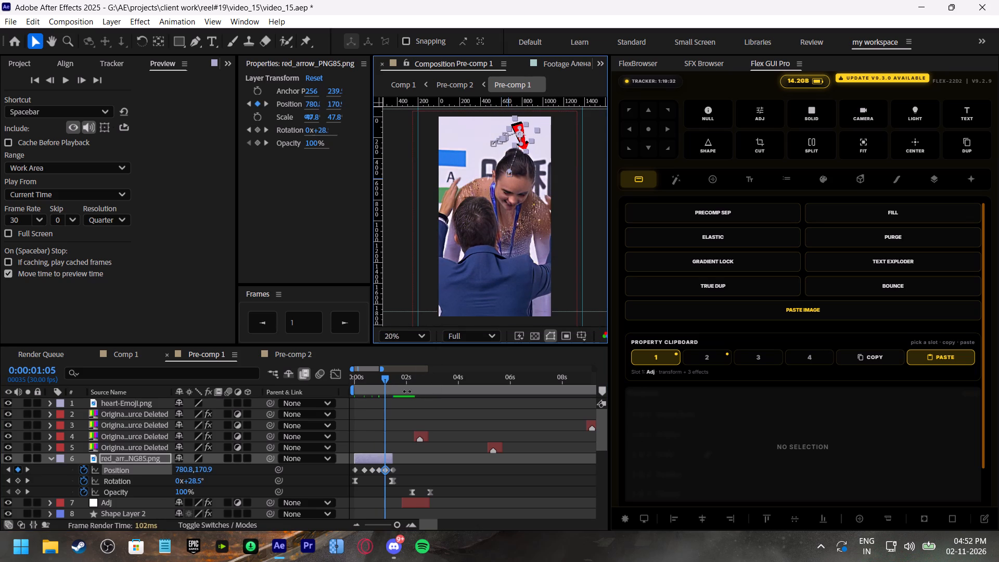
# At 0:00:01:13, reposition the red arrow above the woman's head to about 786, 552 and set its rotation to 70°.
pyautogui.moveTo(387, 378); pyautogui.dragTo(393, 381)
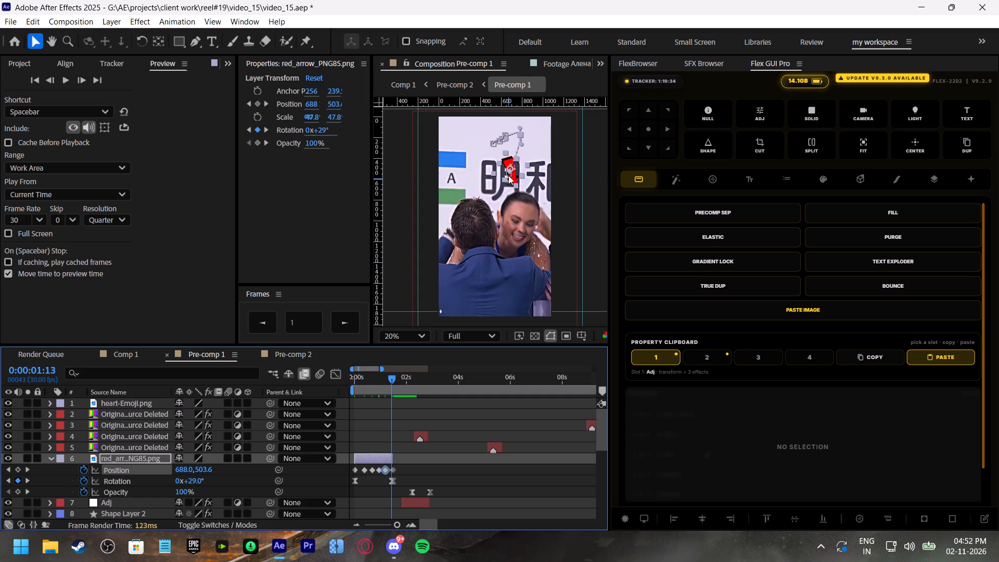
pyautogui.moveTo(511, 171); pyautogui.dragTo(522, 176)
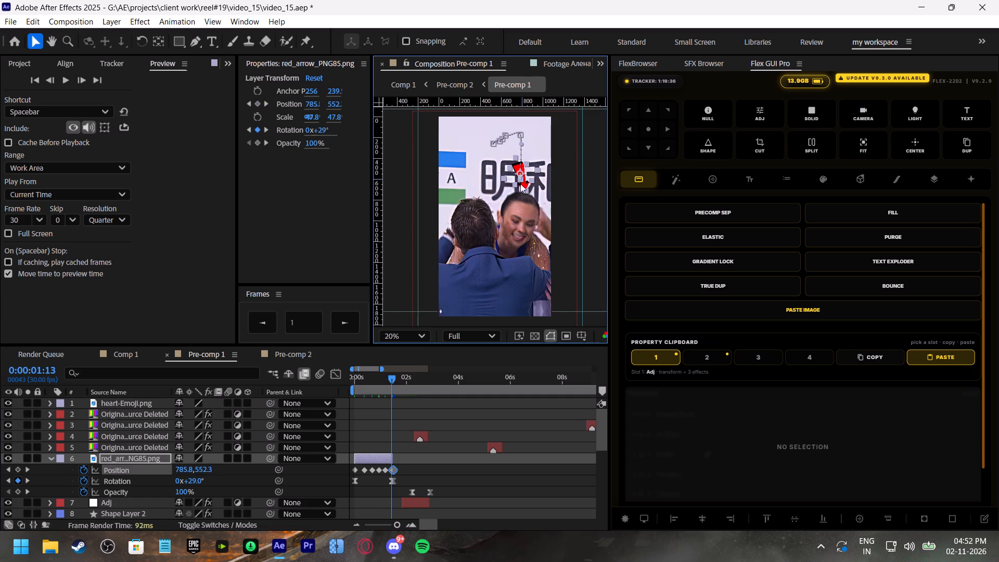
pyautogui.moveTo(193, 480); pyautogui.dragTo(224, 475)
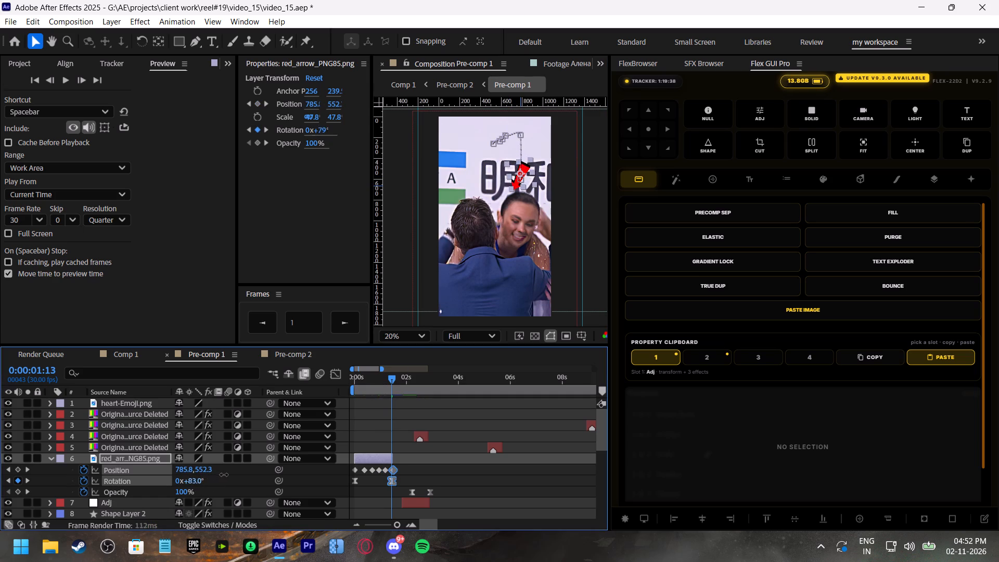
pyautogui.moveTo(224, 475); pyautogui.dragTo(210, 469)
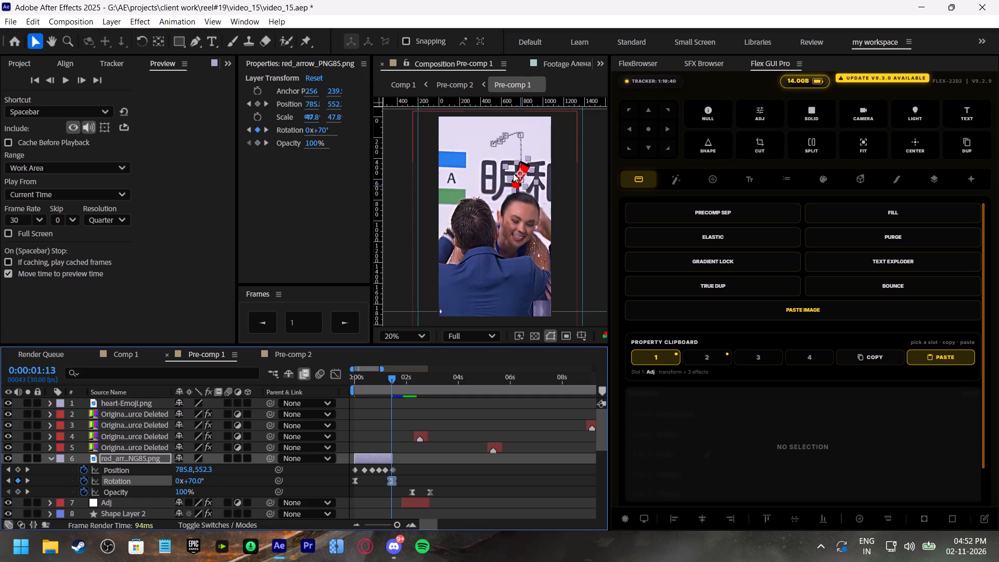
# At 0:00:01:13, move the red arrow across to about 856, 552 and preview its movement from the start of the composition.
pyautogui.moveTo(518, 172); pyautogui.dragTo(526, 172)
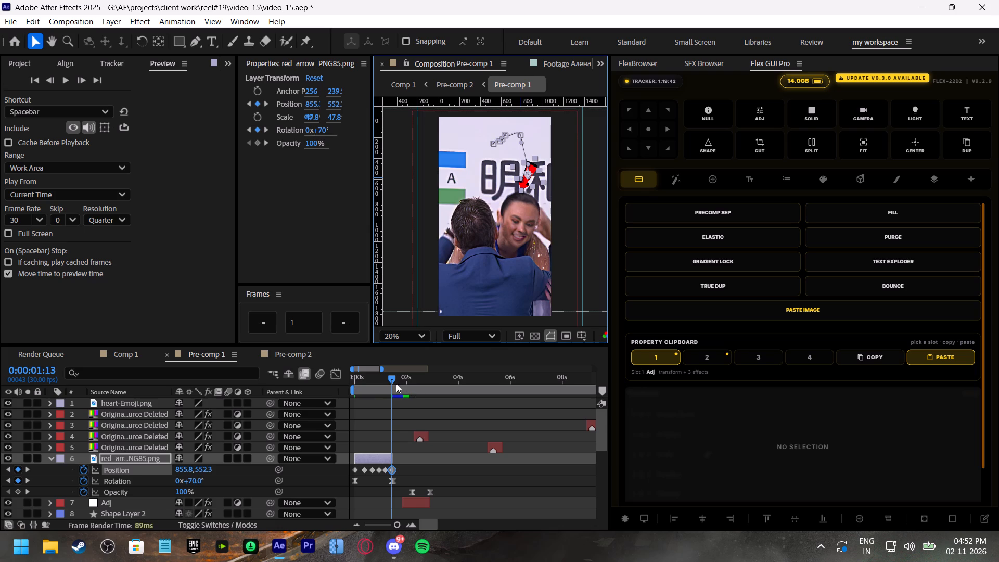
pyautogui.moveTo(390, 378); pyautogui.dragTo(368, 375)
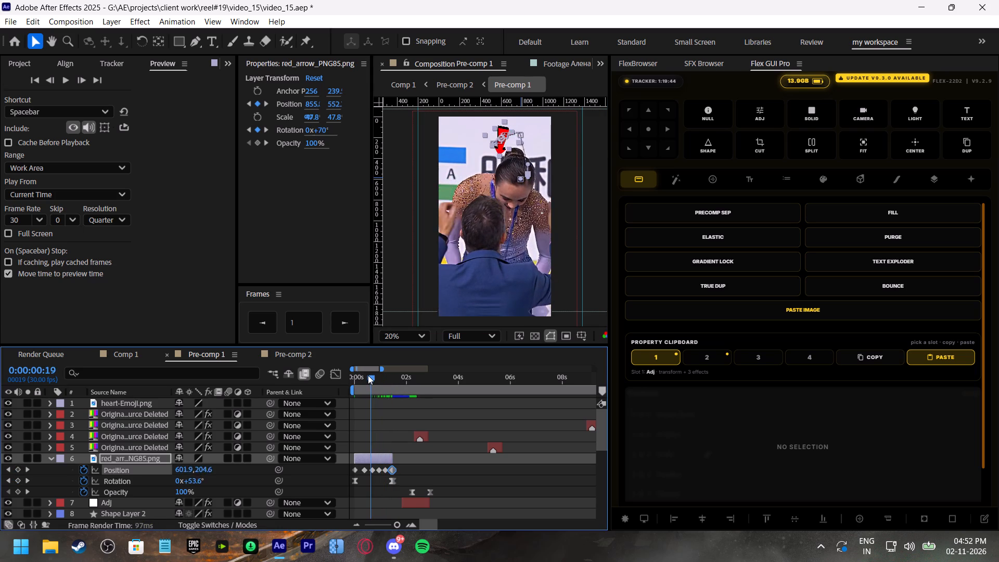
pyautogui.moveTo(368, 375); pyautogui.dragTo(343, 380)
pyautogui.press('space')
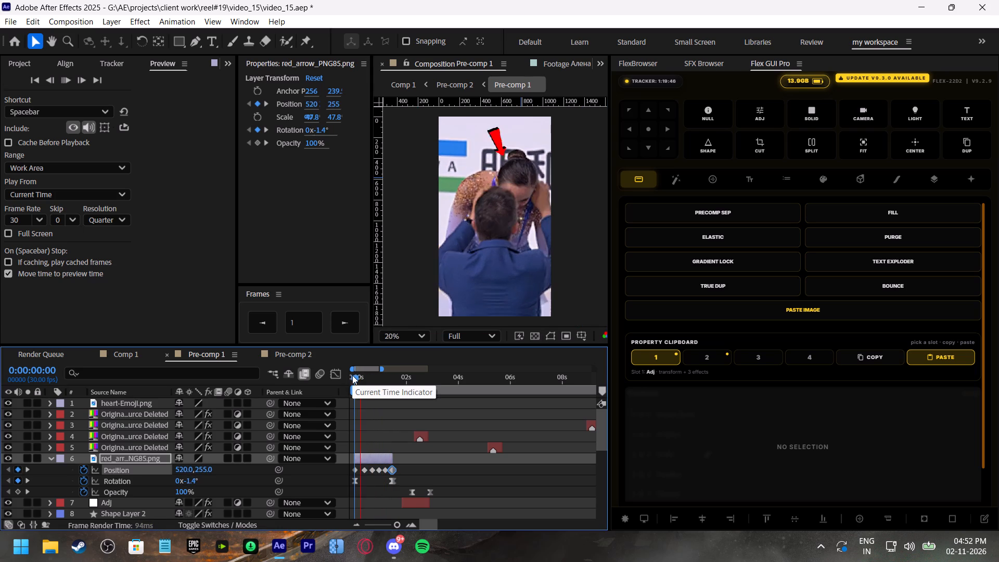
# Delete all of the red arrow's Position keyframes and restart its Position animation with a keyframe at 0:00:00:00.
pyautogui.click(353, 375)
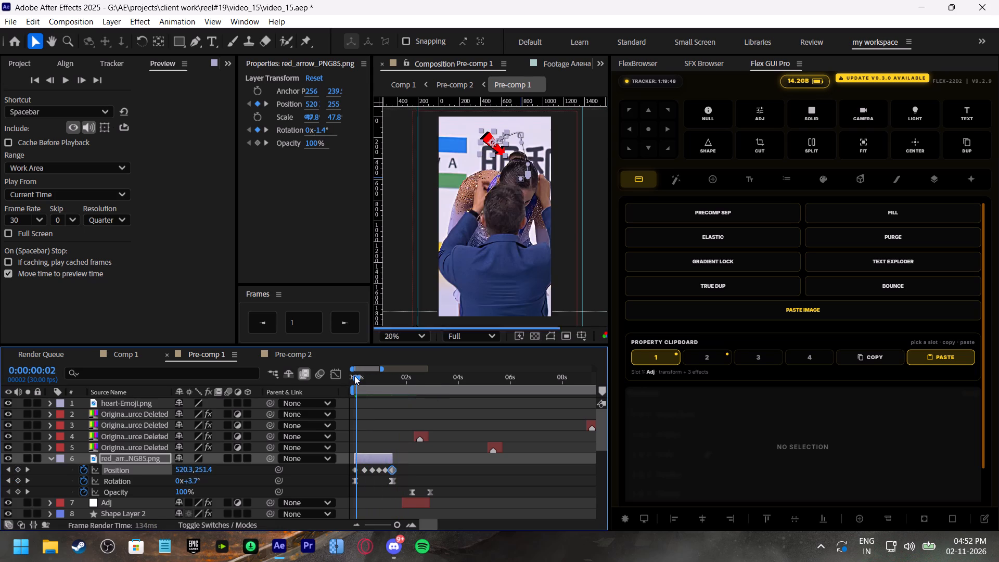
pyautogui.moveTo(408, 471); pyautogui.dragTo(332, 472)
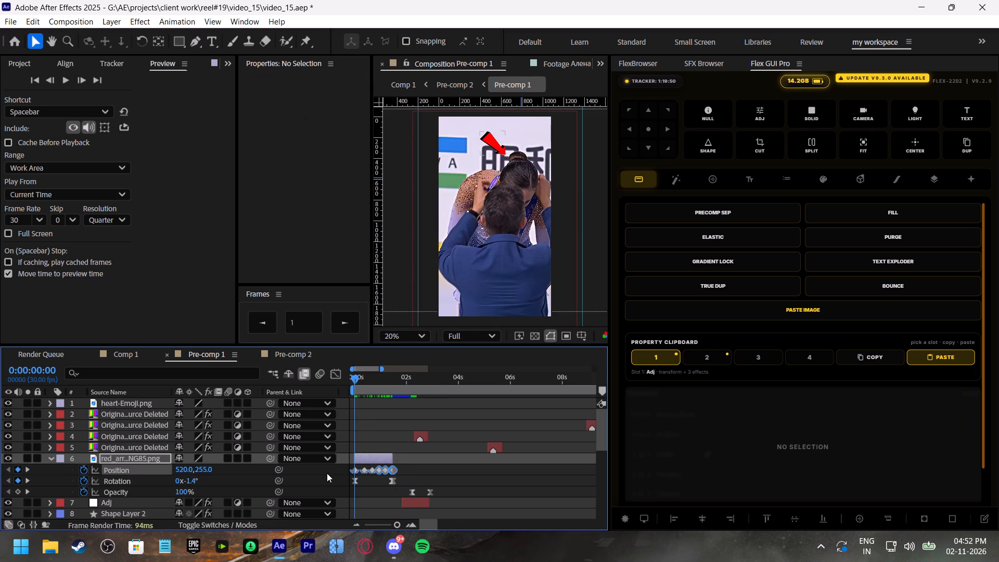
pyautogui.press('BackSpace')
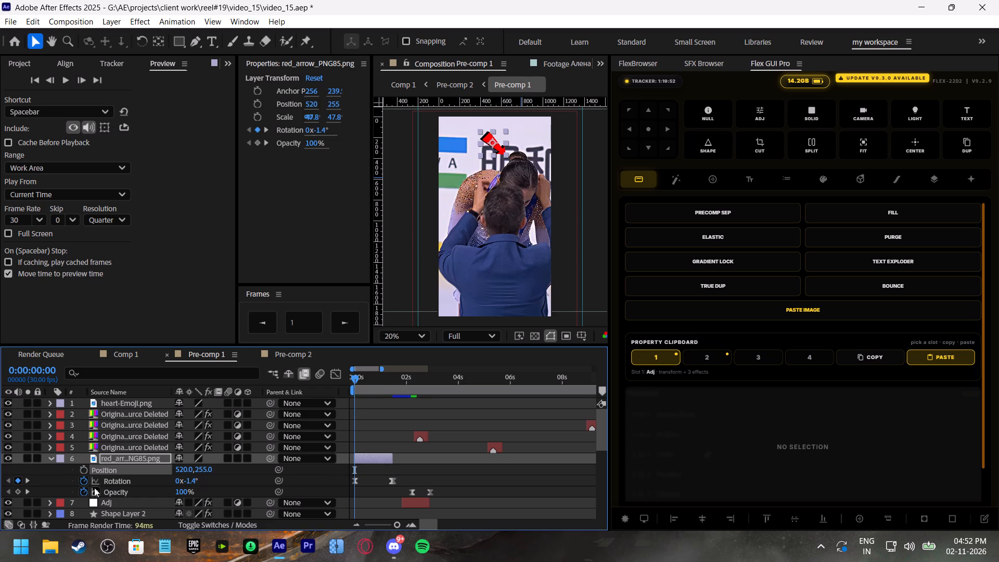
pyautogui.click(84, 471)
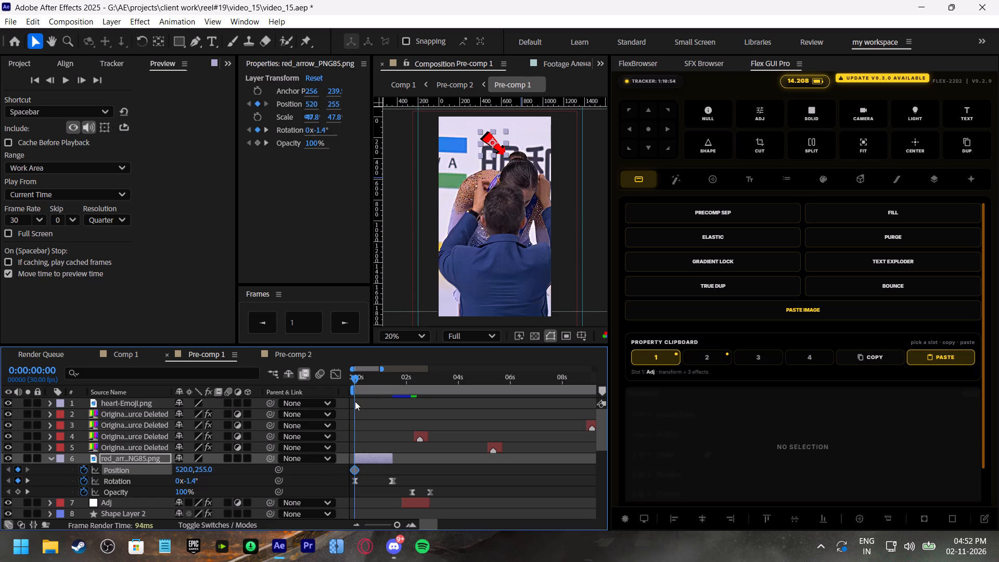
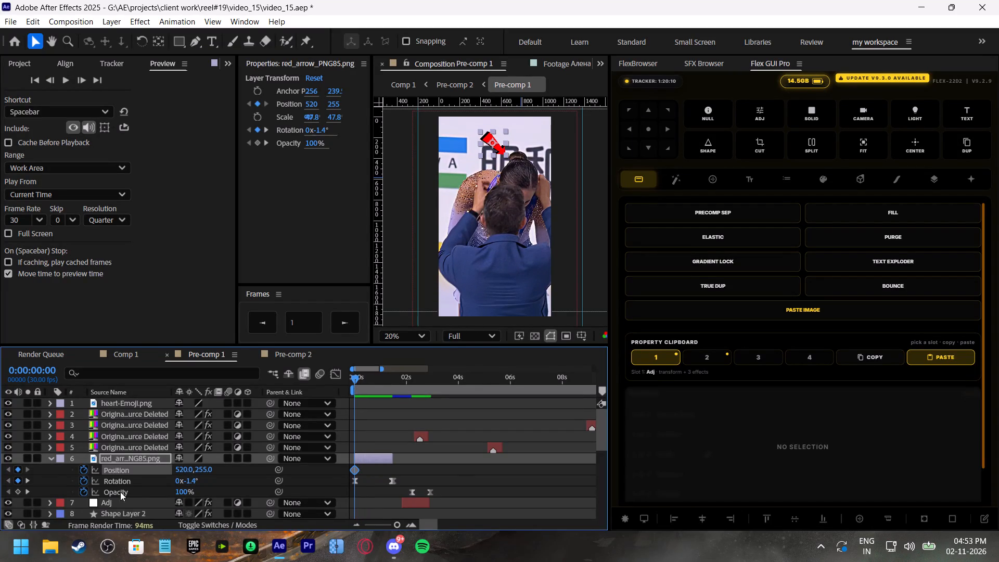
# Remove all of the red arrow's Rotation keyframes by turning off its Rotation animation.
pyautogui.click(85, 481)
# Review the opening second's motion, then reposition the red arrow above the woman's head to about 650, 170 at 0:00:00:00.
pyautogui.moveTo(356, 374); pyautogui.dragTo(347, 374)
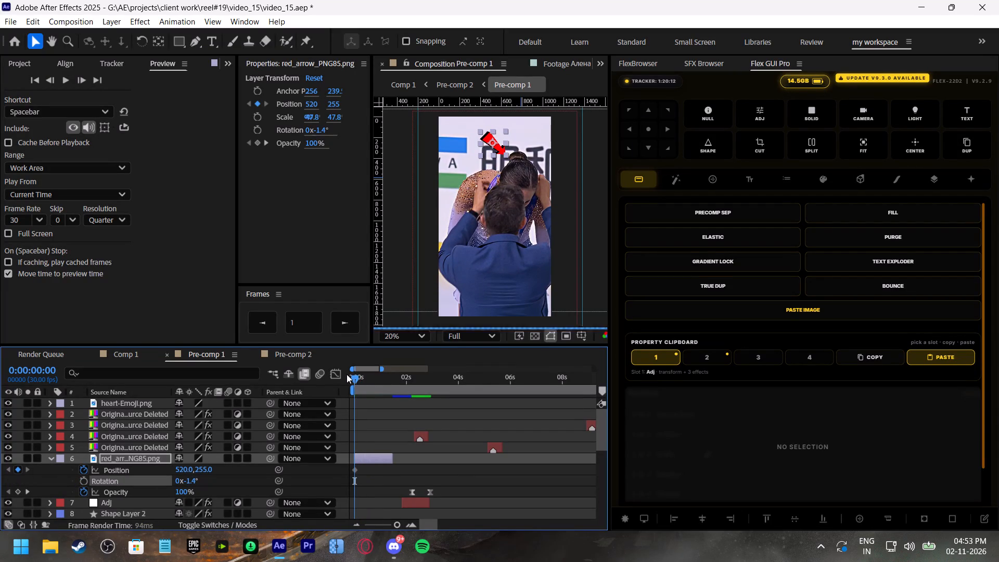
pyautogui.moveTo(347, 374); pyautogui.dragTo(376, 381)
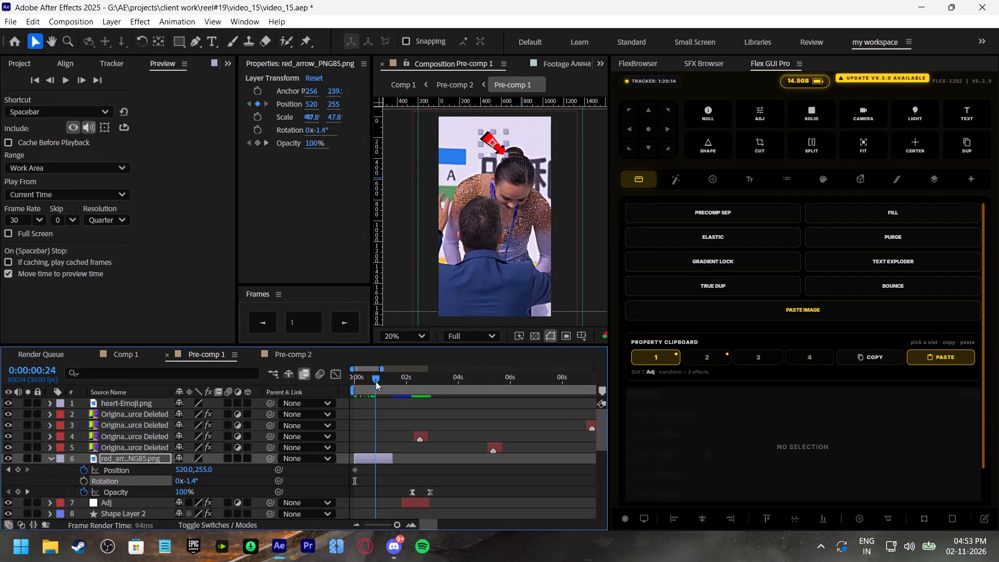
pyautogui.moveTo(376, 381); pyautogui.dragTo(364, 382)
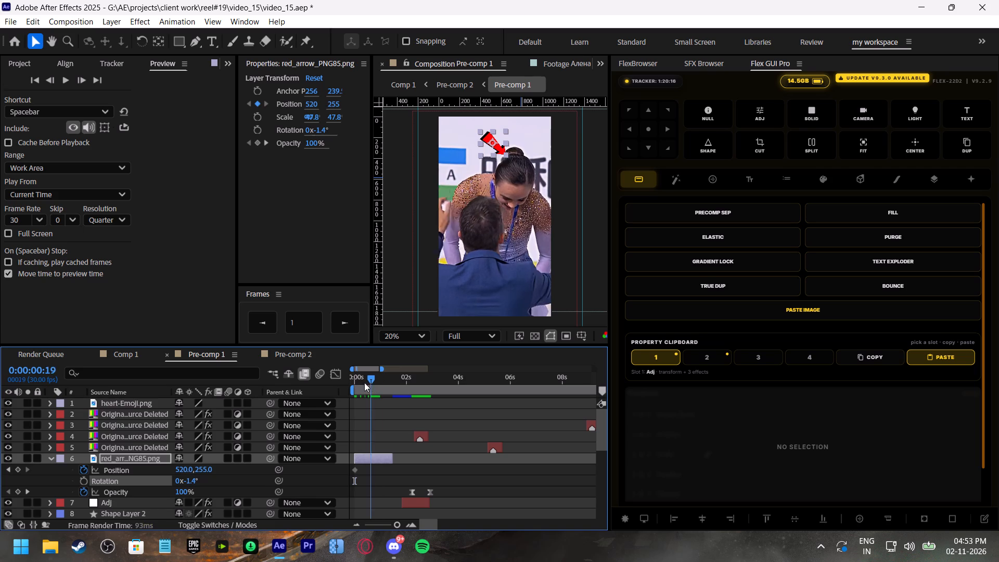
pyautogui.moveTo(364, 382); pyautogui.dragTo(334, 384)
pyautogui.moveTo(492, 144); pyautogui.dragTo(498, 139)
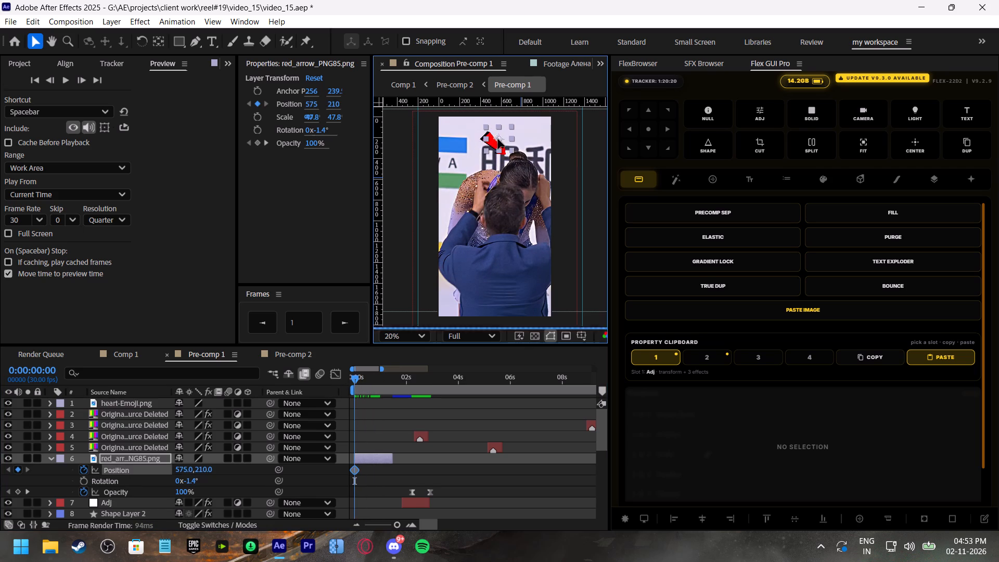
pyautogui.moveTo(498, 139); pyautogui.dragTo(502, 136)
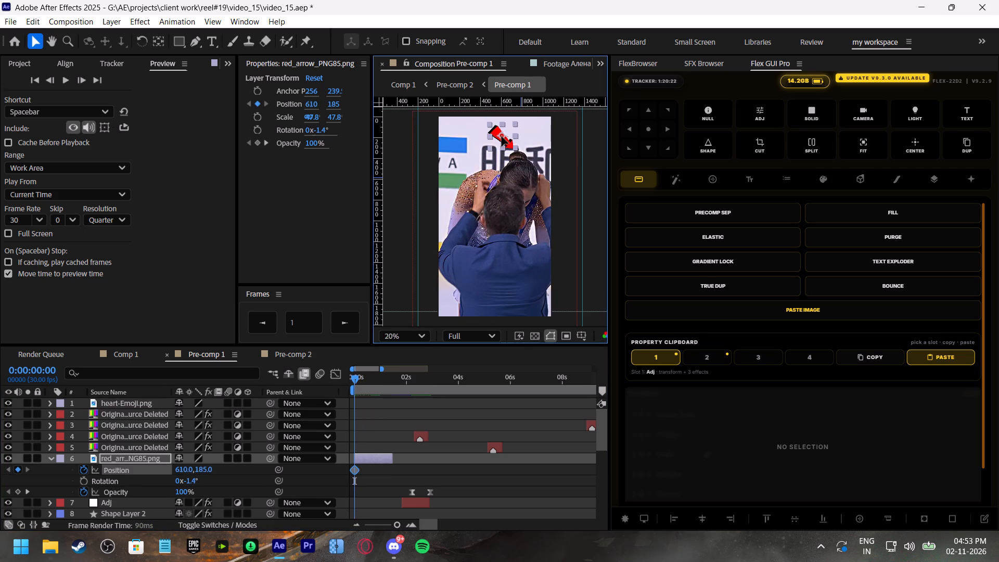
pyautogui.moveTo(502, 136); pyautogui.dragTo(506, 135)
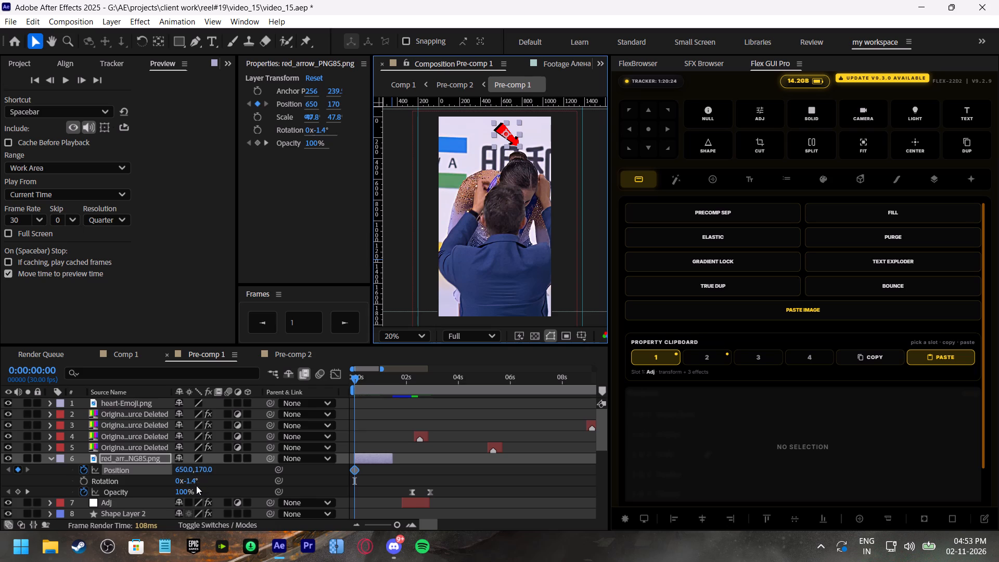
# Set the red arrow's rotation to about 42.6° and restart its Rotation animation with a keyframe at 0:00:00:00.
pyautogui.moveTo(194, 481); pyautogui.dragTo(219, 478)
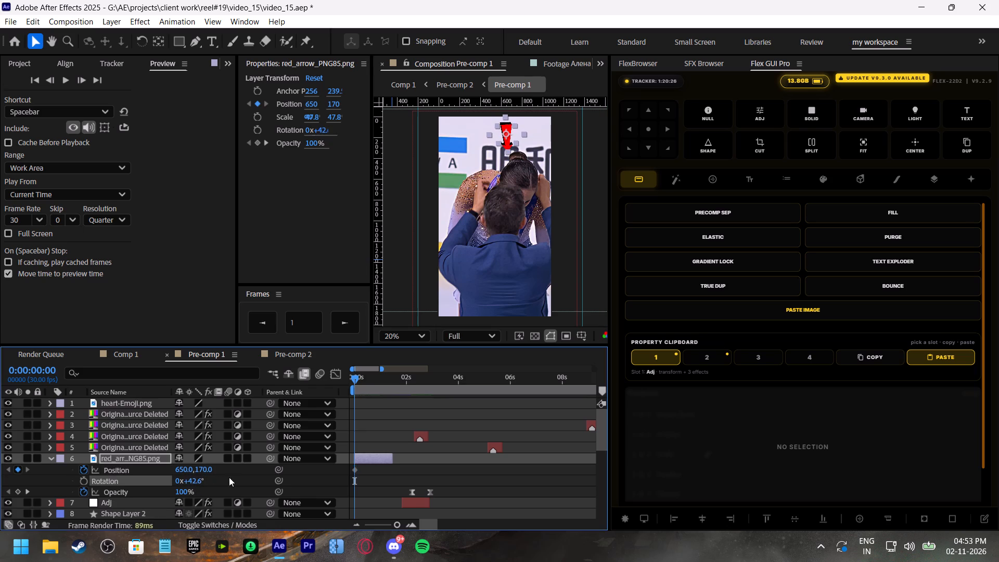
pyautogui.click(85, 482)
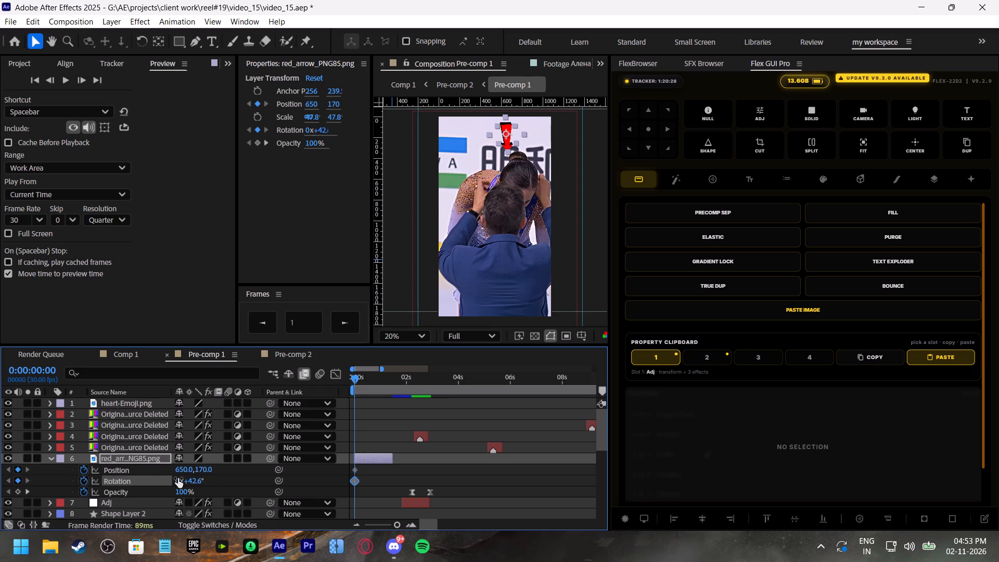
# Reveal the red arrow's full Transform properties and go to 0:00:00:13.
pyautogui.press('u')
pyautogui.press('u')
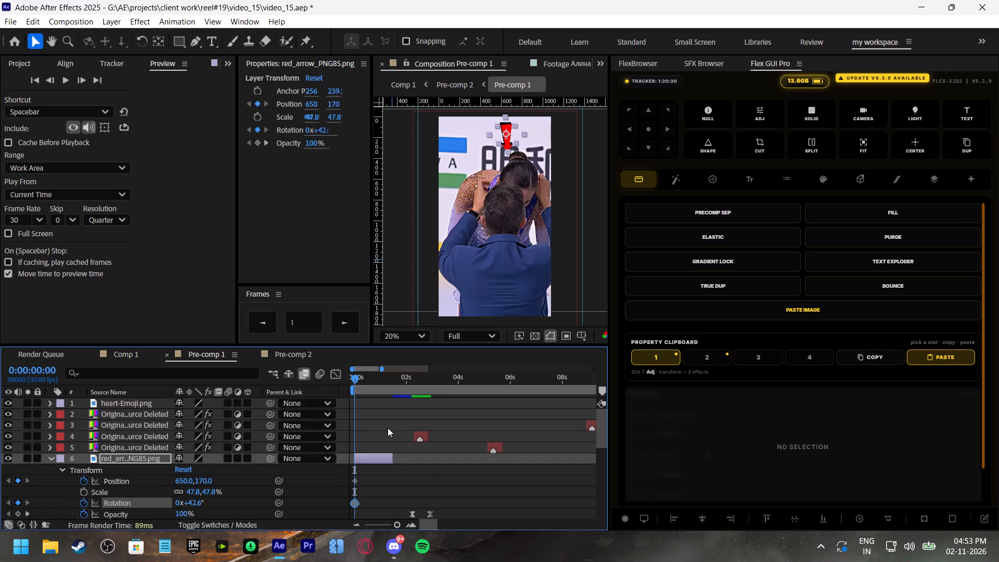
pyautogui.scroll(-1, 400, 469)
pyautogui.click(365, 374)
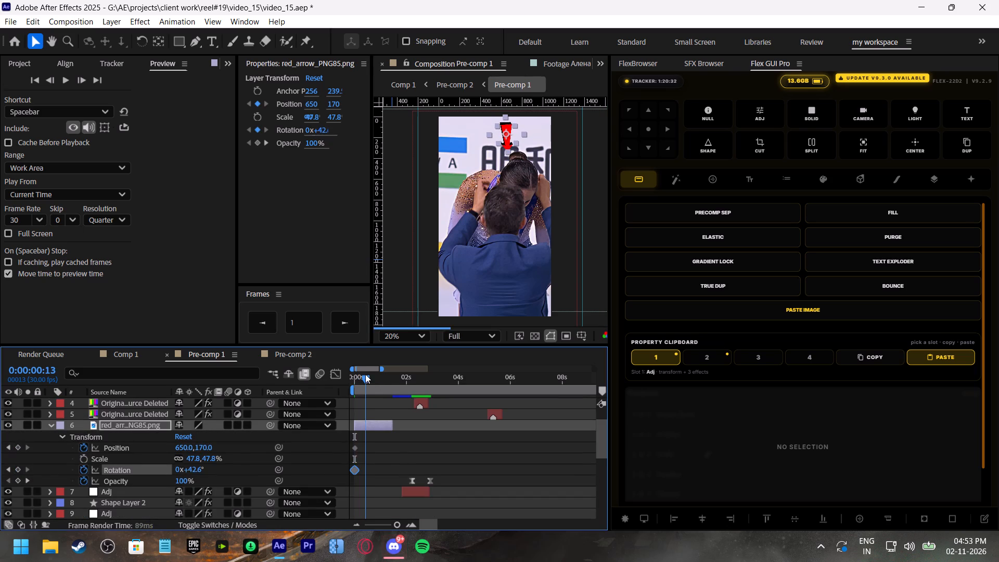
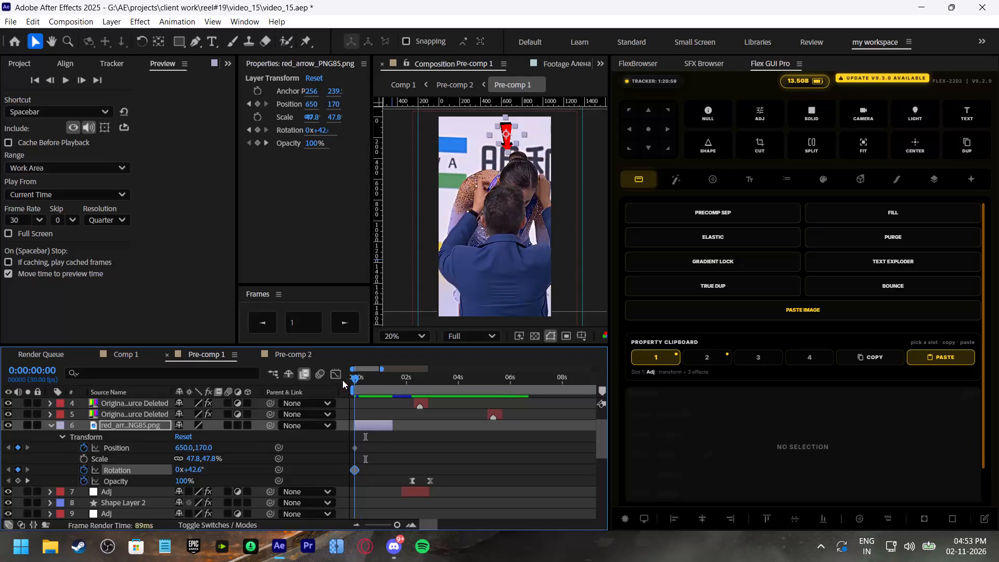
# Collapse the red arrow and layer 12 properties and review the whole reel through to the closing "pure gold moment" shot.
pyautogui.press('space')
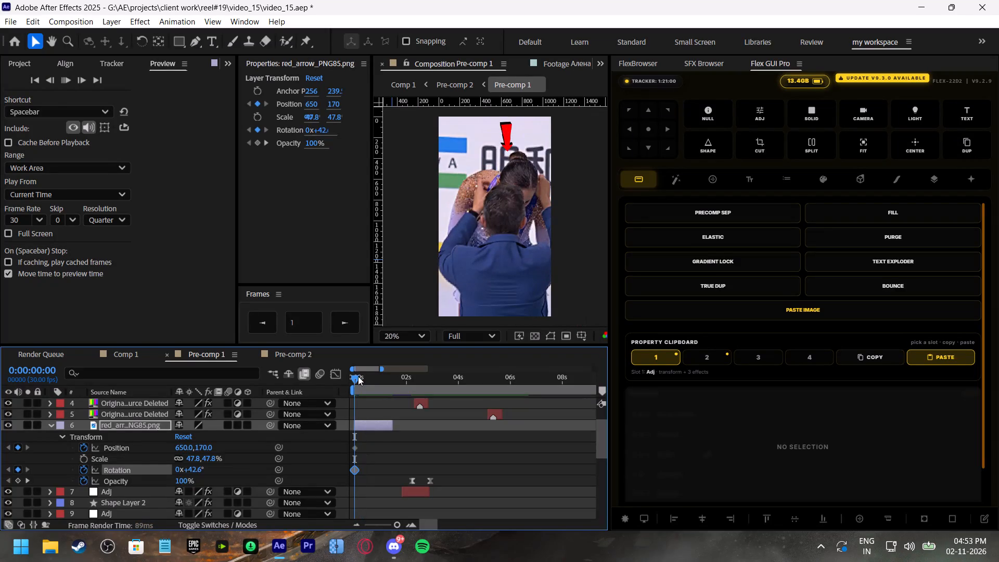
pyautogui.moveTo(362, 377); pyautogui.dragTo(344, 378)
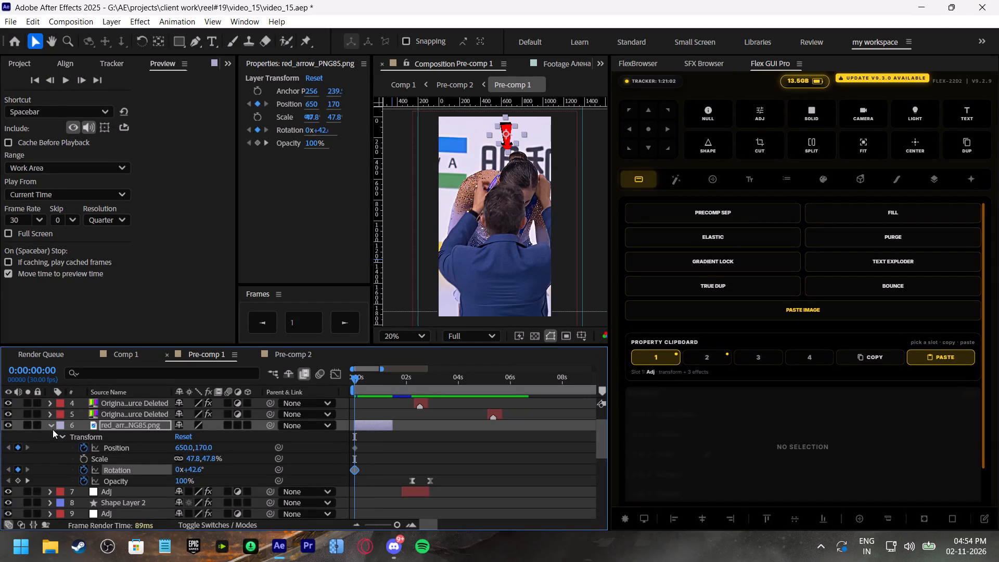
pyautogui.click(52, 429)
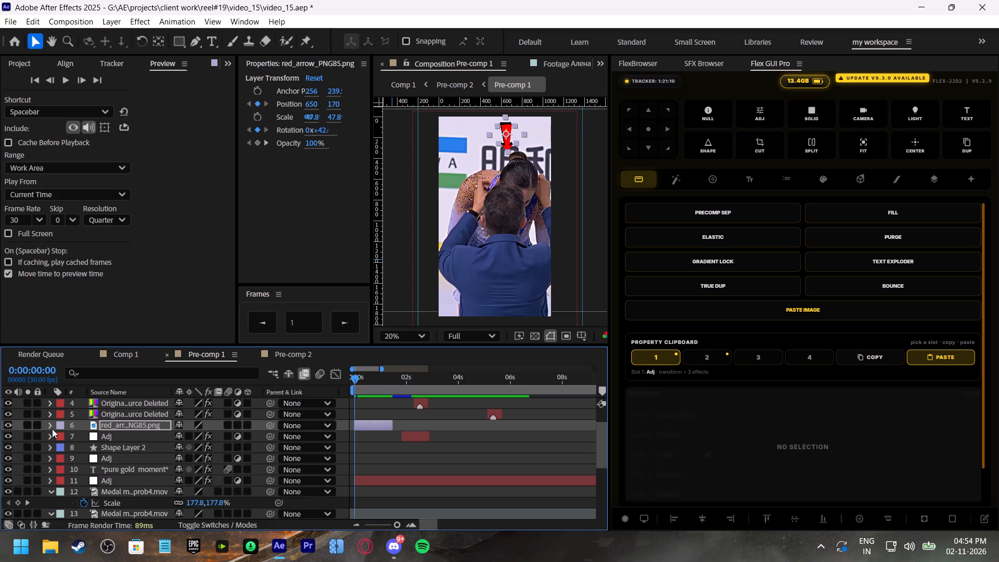
pyautogui.click(50, 493)
pyautogui.scroll(-8, 420, 464)
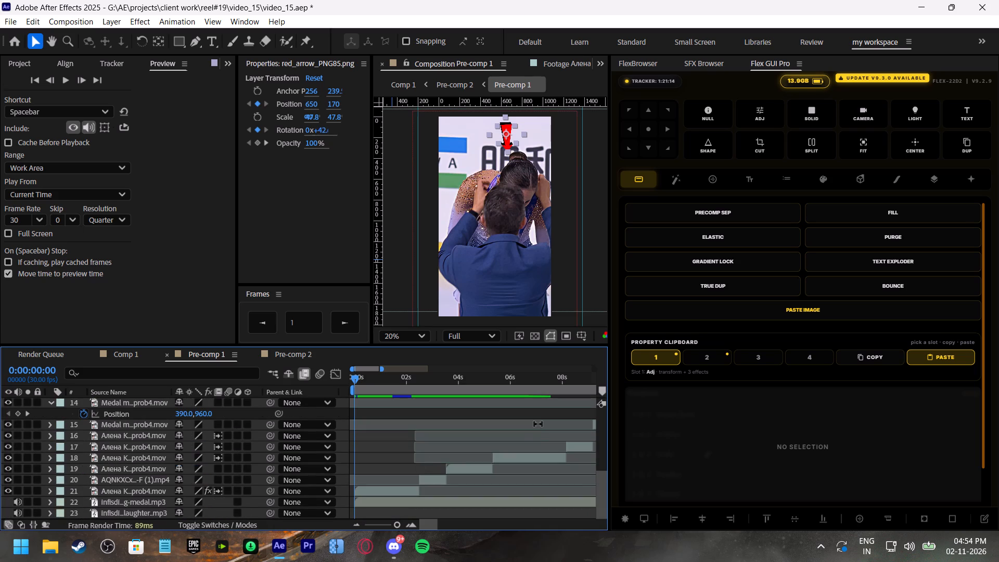
pyautogui.moveTo(398, 524); pyautogui.dragTo(385, 528)
pyautogui.moveTo(361, 381); pyautogui.dragTo(374, 388)
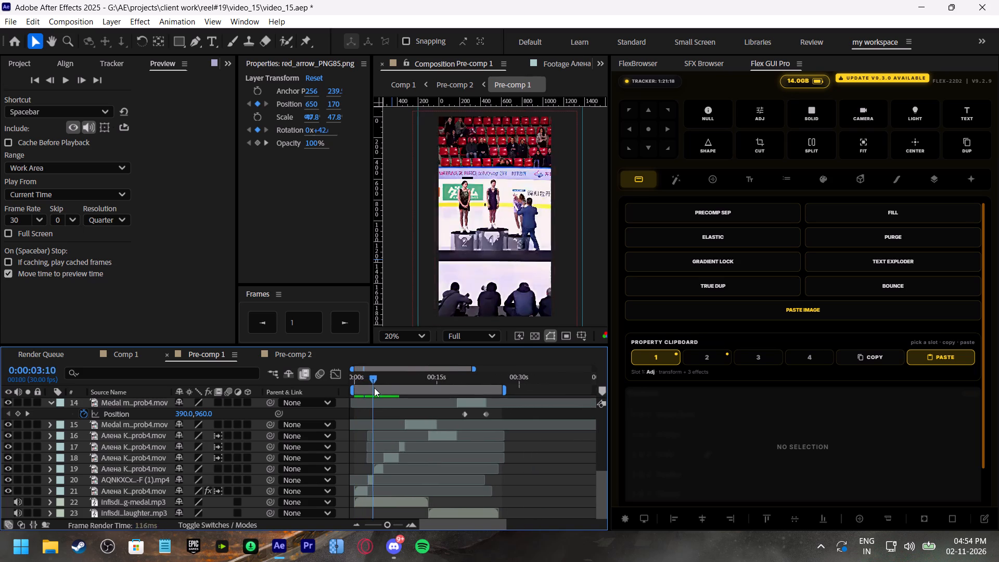
pyautogui.moveTo(374, 388); pyautogui.dragTo(454, 399)
pyautogui.scroll(2, 487, 431)
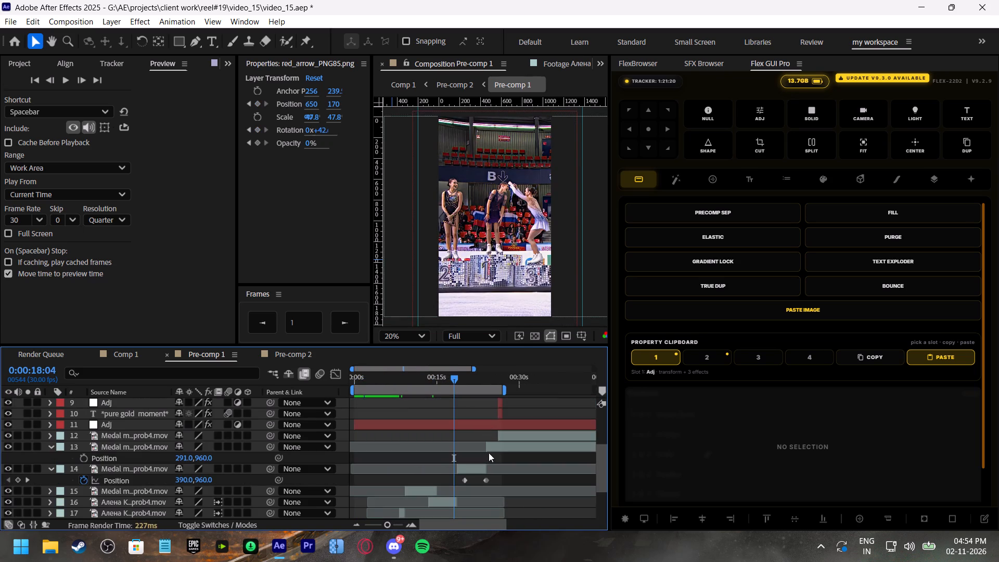
pyautogui.moveTo(470, 380); pyautogui.dragTo(495, 396)
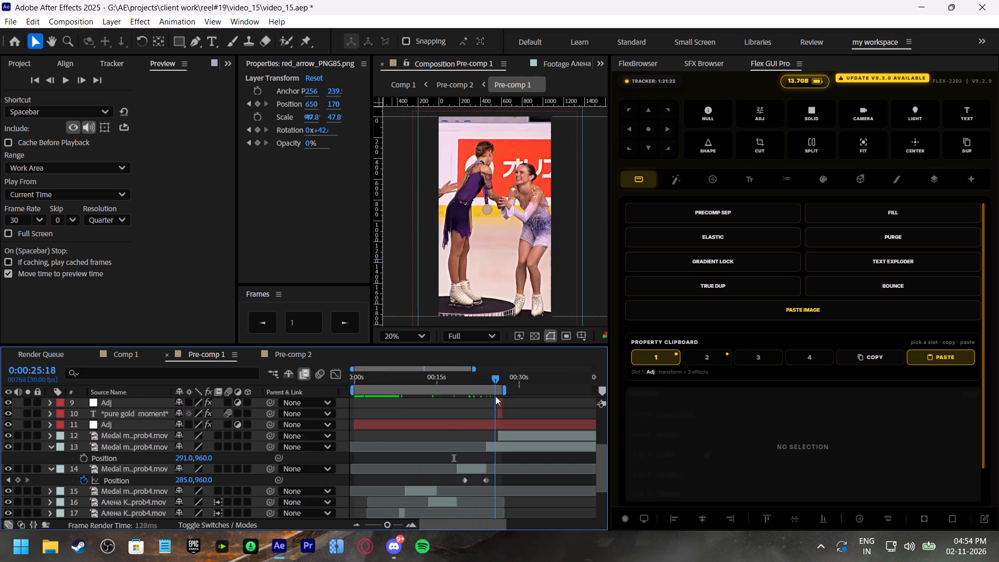
pyautogui.moveTo(495, 396); pyautogui.dragTo(501, 401)
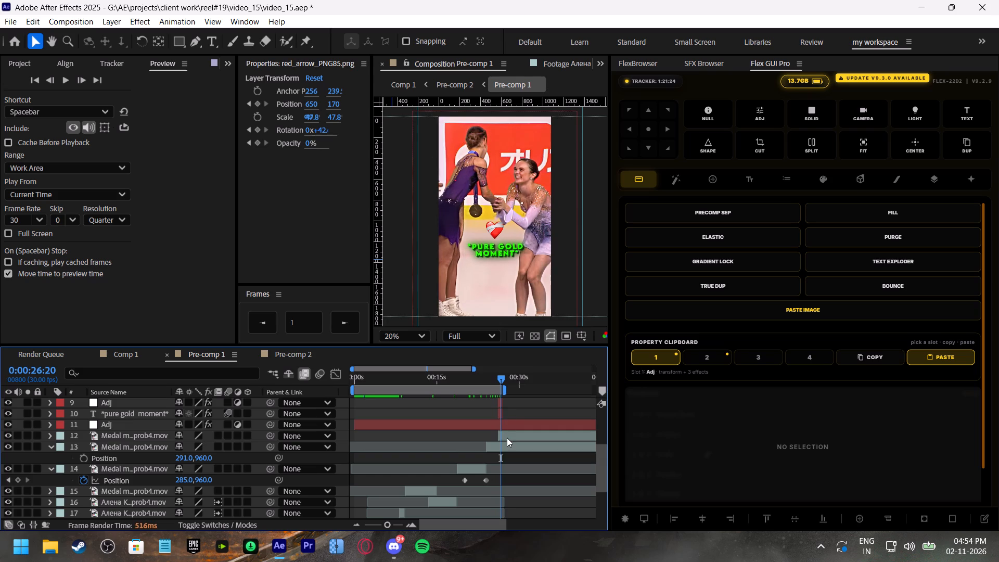
# Select all ten video clips, layers 12 to 21, and flip them horizontally.
pyautogui.click(507, 438)
pyautogui.keyDown('ctrl'); pyautogui.click(498, 448); pyautogui.keyUp('ctrl')
pyautogui.keyDown('ctrl'); pyautogui.click(475, 468); pyautogui.keyUp('ctrl')
pyautogui.keyDown('ctrl'); pyautogui.click(420, 495); pyautogui.keyUp('ctrl')
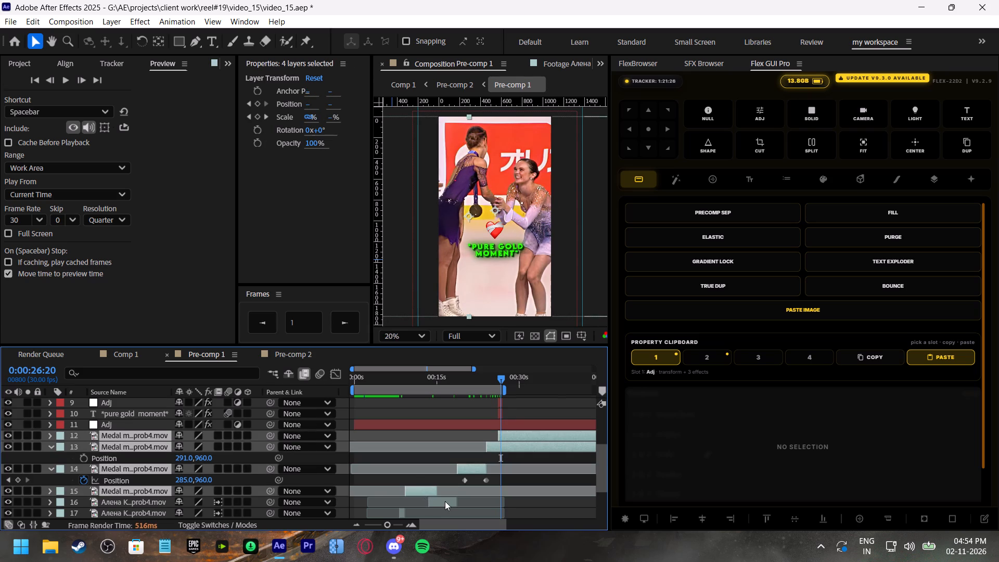
pyautogui.keyDown('ctrl'); pyautogui.click(445, 501); pyautogui.keyUp('ctrl')
pyautogui.scroll(-1, 460, 487)
pyautogui.keyDown('ctrl'); pyautogui.click(405, 484); pyautogui.keyUp('ctrl')
pyautogui.keyDown('ctrl'); pyautogui.click(395, 494); pyautogui.keyUp('ctrl')
pyautogui.keyDown('ctrl'); pyautogui.click(381, 504); pyautogui.keyUp('ctrl')
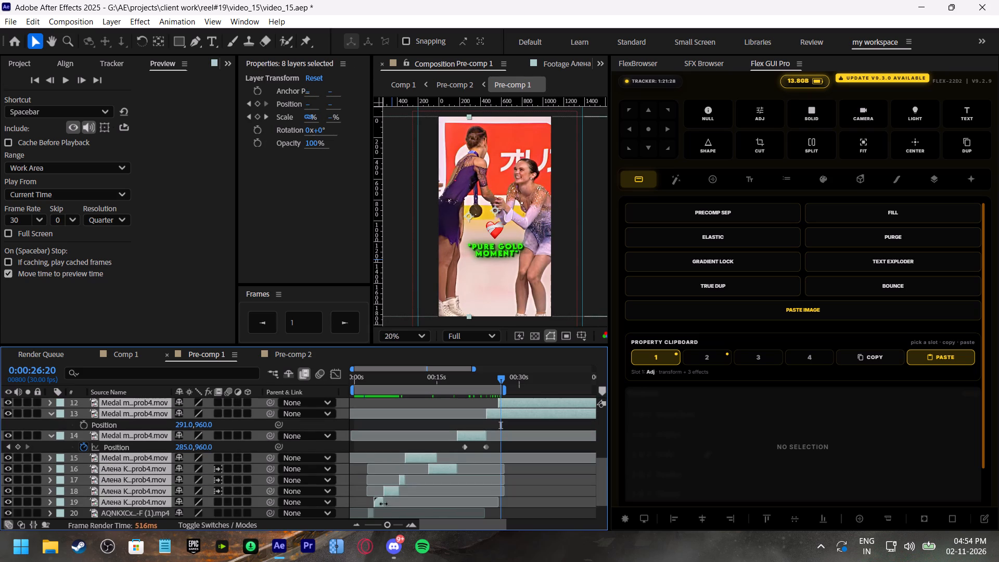
pyautogui.scroll(-1, 433, 488)
pyautogui.keyDown('ctrl'); pyautogui.click(369, 481); pyautogui.keyUp('ctrl')
pyautogui.keyDown('ctrl'); pyautogui.click(364, 491); pyautogui.keyUp('ctrl')
pyautogui.scroll(1, 479, 461)
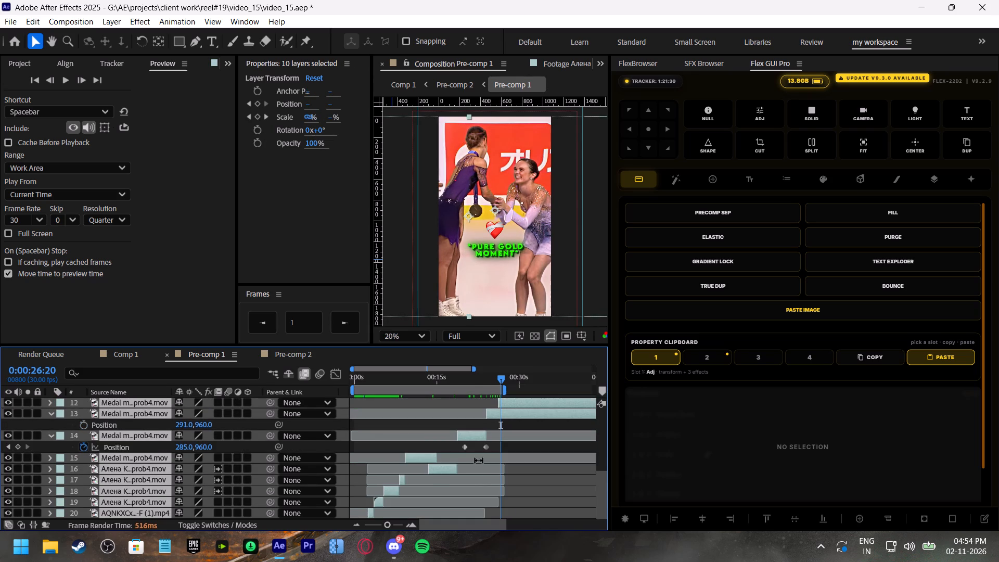
pyautogui.rightClick(510, 410)
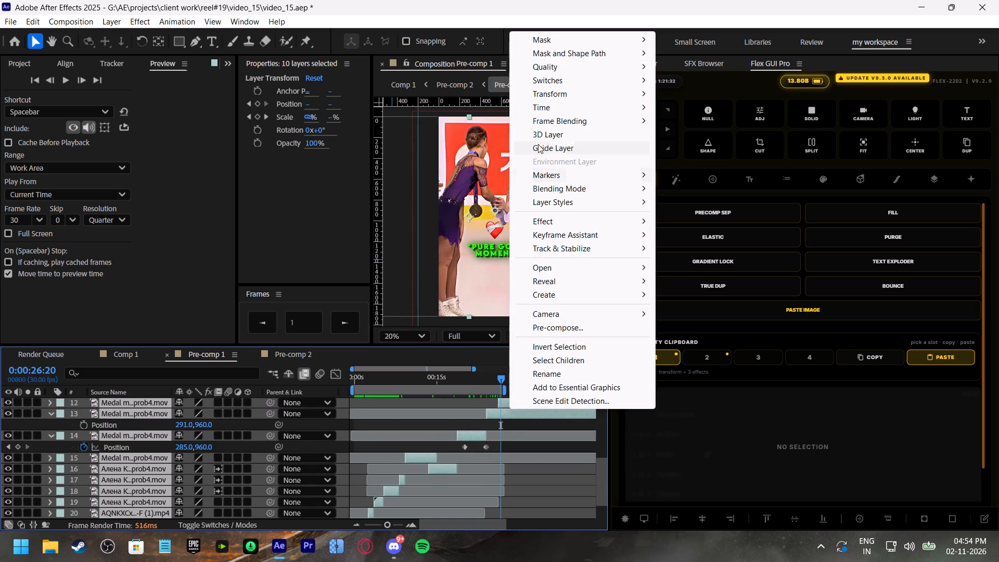
pyautogui.click(696, 201)
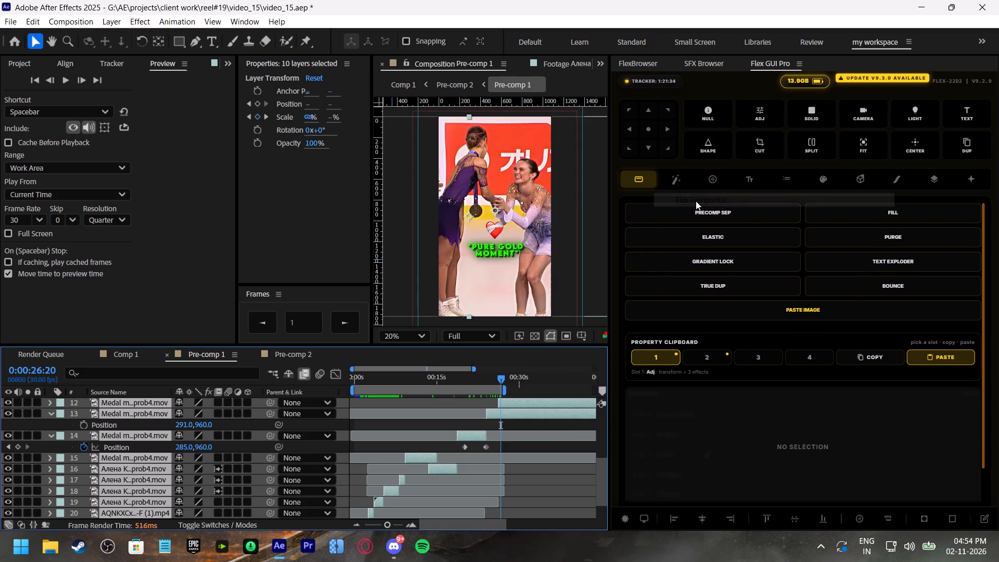
# At 0:00:00:28, shift the opening clip on layer 21 sideways to about 630, 900 to reframe the medal recipient.
pyautogui.moveTo(396, 379); pyautogui.dragTo(347, 389)
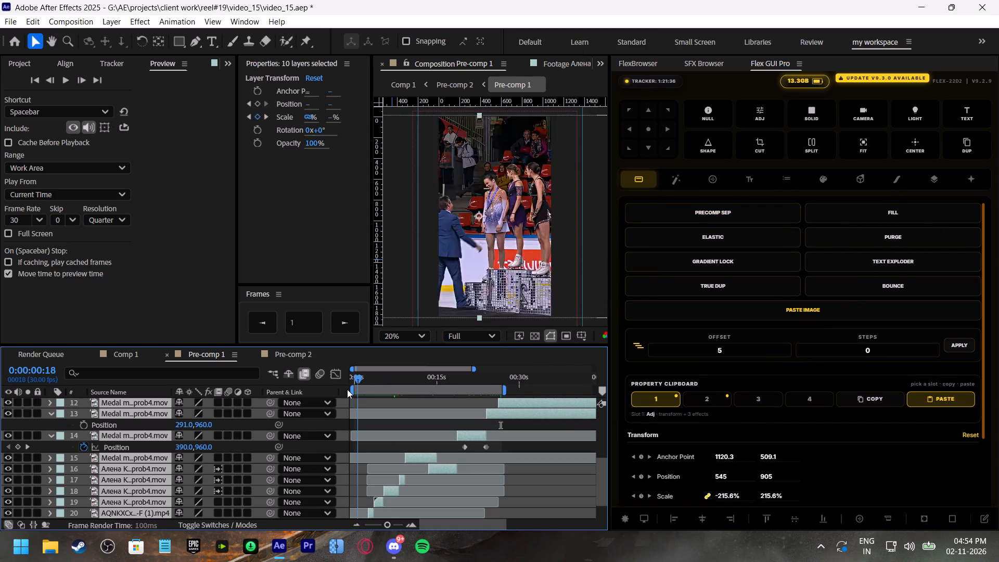
pyautogui.moveTo(347, 389); pyautogui.dragTo(301, 393)
pyautogui.click(392, 514)
pyautogui.scroll(-4, 370, 468)
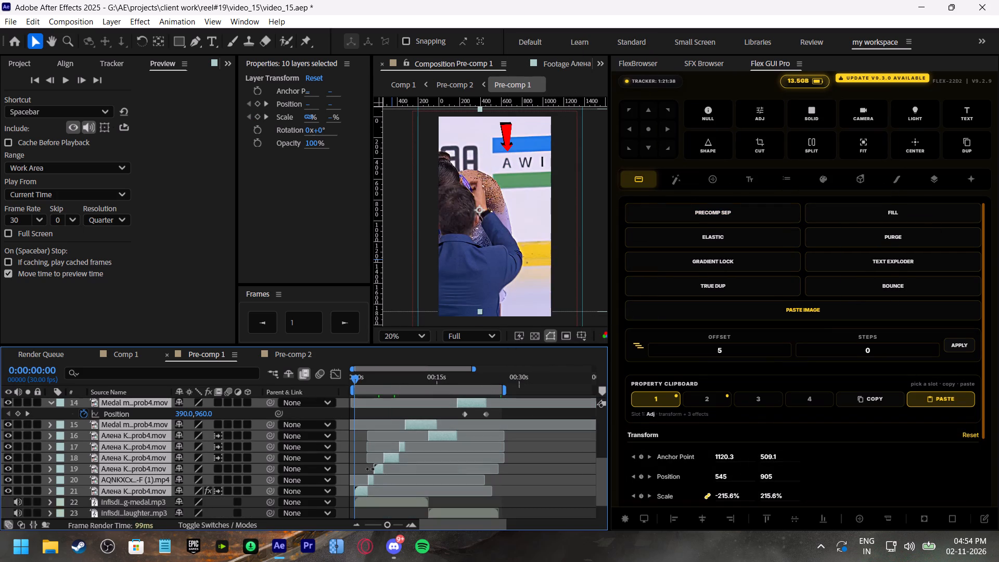
pyautogui.click(365, 501)
pyautogui.moveTo(355, 378); pyautogui.dragTo(361, 380)
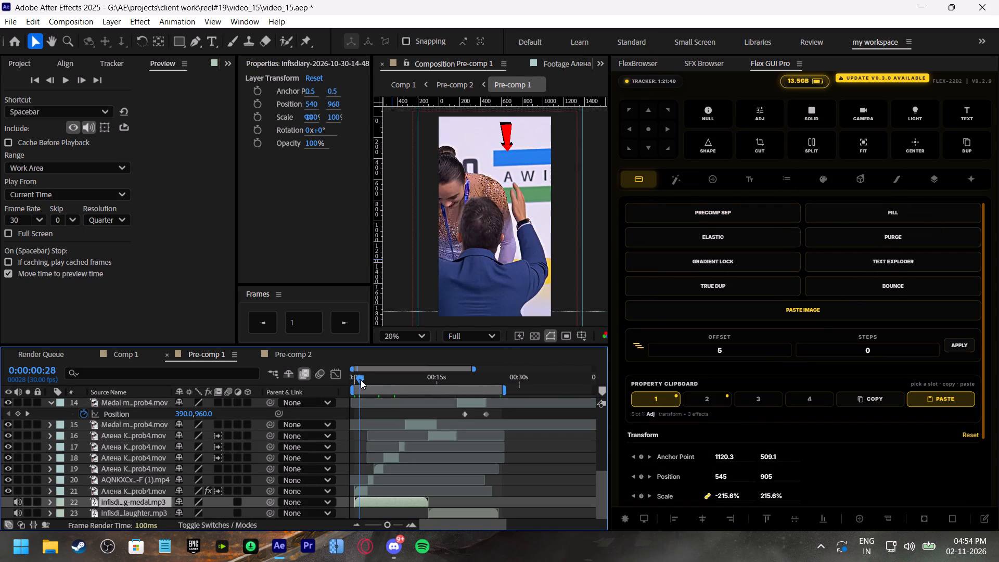
pyautogui.moveTo(361, 380); pyautogui.dragTo(360, 380)
pyautogui.click(363, 492)
pyautogui.moveTo(482, 275); pyautogui.dragTo(499, 275)
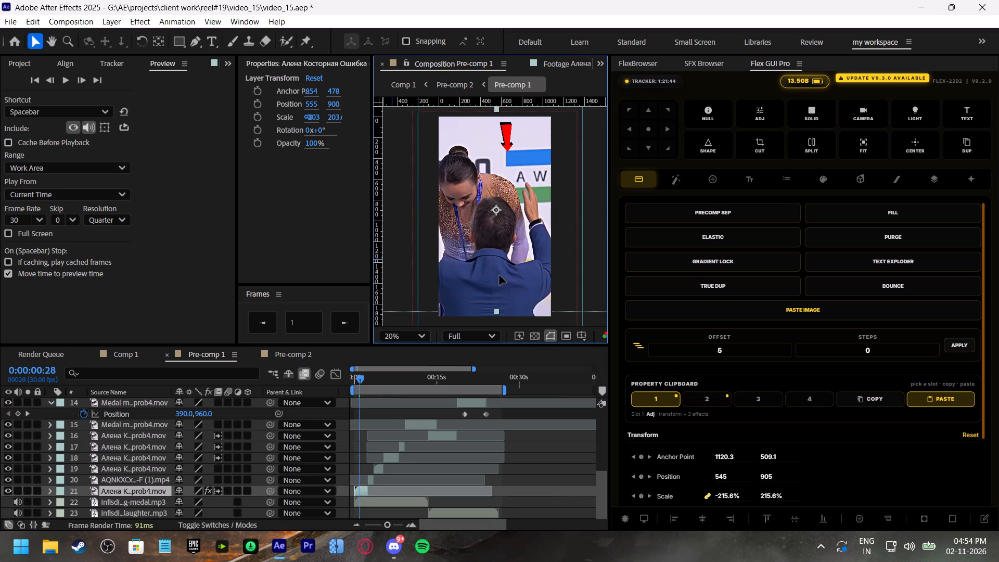
pyautogui.moveTo(499, 275); pyautogui.dragTo(506, 275)
# At 0:00:02:29, shift the podium clip on layer 20 horizontally toward the right side of the frame.
pyautogui.click(375, 380)
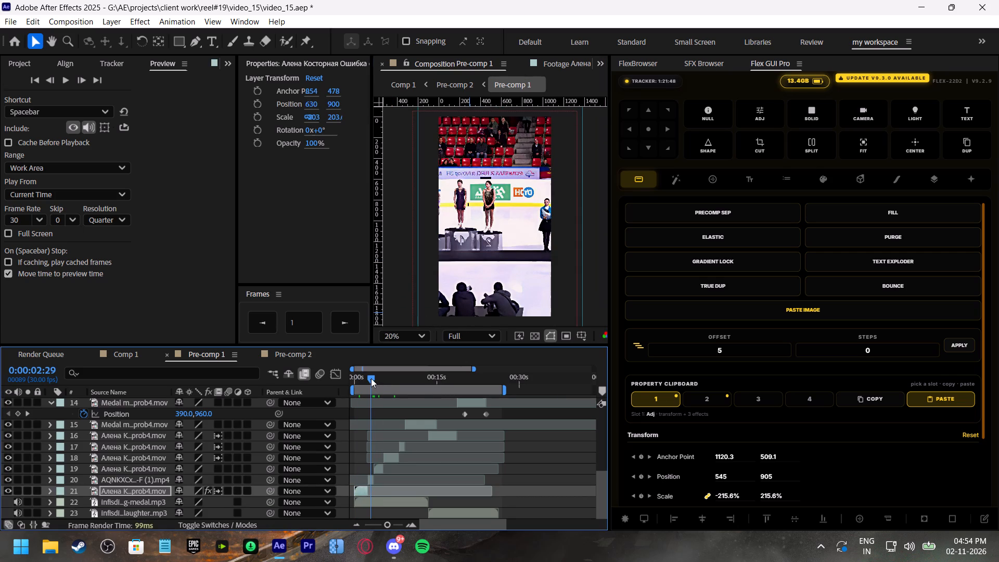
pyautogui.click(504, 275)
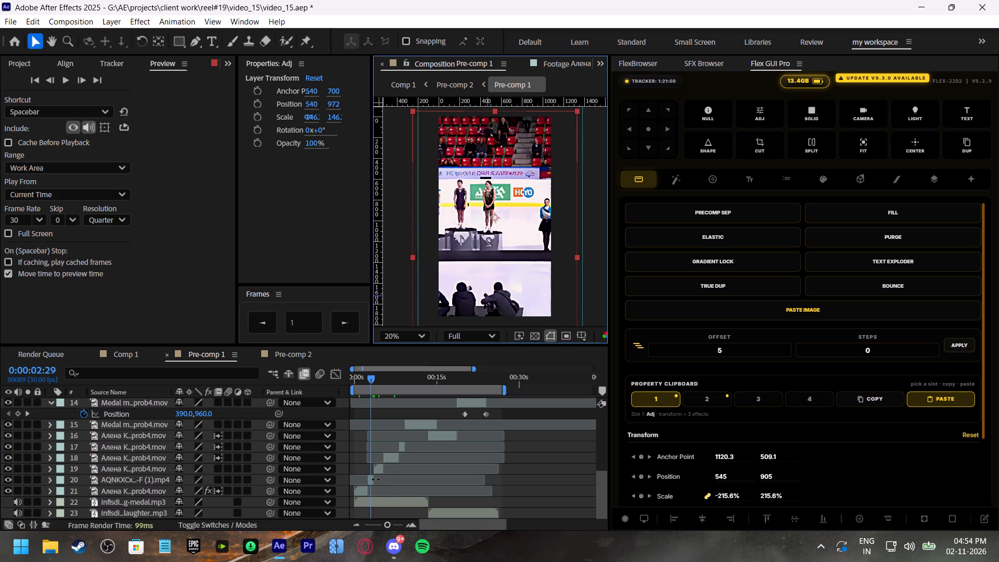
pyautogui.click(376, 479)
pyautogui.moveTo(476, 275); pyautogui.dragTo(479, 275)
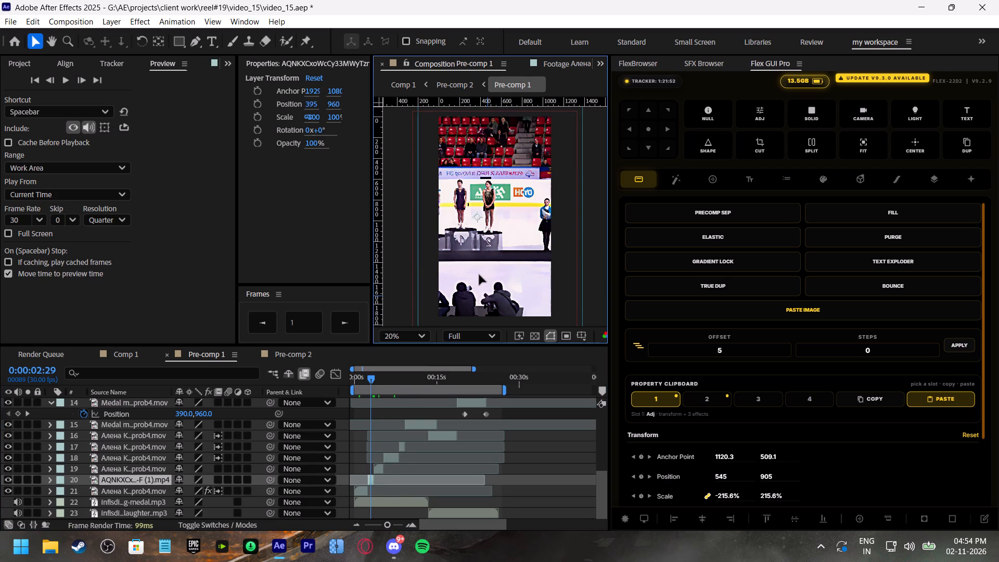
pyautogui.moveTo(479, 275); pyautogui.dragTo(513, 272)
# At 0:00:04:15, shift the medal close-up clip on layer 19 horizontally to about 615, 960.
pyautogui.click(378, 381)
pyautogui.click(495, 265)
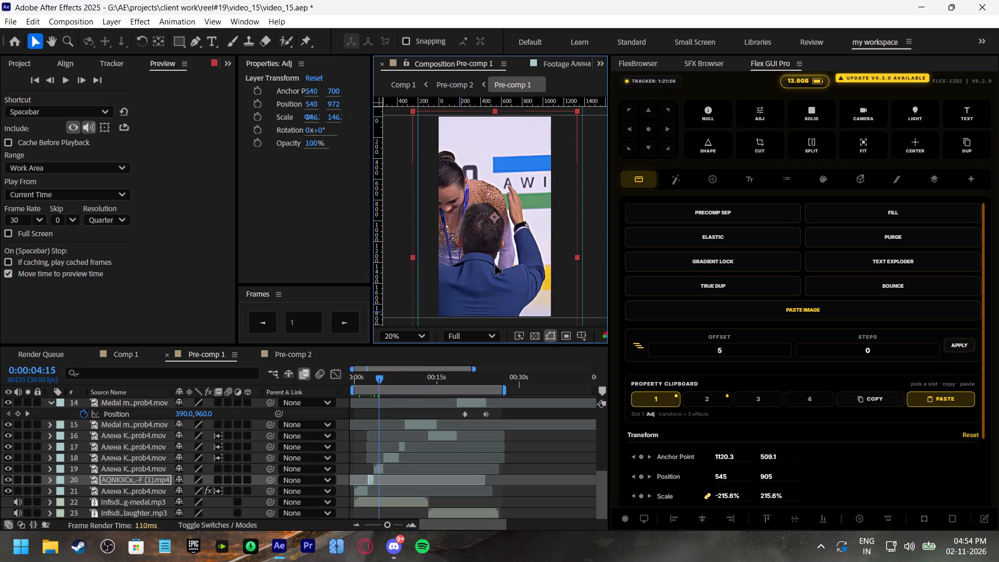
pyautogui.click(381, 469)
pyautogui.moveTo(500, 296); pyautogui.dragTo(511, 296)
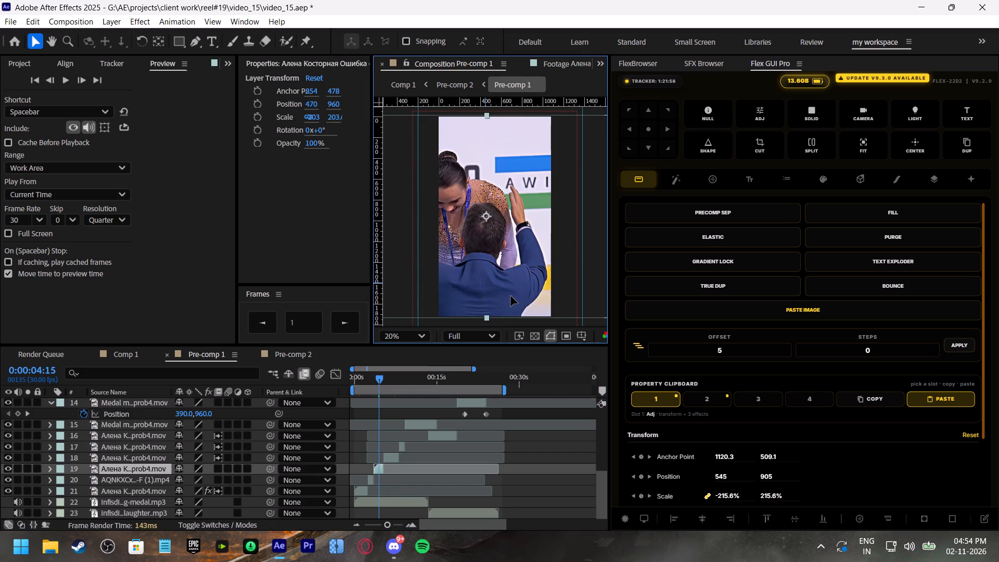
pyautogui.moveTo(511, 296); pyautogui.dragTo(523, 300)
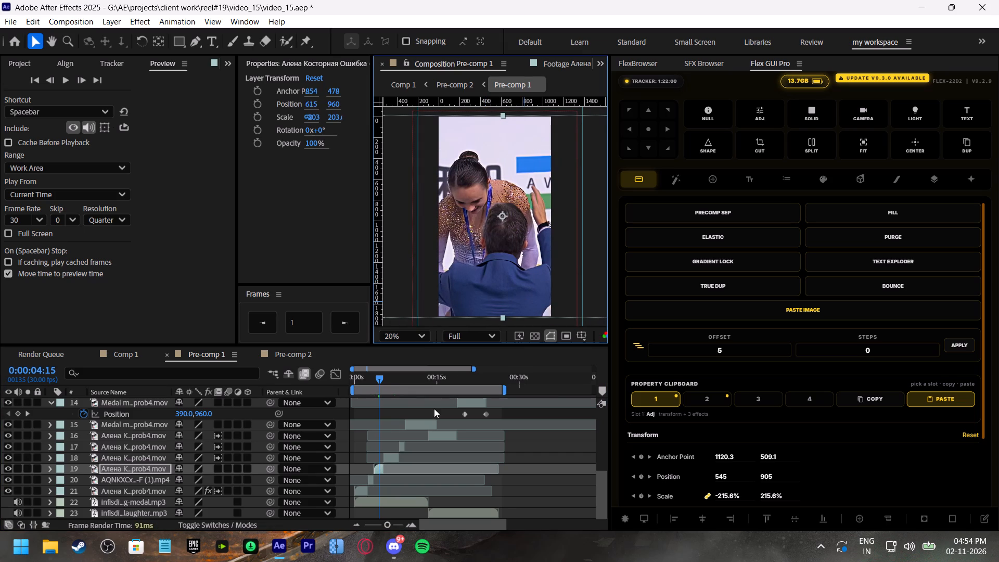
# At 0:00:06:19, shift the podium clip on layer 18 horizontally to about 505, 960.
pyautogui.click(391, 378)
pyautogui.click(387, 455)
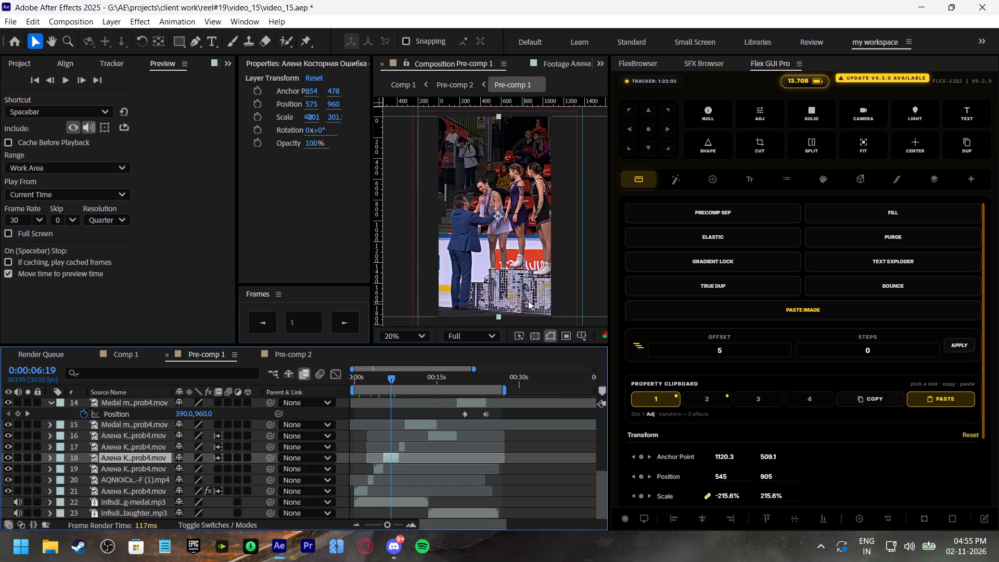
pyautogui.moveTo(527, 286); pyautogui.dragTo(519, 286)
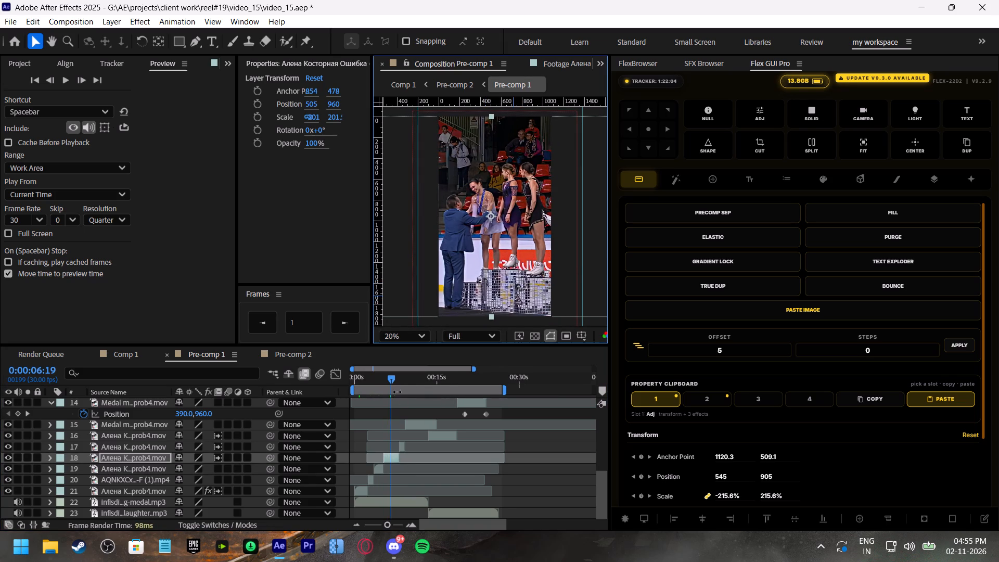
# Review the framing of the remaining flipped clips from about 0:00:08:19 to 0:00:18:15.
pyautogui.moveTo(398, 376); pyautogui.dragTo(402, 377)
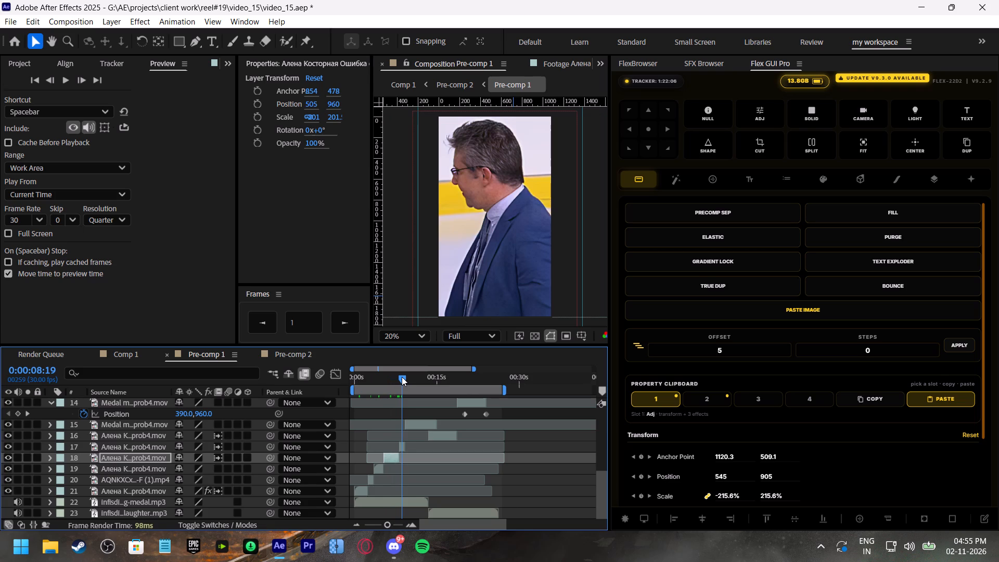
pyautogui.moveTo(402, 377); pyautogui.dragTo(424, 382)
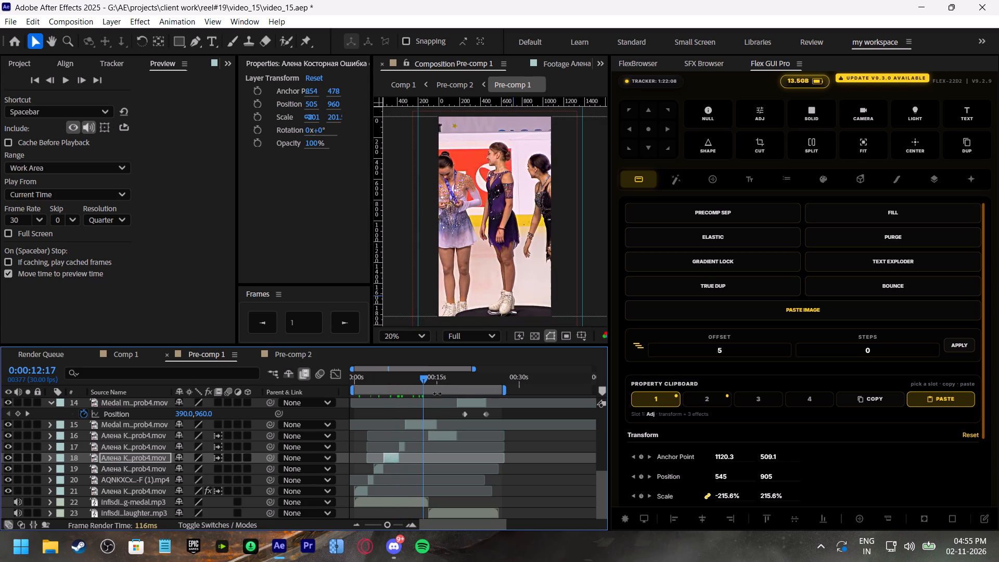
pyautogui.moveTo(424, 377); pyautogui.dragTo(442, 381)
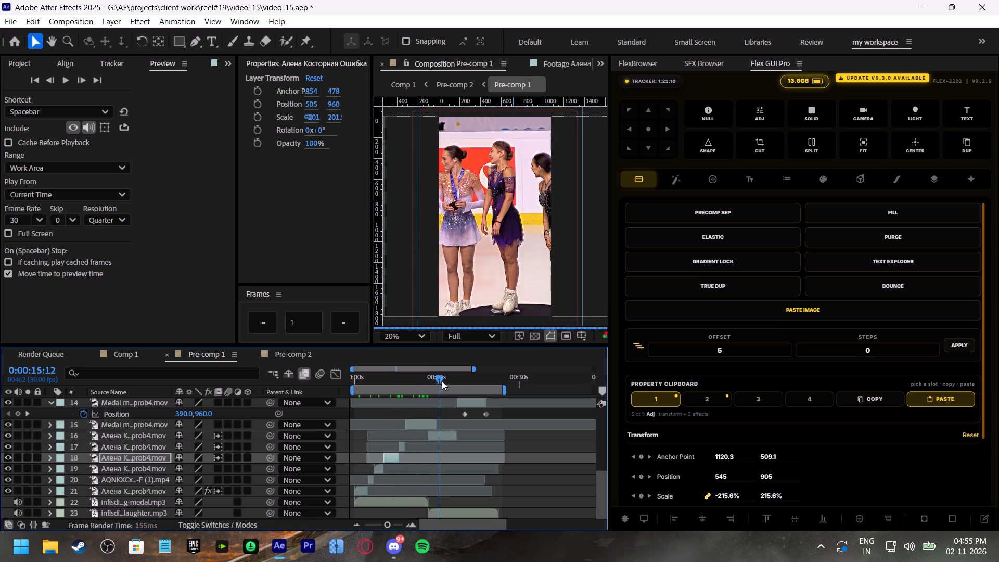
pyautogui.moveTo(442, 381); pyautogui.dragTo(446, 382)
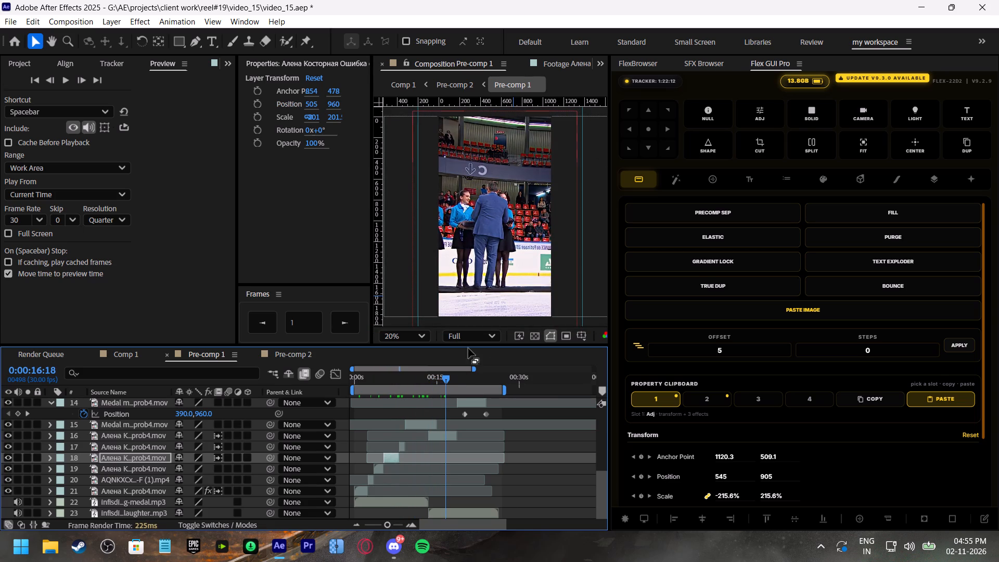
pyautogui.moveTo(444, 376); pyautogui.dragTo(454, 381)
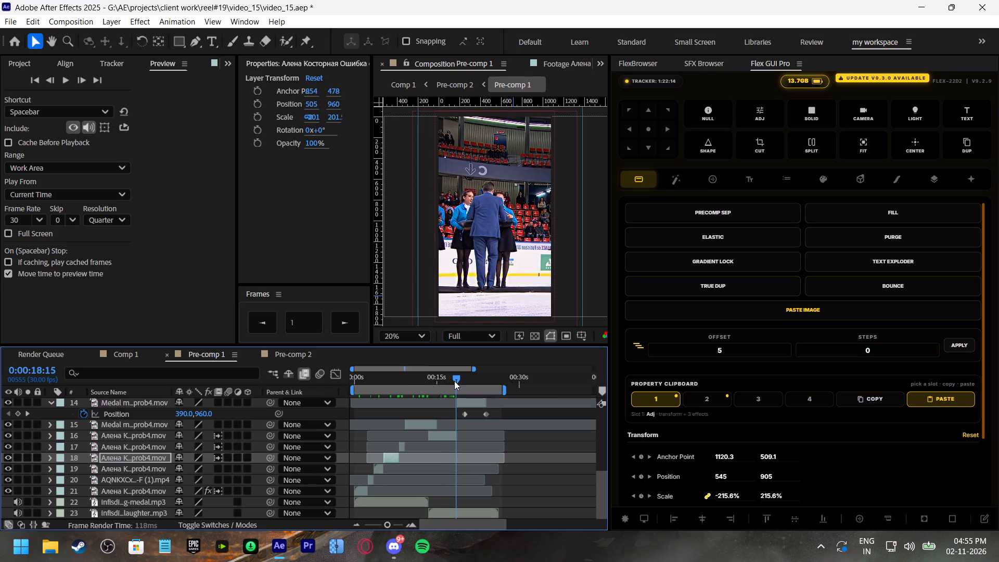
pyautogui.moveTo(454, 381); pyautogui.dragTo(415, 383)
pyautogui.scroll(2, 455, 439)
# Play back the flipped clips between about 0:00:11:11 and 0:00:13:26 and examine the light-bar wipe transition.
pyautogui.press('space')
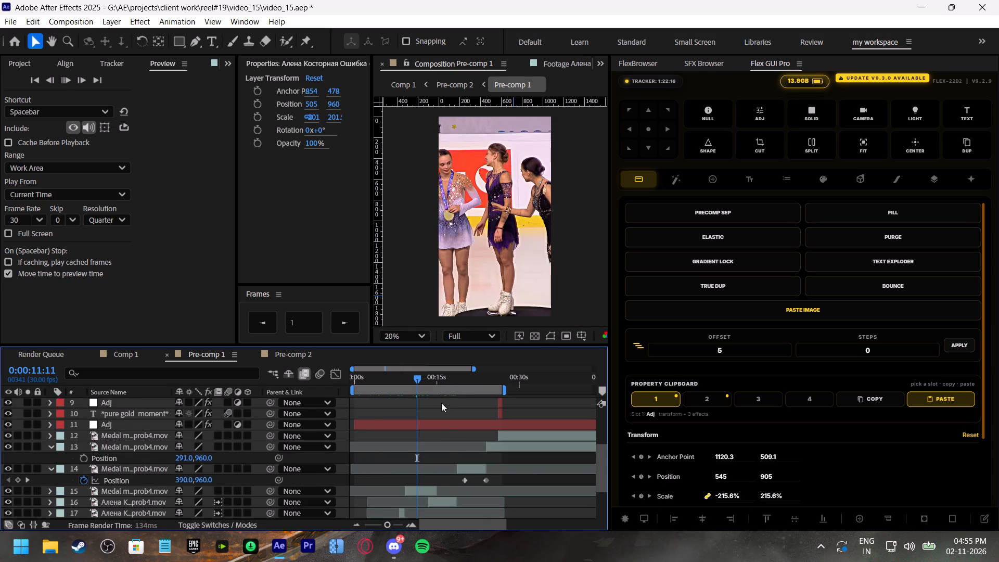
pyautogui.click(427, 378)
pyautogui.press('space')
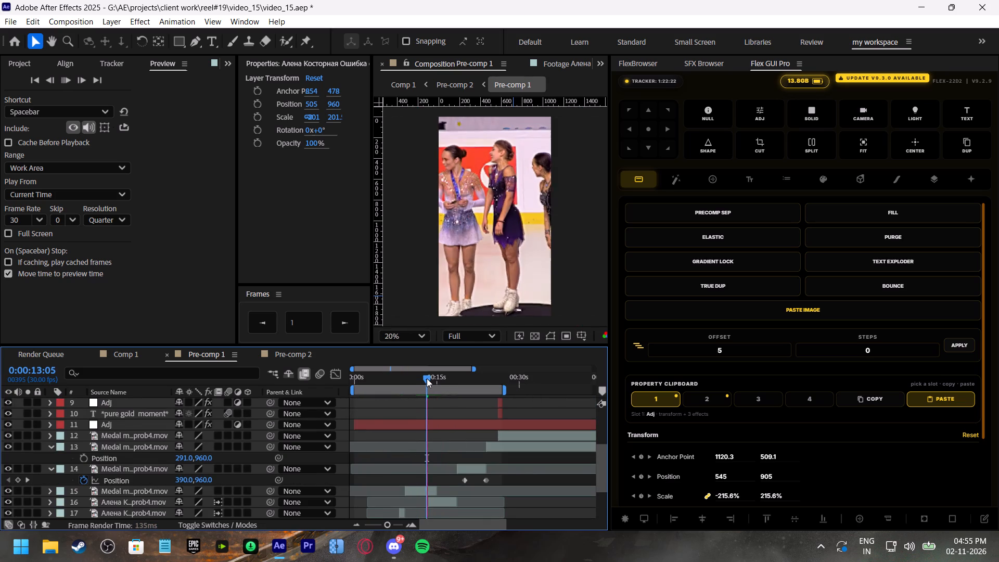
pyautogui.click(427, 378)
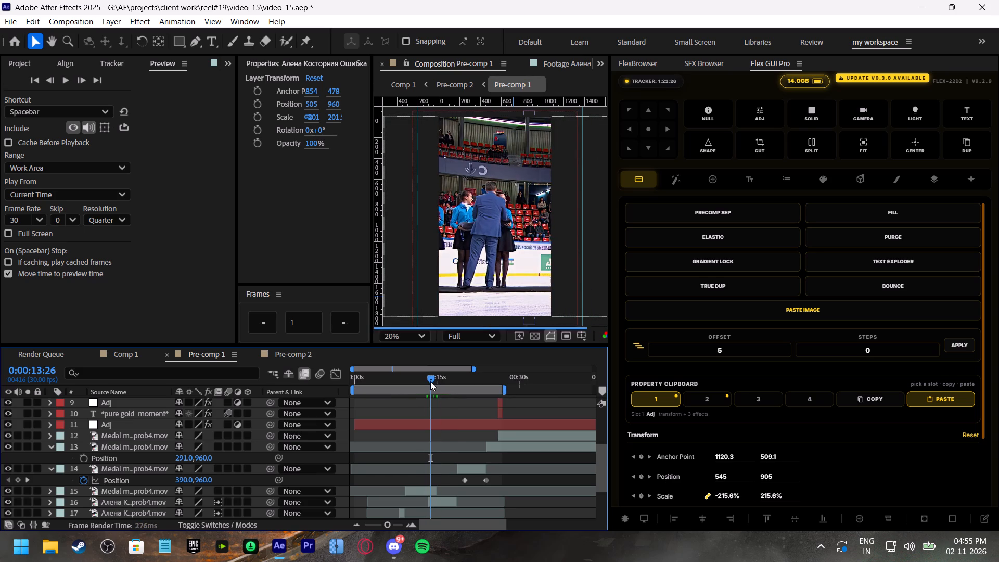
pyautogui.scroll(-1, 454, 436)
pyautogui.scroll(4, 454, 436)
pyautogui.scroll(-3, 456, 436)
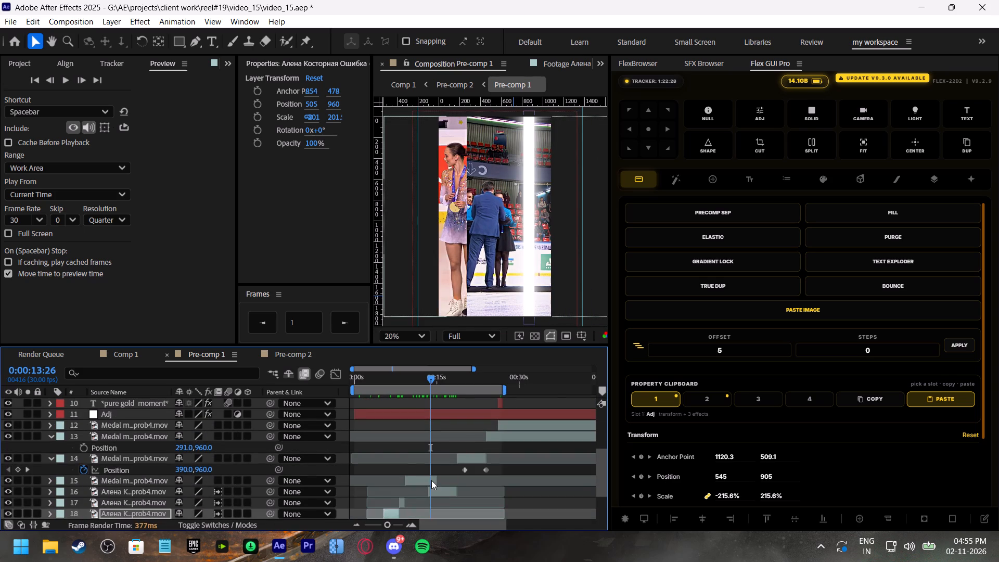
# Reverse the wipe on the medal clip on layer 15 by swapping its two Mask Path keyframes between about 0:00:13:13 and 0:00:15:02.
pyautogui.click(431, 480)
pyautogui.press('u')
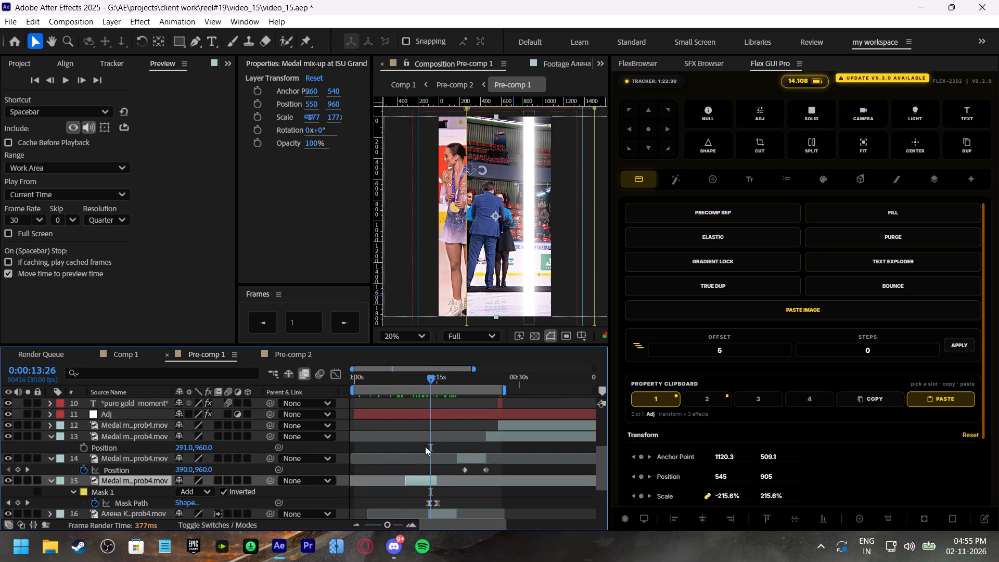
pyautogui.moveTo(420, 377); pyautogui.dragTo(427, 384)
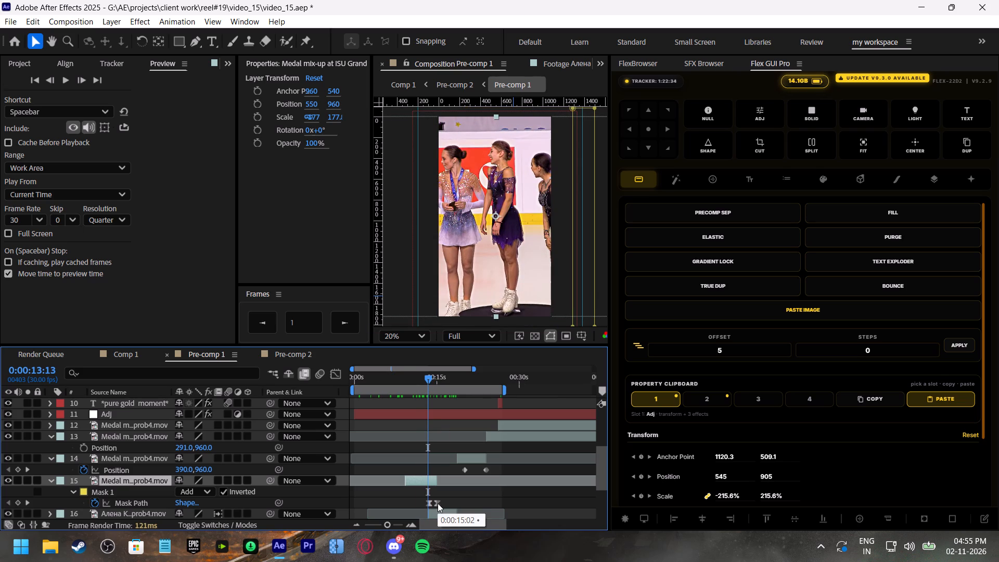
pyautogui.moveTo(438, 503); pyautogui.dragTo(421, 505)
pyautogui.moveTo(430, 505); pyautogui.dragTo(437, 506)
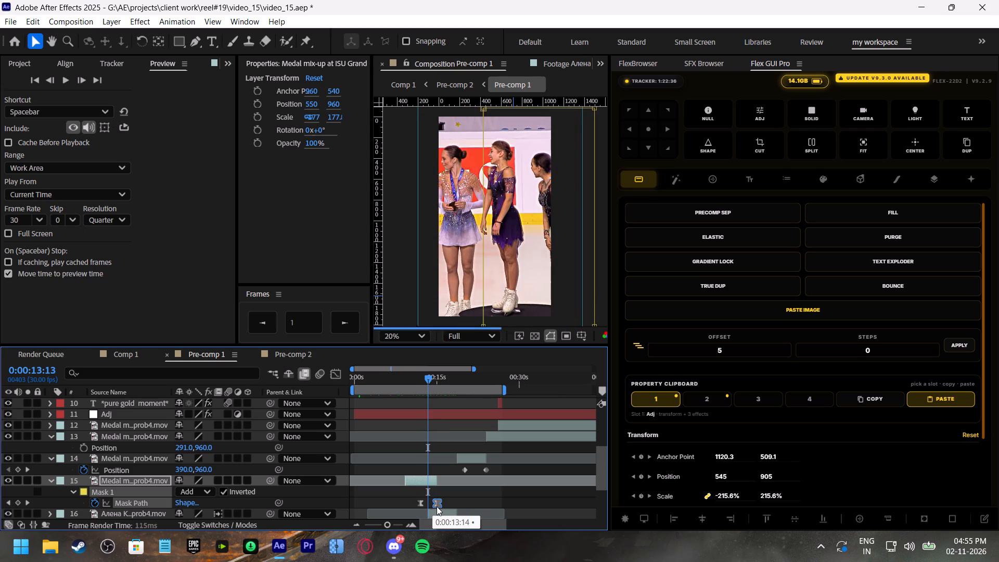
pyautogui.moveTo(437, 506); pyautogui.dragTo(438, 507)
pyautogui.moveTo(421, 504); pyautogui.dragTo(427, 509)
pyautogui.moveTo(420, 377); pyautogui.dragTo(432, 384)
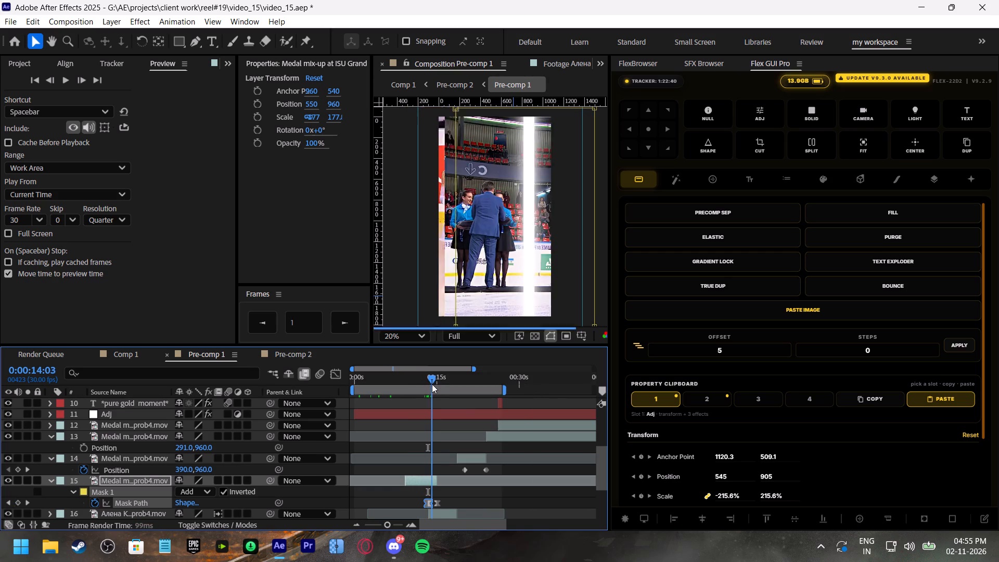
pyautogui.moveTo(432, 384); pyautogui.dragTo(438, 387)
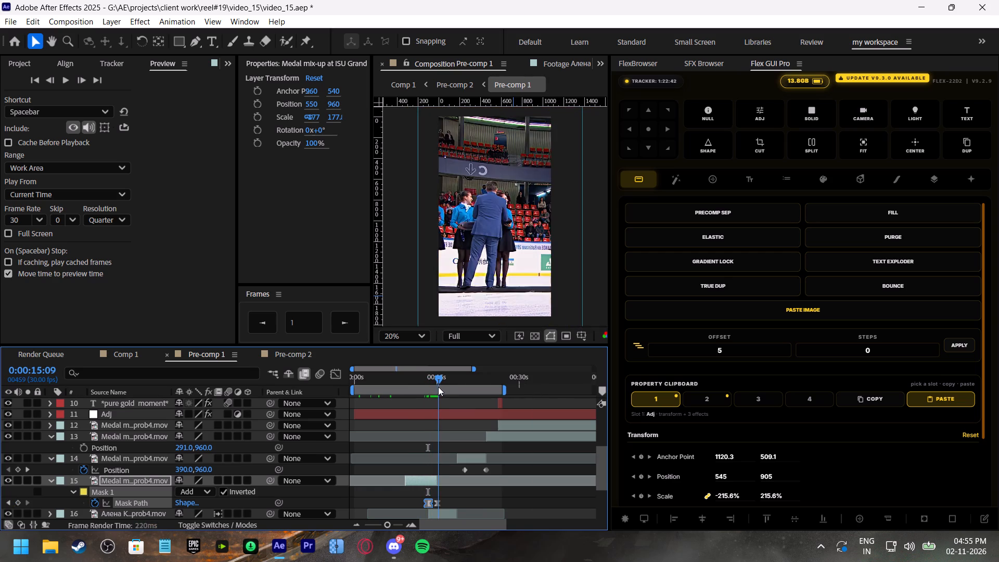
pyautogui.moveTo(438, 387); pyautogui.dragTo(422, 382)
pyautogui.scroll(-1, 456, 436)
pyautogui.scroll(1, 456, 436)
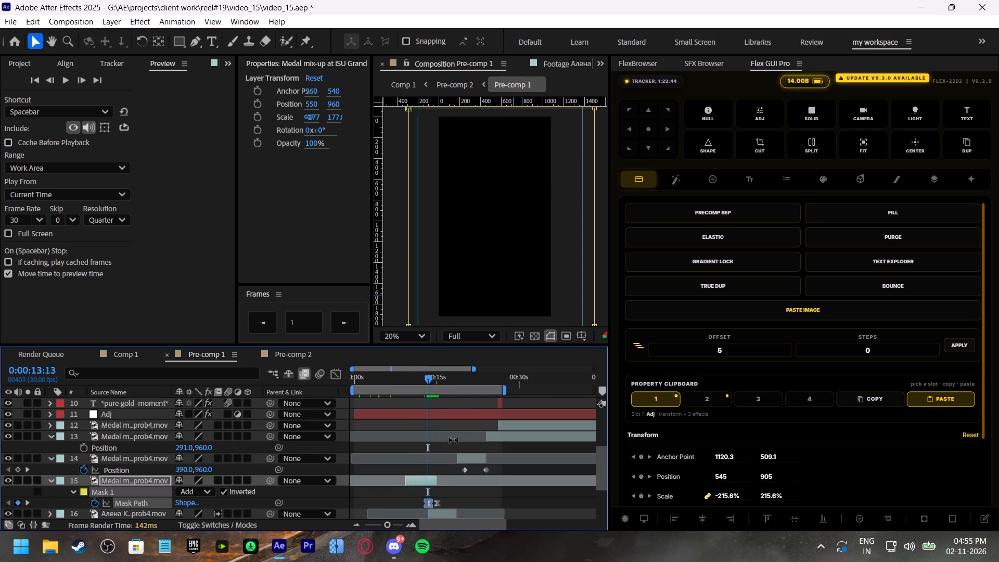
pyautogui.click(428, 377)
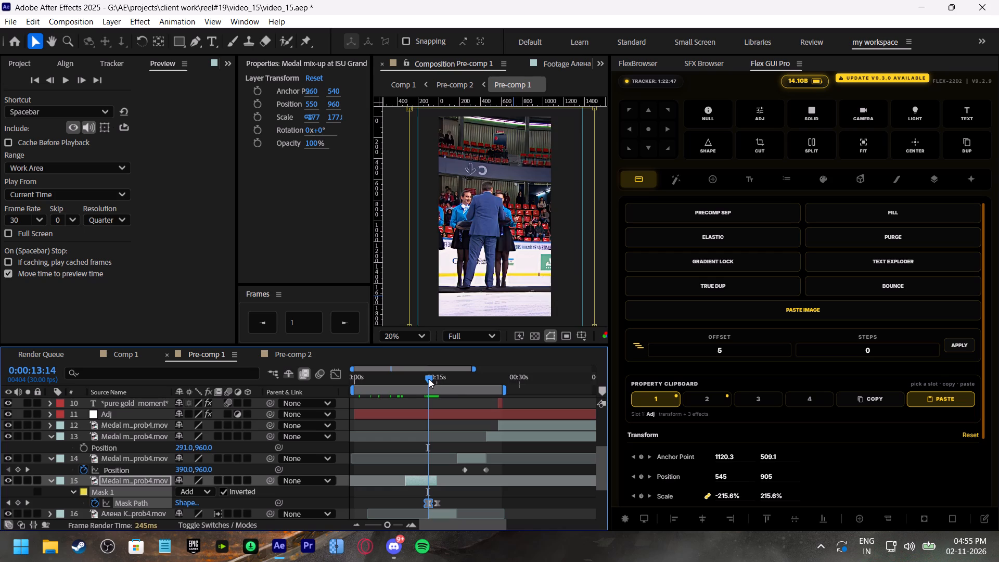
# Move Shape Layer 2, the light bar, down the layer stack to sit directly above the medal clip on layer 15.
pyautogui.scroll(2, 459, 444)
pyautogui.click(434, 446)
pyautogui.moveTo(135, 451); pyautogui.dragTo(137, 469)
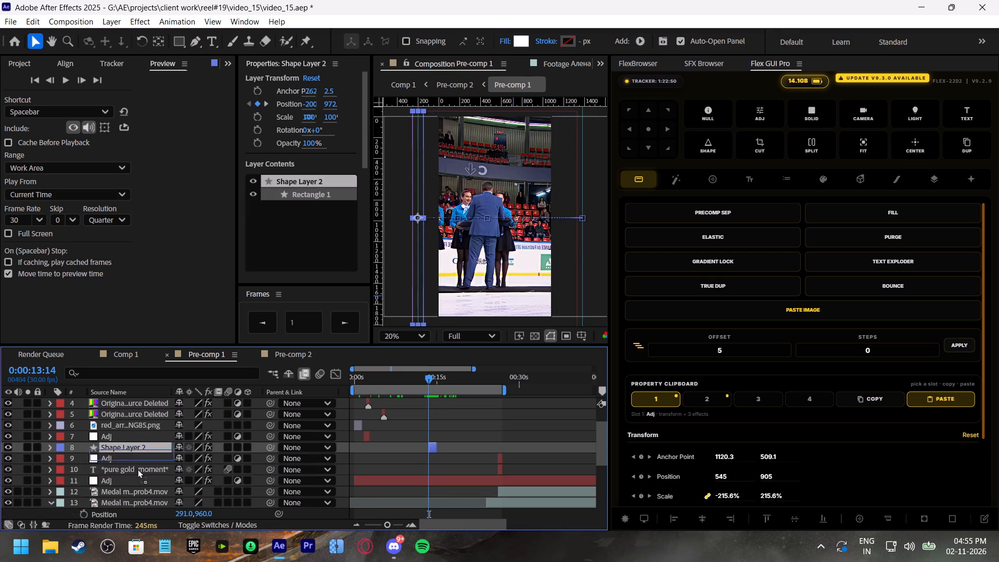
pyautogui.moveTo(137, 469); pyautogui.dragTo(143, 518)
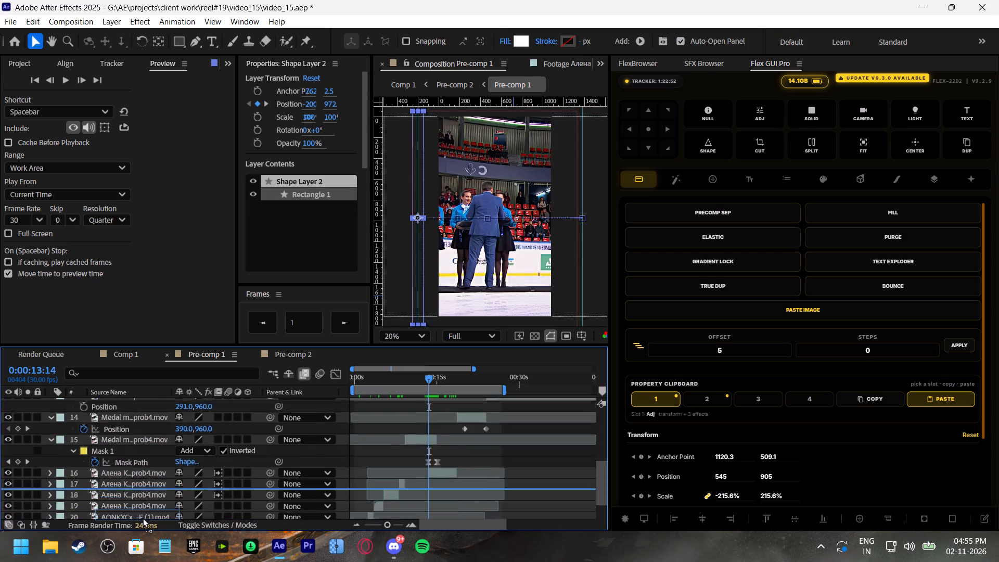
pyautogui.moveTo(143, 518); pyautogui.dragTo(142, 488)
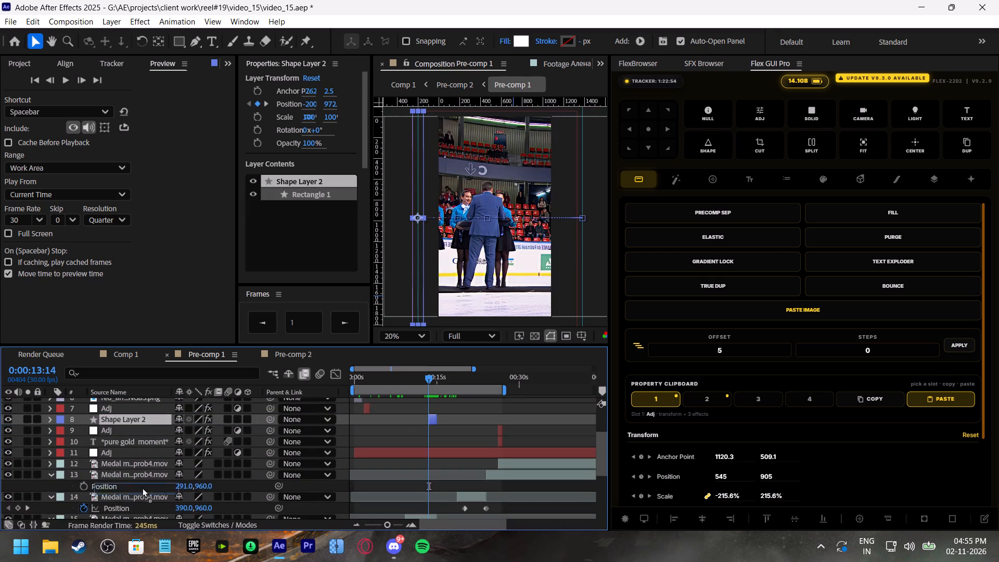
pyautogui.moveTo(142, 488); pyautogui.dragTo(145, 499)
pyautogui.scroll(-2, 418, 451)
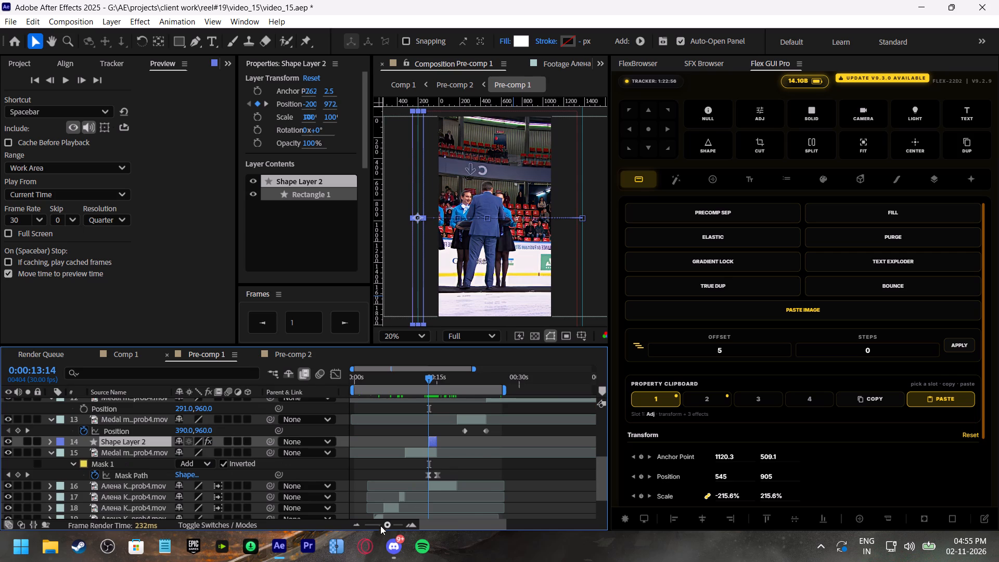
# Examine how the light bar lines up with layer 15's mask edge between about 0:00:13:14 and 0:00:14:12.
pyautogui.moveTo(388, 524); pyautogui.dragTo(400, 527)
pyautogui.keyDown('shift'); pyautogui.scroll(-2, 497, 477); pyautogui.keyUp('shift')
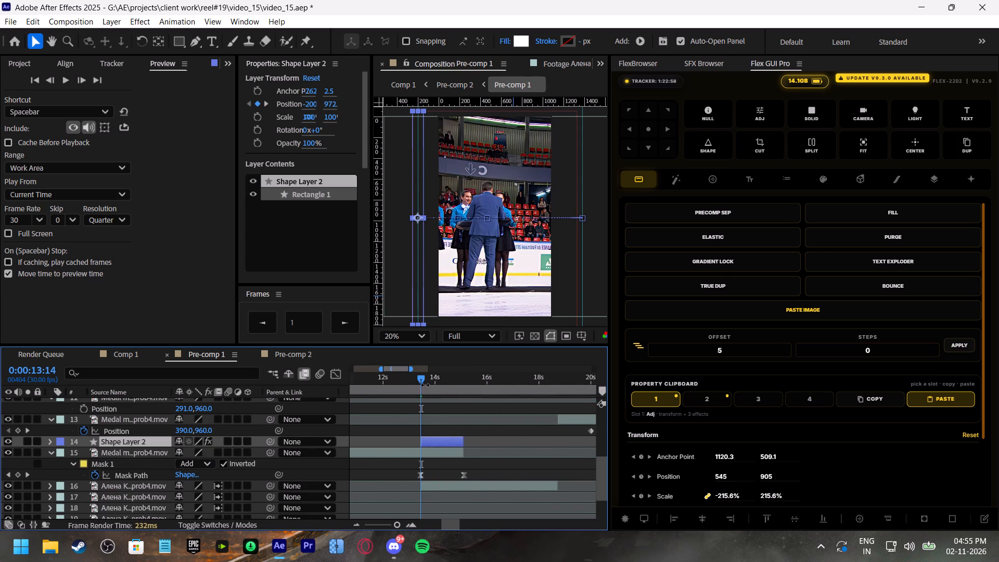
pyautogui.moveTo(421, 380); pyautogui.dragTo(426, 382)
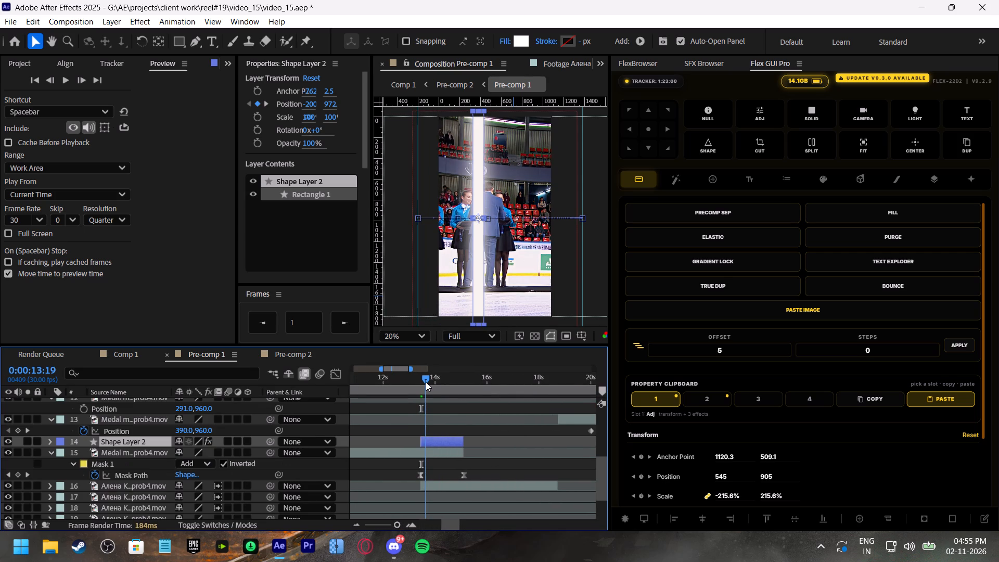
pyautogui.moveTo(426, 382); pyautogui.dragTo(436, 386)
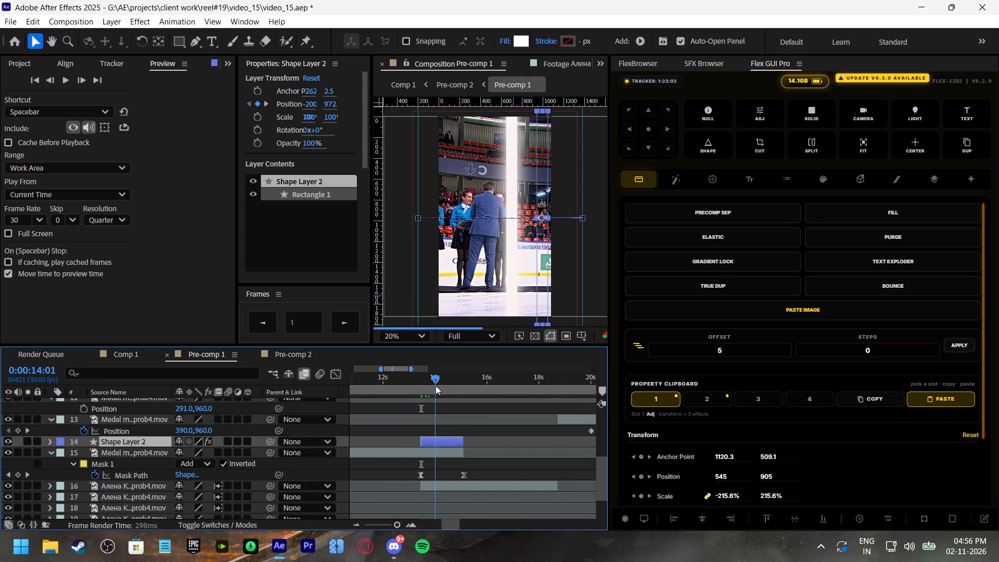
pyautogui.moveTo(436, 386); pyautogui.dragTo(427, 390)
pyautogui.scroll(2, 428, 457)
pyautogui.scroll(-2, 428, 457)
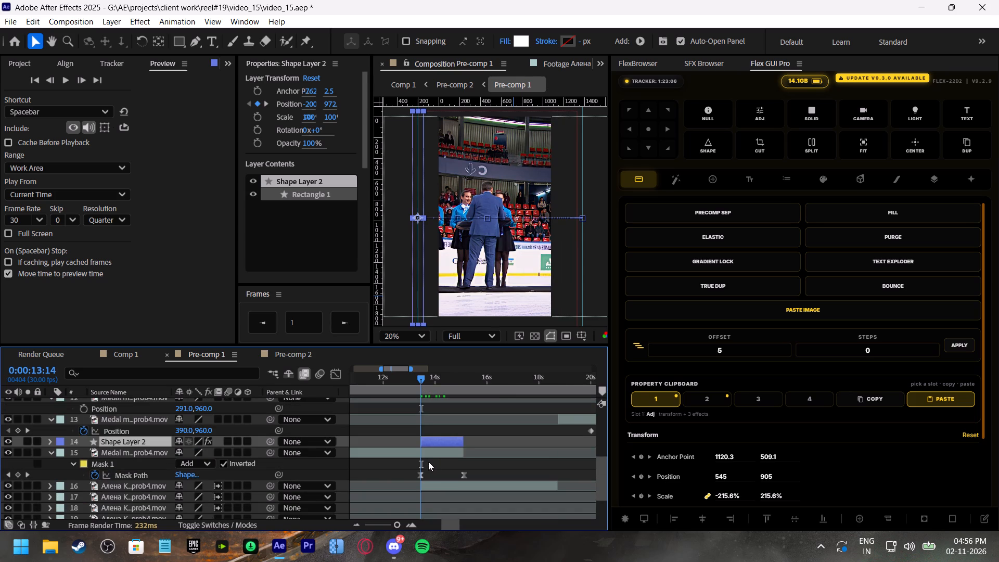
pyautogui.click(429, 453)
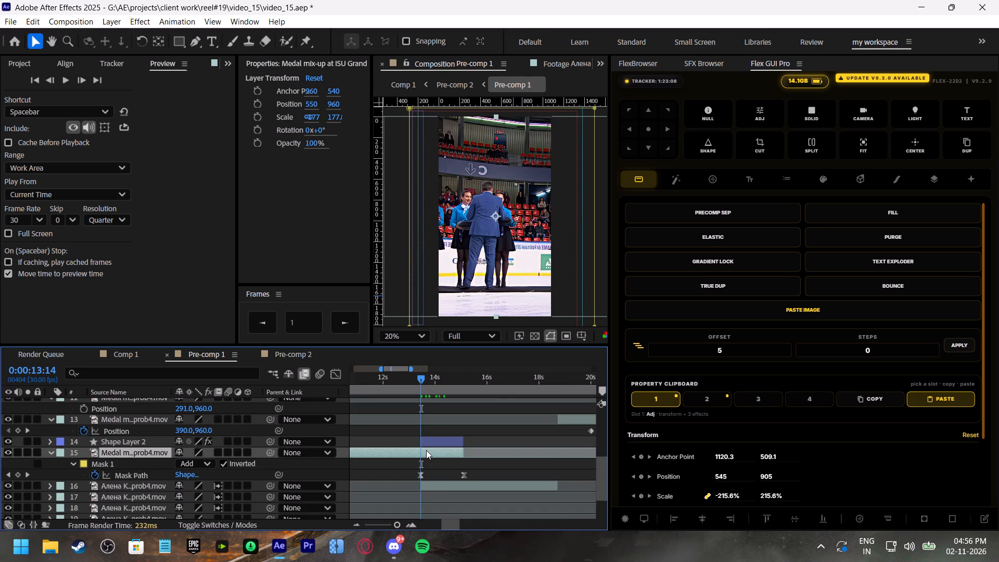
pyautogui.press('m')
pyautogui.press('m')
pyautogui.moveTo(424, 379); pyautogui.dragTo(429, 381)
pyautogui.moveTo(479, 469); pyautogui.dragTo(404, 480)
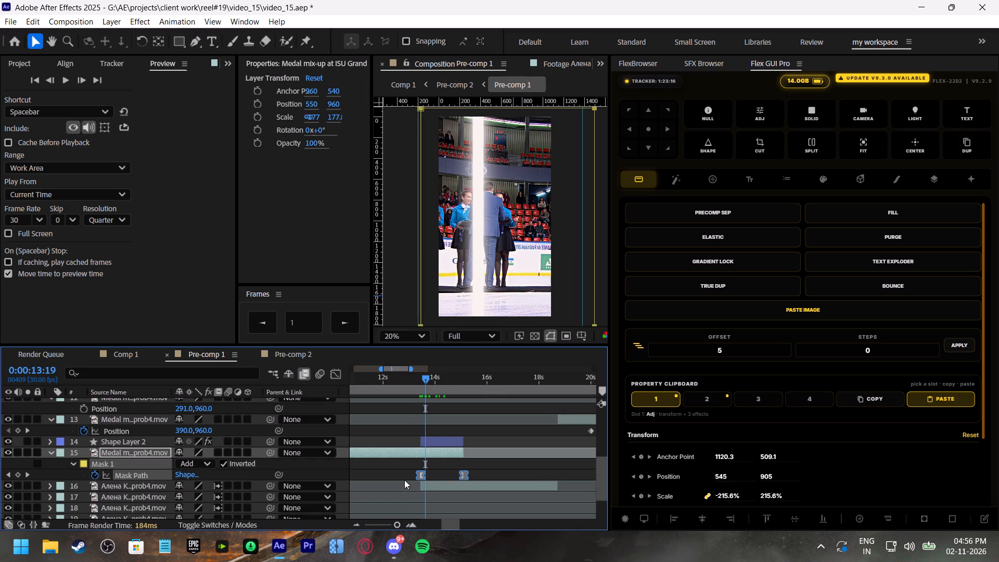
pyautogui.moveTo(436, 379); pyautogui.dragTo(445, 382)
# Reveal Shape Layer 2's keyframes and apply the 0.13, 0.76, 0.27, 1 easing curve to both Mask Path keyframes on layer 15.
pyautogui.click(331, 377)
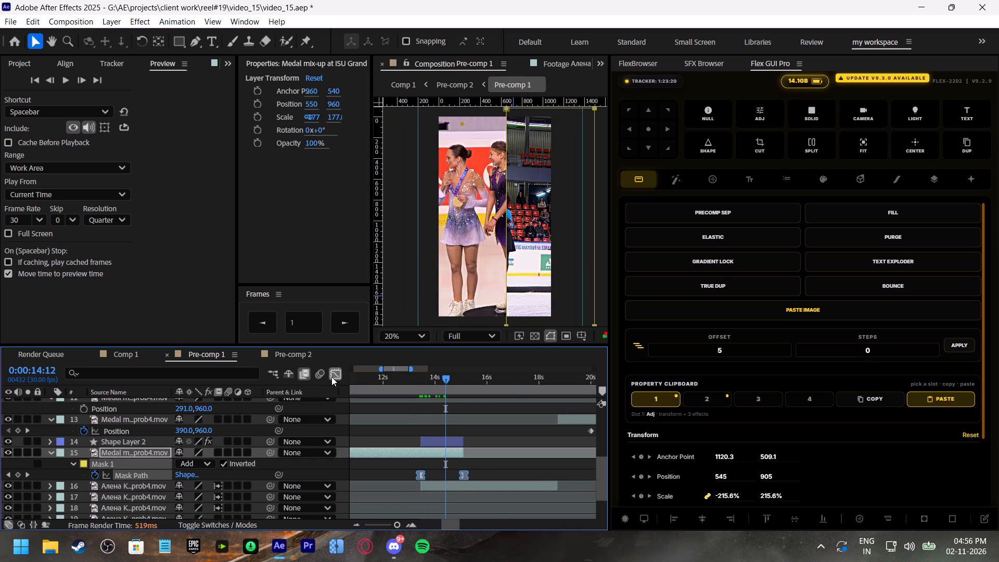
pyautogui.click(331, 377)
pyautogui.moveTo(484, 473); pyautogui.dragTo(377, 471)
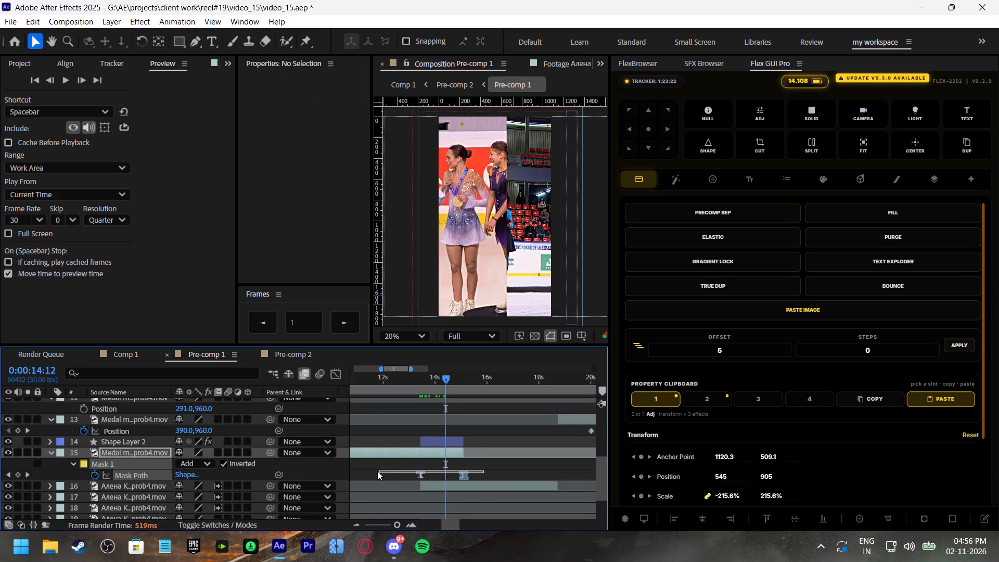
pyautogui.moveTo(377, 471); pyautogui.dragTo(377, 471)
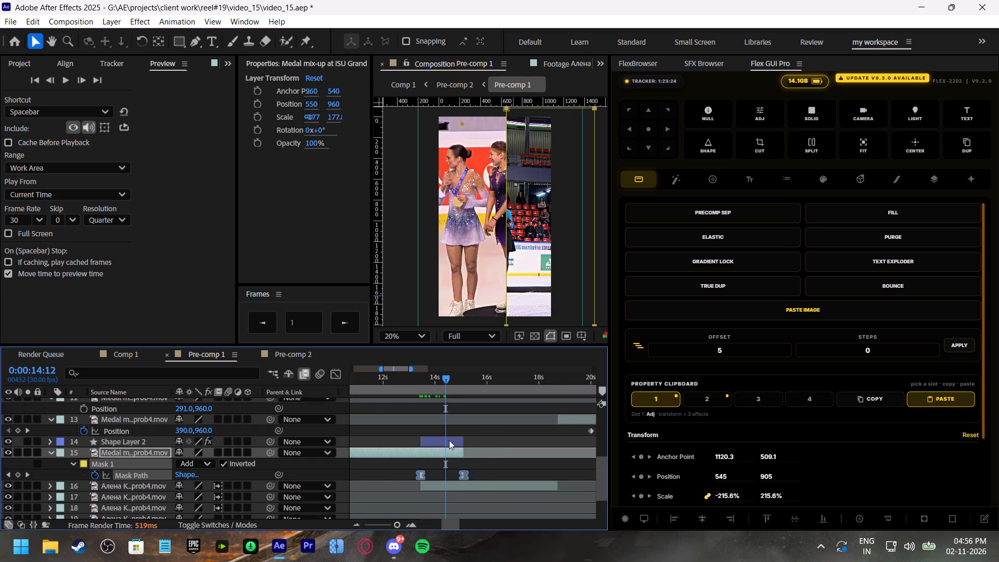
pyautogui.click(447, 440)
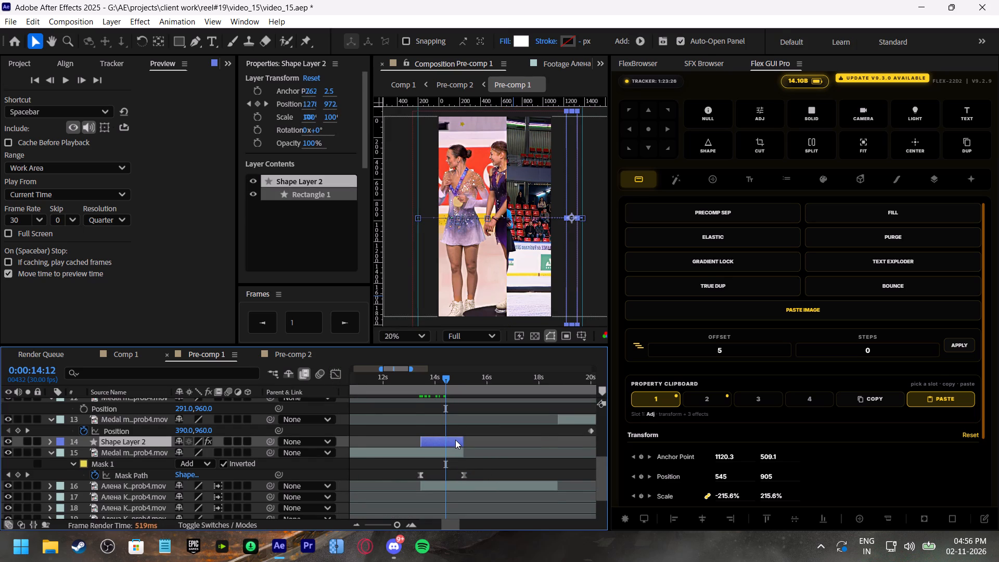
pyautogui.press('u')
pyautogui.moveTo(484, 483); pyautogui.dragTo(396, 489)
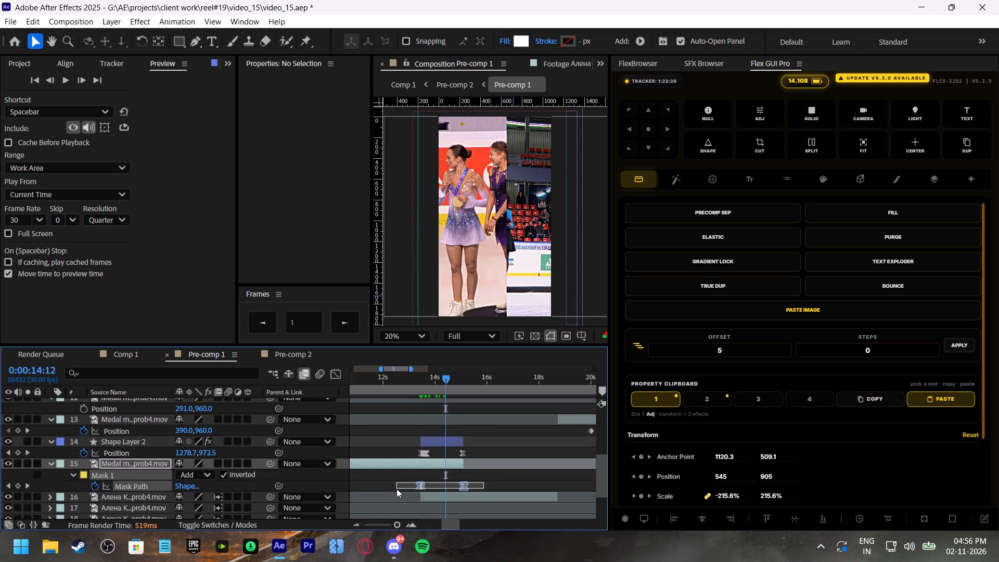
pyautogui.moveTo(396, 489); pyautogui.dragTo(396, 489)
pyautogui.click(891, 175)
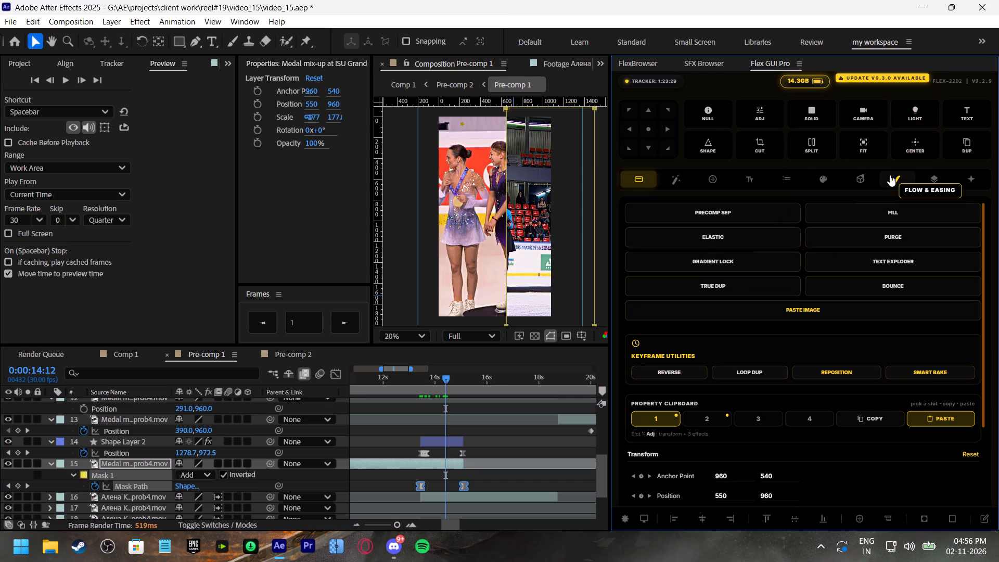
pyautogui.click(699, 491)
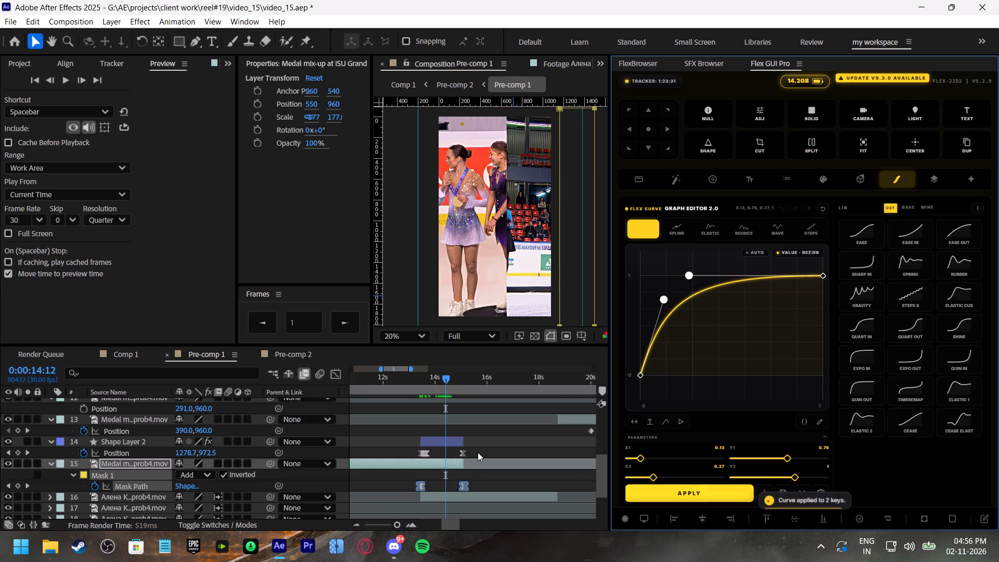
# At 0:00:13:20, shift Shape Layer 2 to about 441, 972.5 to align the light bar with layer 15's mask edge.
pyautogui.click(410, 375)
pyautogui.press('space')
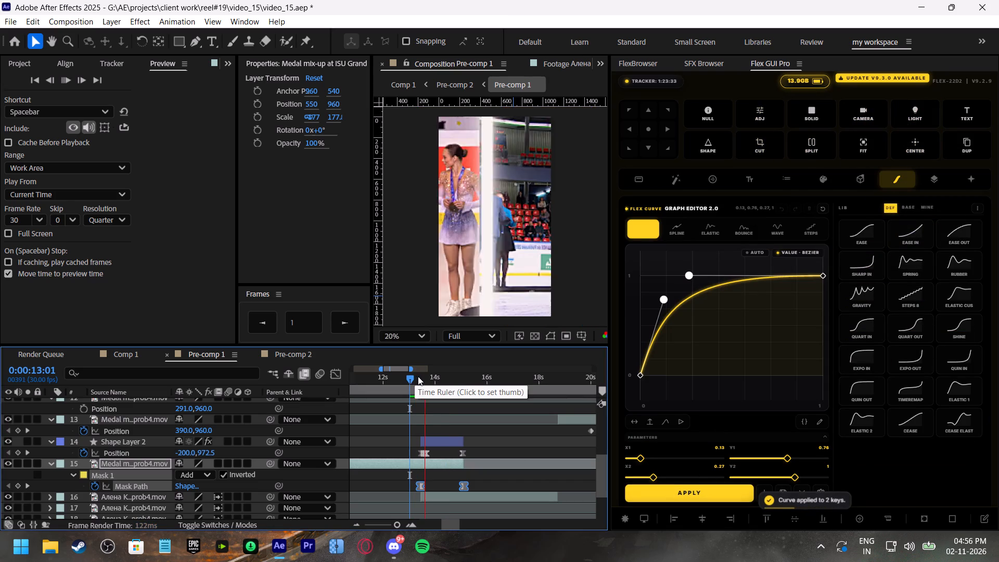
pyautogui.moveTo(421, 377); pyautogui.dragTo(427, 379)
pyautogui.moveTo(393, 525); pyautogui.dragTo(402, 528)
pyautogui.moveTo(453, 375); pyautogui.dragTo(462, 379)
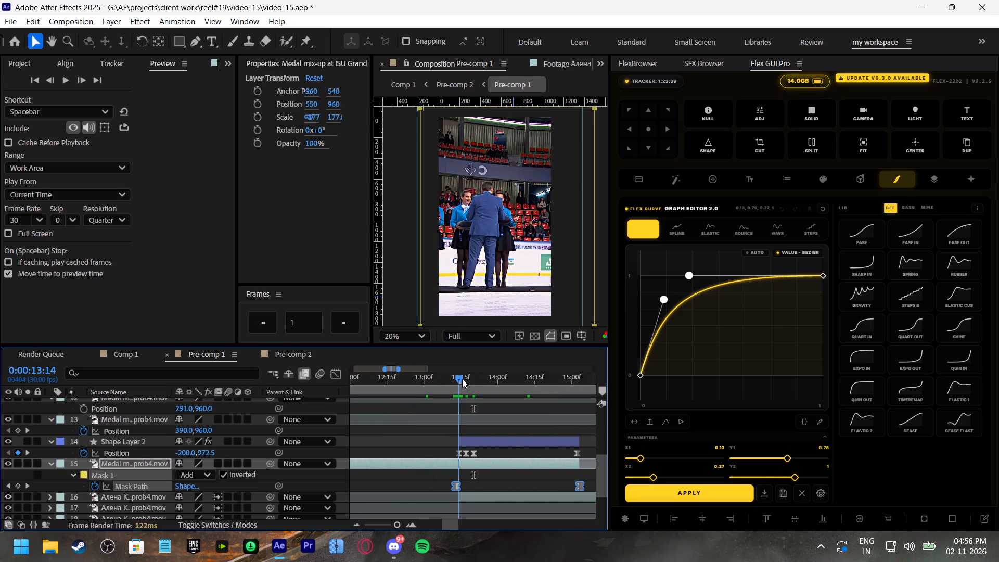
pyautogui.moveTo(462, 379); pyautogui.dragTo(472, 382)
pyautogui.click(483, 438)
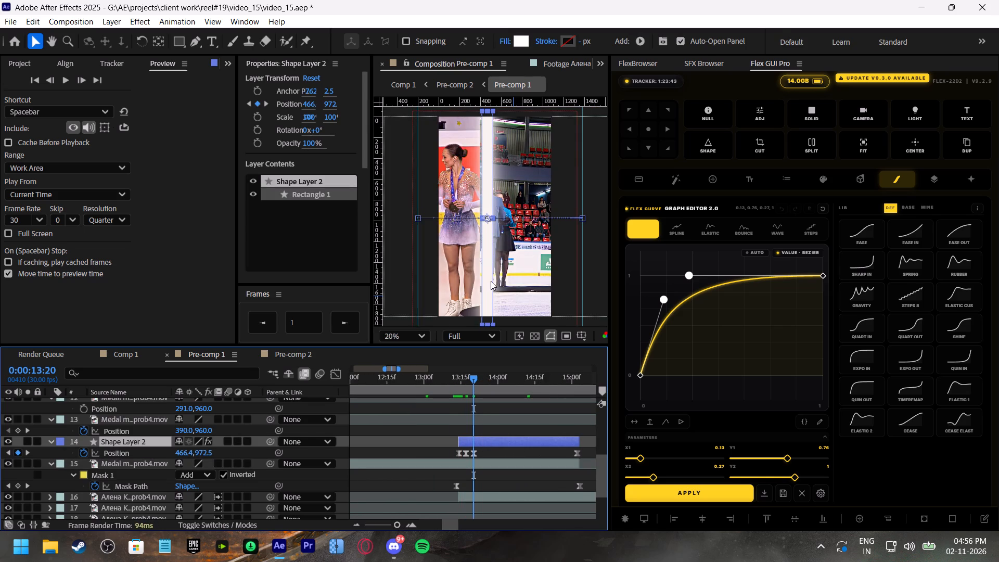
pyautogui.click(490, 280)
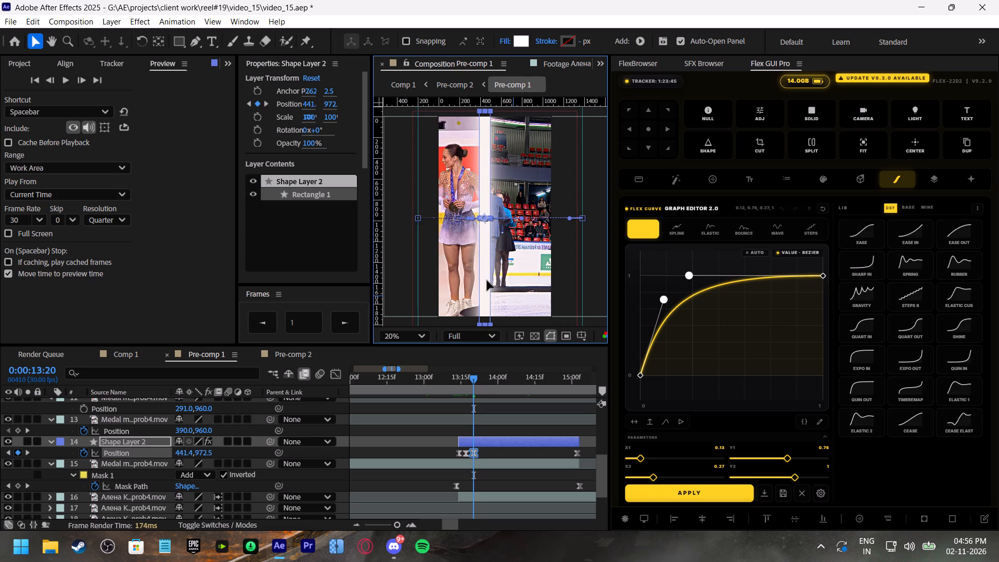
pyautogui.moveTo(475, 381); pyautogui.dragTo(483, 385)
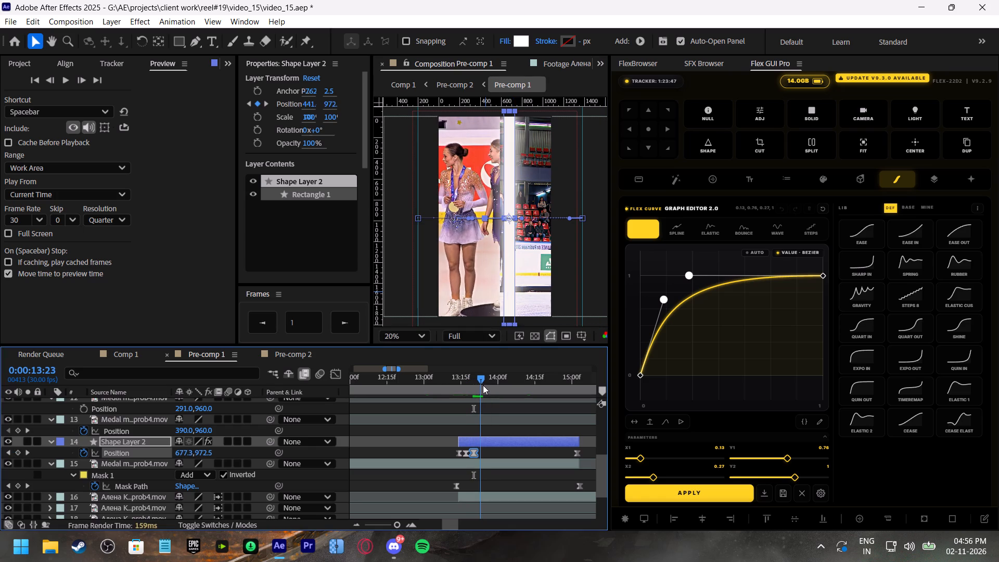
# At 0:00:13:24, shift Shape Layer 2 to about 670, 972.5 to align the light bar with layer 15's mask edge.
pyautogui.moveTo(483, 385); pyautogui.dragTo(484, 386)
pyautogui.moveTo(516, 287); pyautogui.dragTo(511, 287)
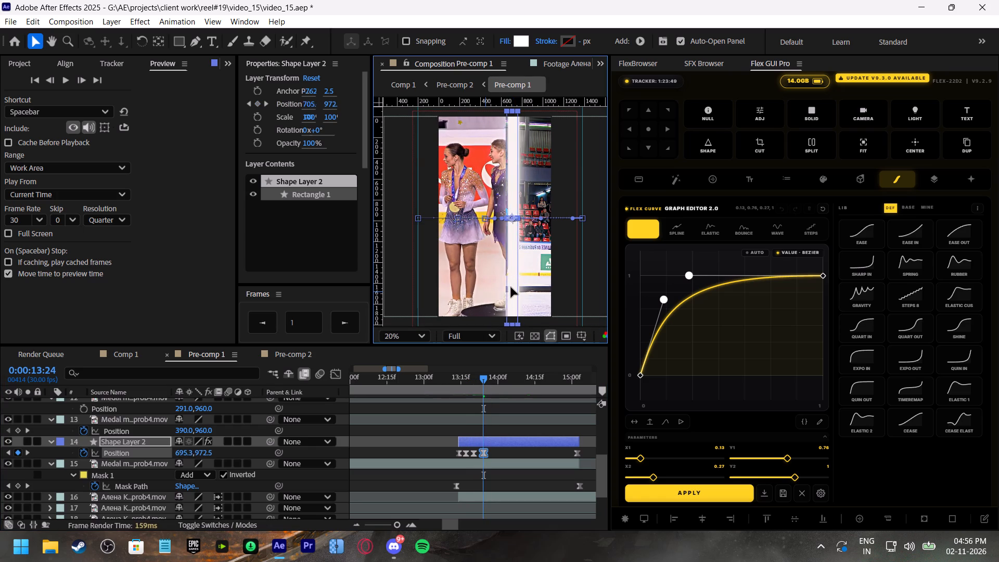
pyautogui.moveTo(511, 287); pyautogui.dragTo(508, 287)
# At 0:00:14:03, reposition Shape Layer 2 horizontally so the light bar covers layer 15's mask edge near the frame's right edge.
pyautogui.moveTo(483, 380); pyautogui.dragTo(490, 381)
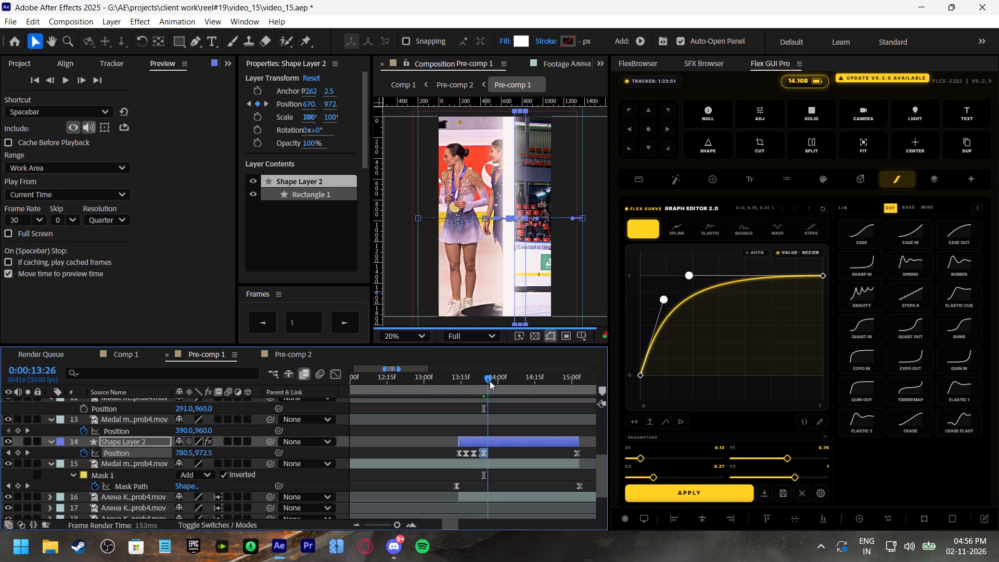
pyautogui.moveTo(490, 381); pyautogui.dragTo(492, 382)
pyautogui.click(501, 379)
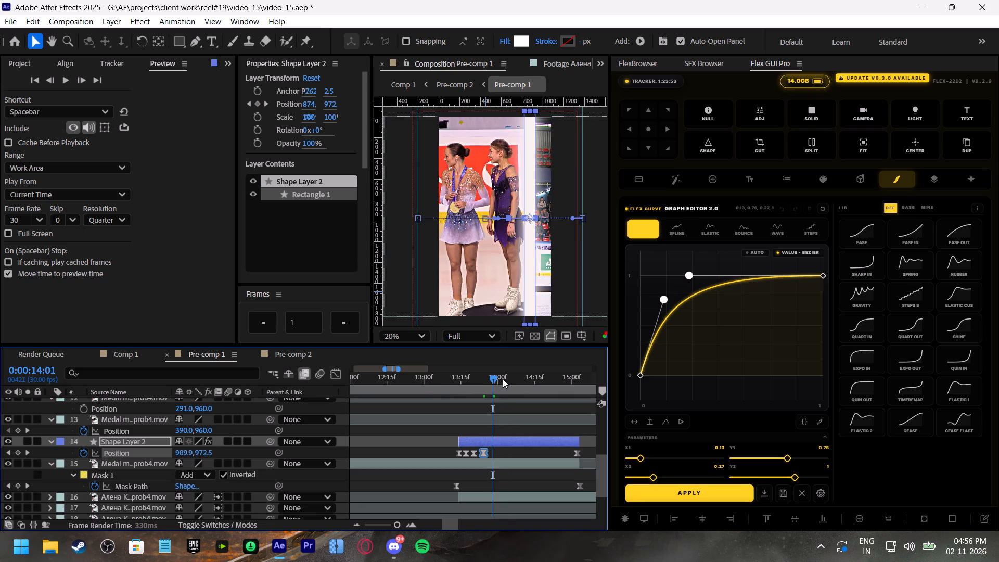
pyautogui.click(550, 302)
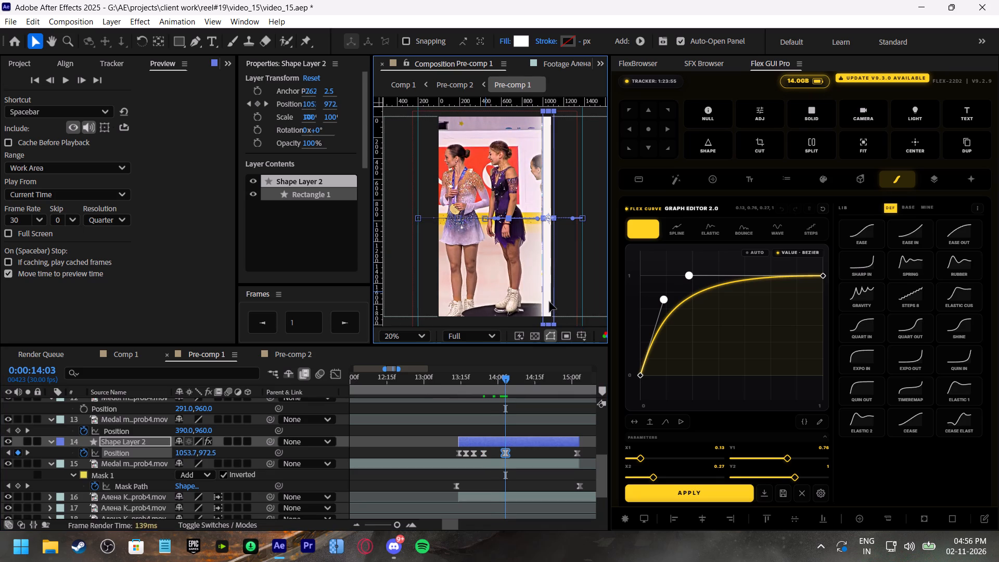
pyautogui.moveTo(507, 376); pyautogui.dragTo(515, 377)
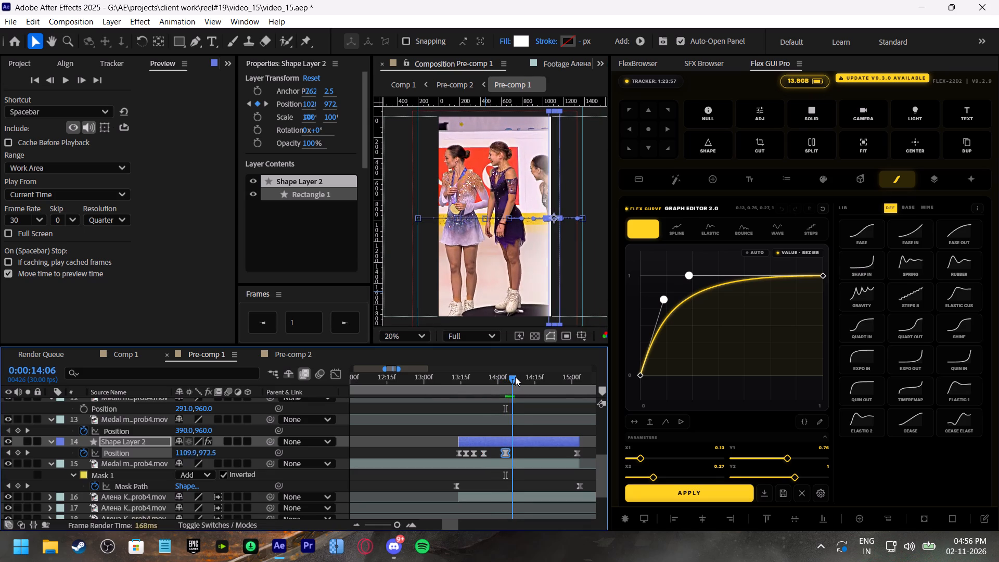
pyautogui.moveTo(515, 377); pyautogui.dragTo(521, 379)
# Save the project.
pyautogui.hotkey('ctrl', 's')
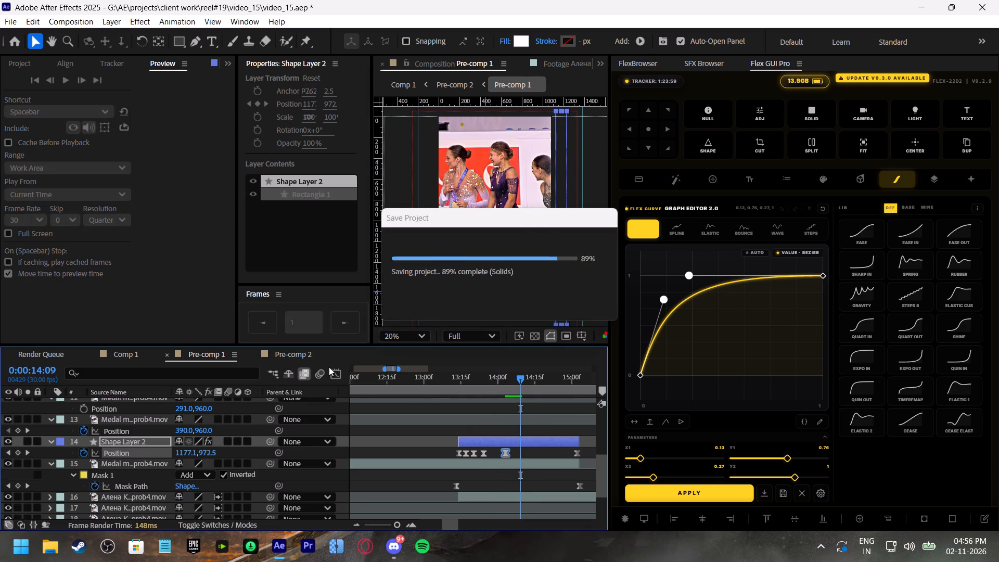
# Preview the light-bar wipe from about 0:00:13:11, and again with the lead-in from 0:00:12:21.
pyautogui.click(339, 372)
pyautogui.click(339, 372)
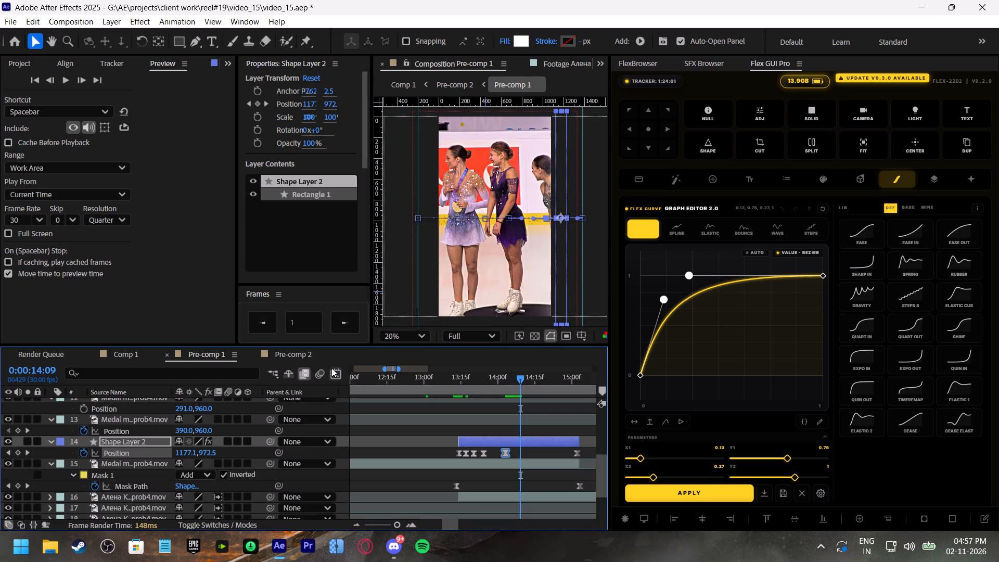
pyautogui.click(451, 377)
pyautogui.press('space')
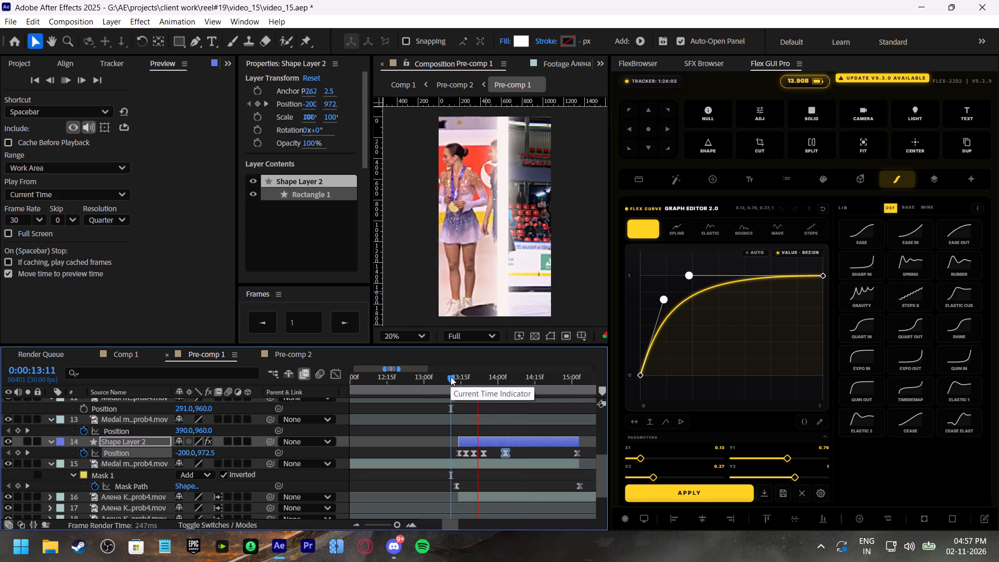
pyautogui.moveTo(451, 377); pyautogui.dragTo(426, 381)
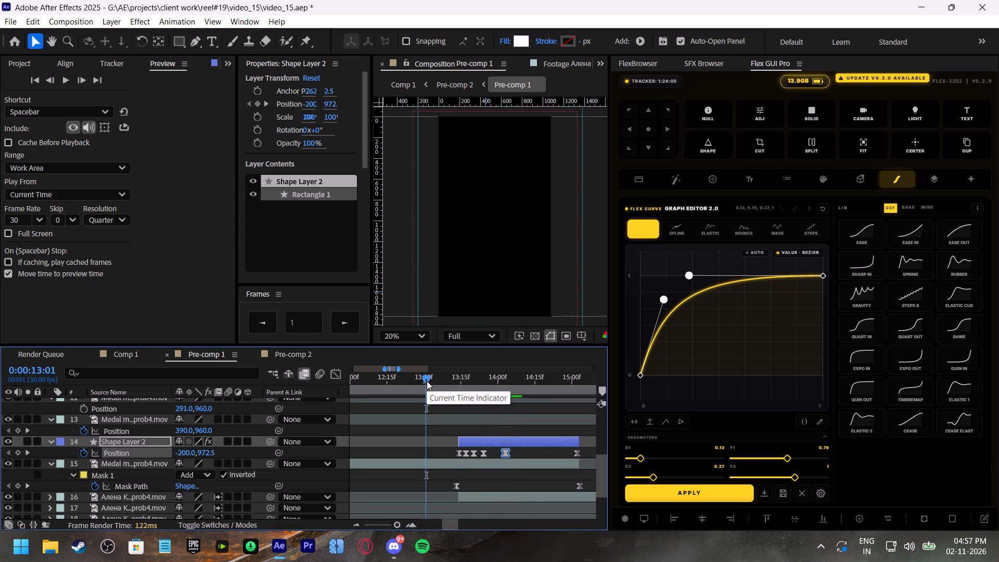
pyautogui.click(403, 378)
pyautogui.press('space')
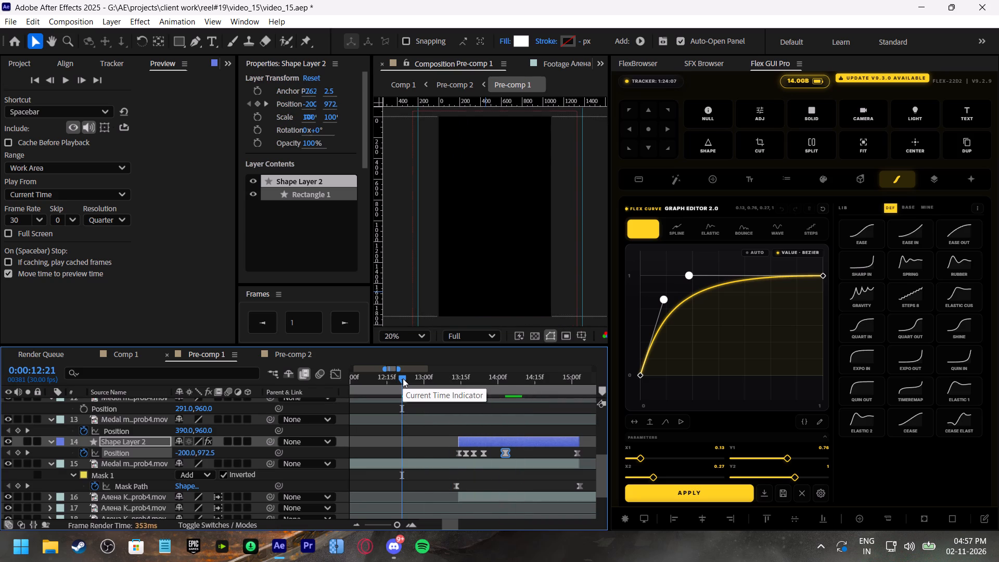
pyautogui.click(403, 378)
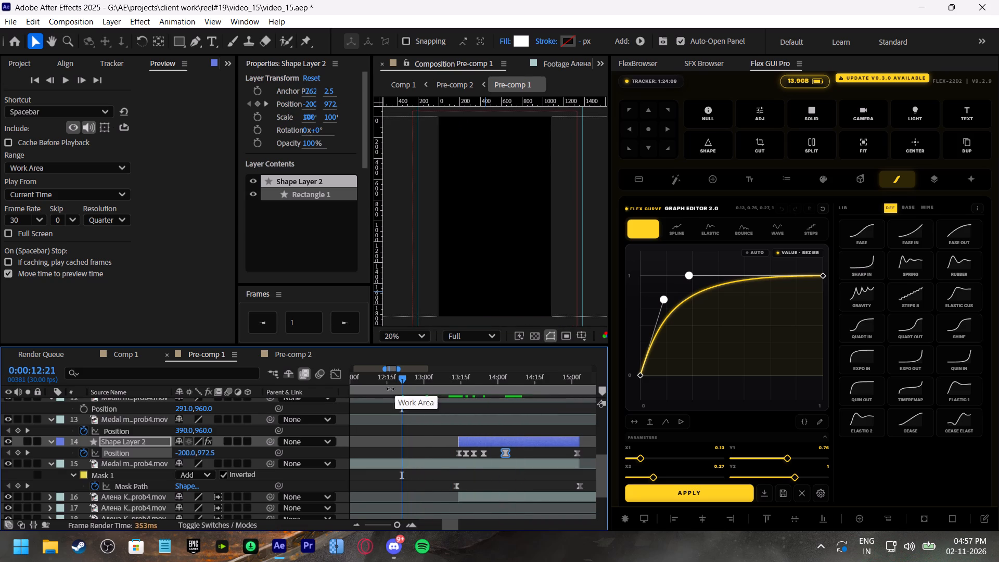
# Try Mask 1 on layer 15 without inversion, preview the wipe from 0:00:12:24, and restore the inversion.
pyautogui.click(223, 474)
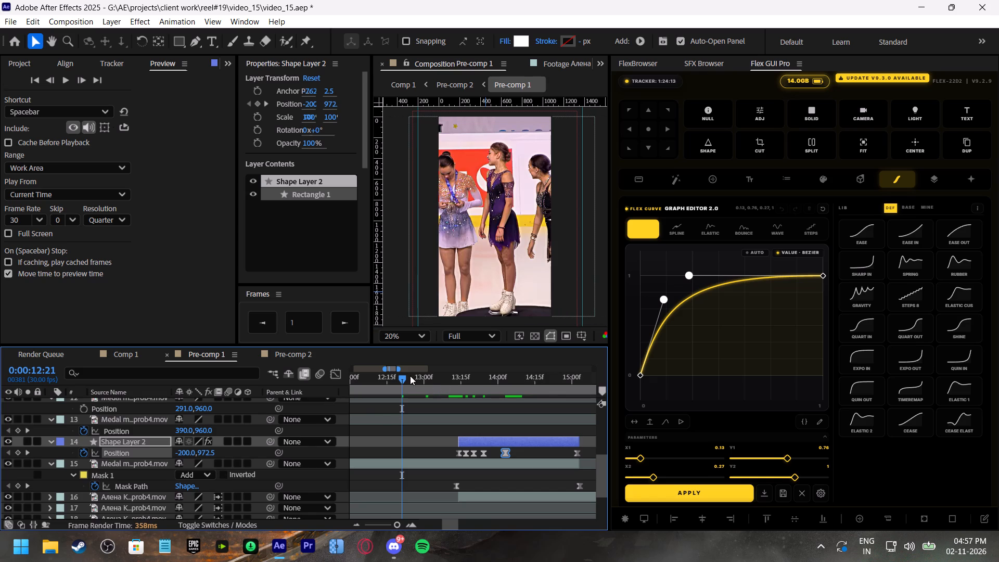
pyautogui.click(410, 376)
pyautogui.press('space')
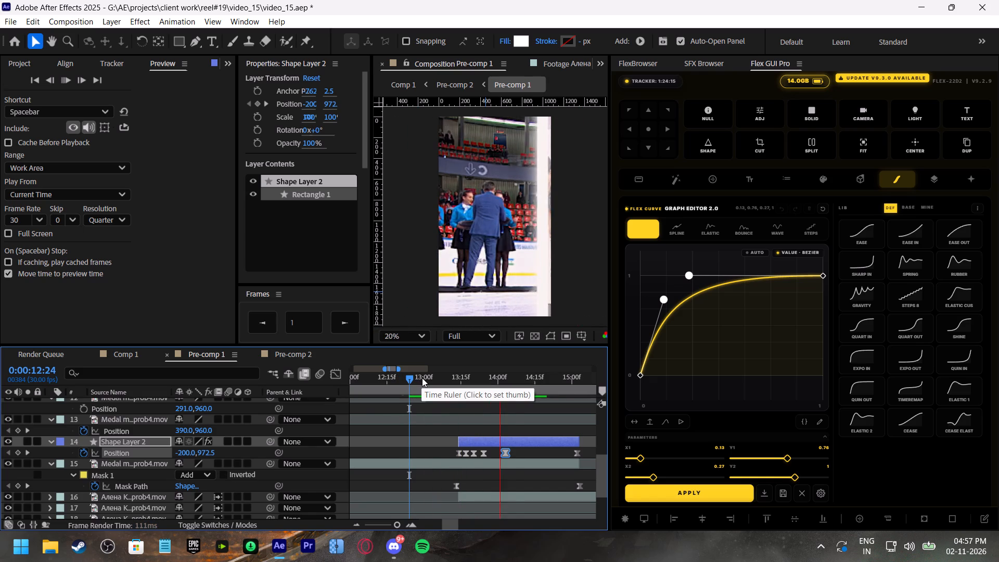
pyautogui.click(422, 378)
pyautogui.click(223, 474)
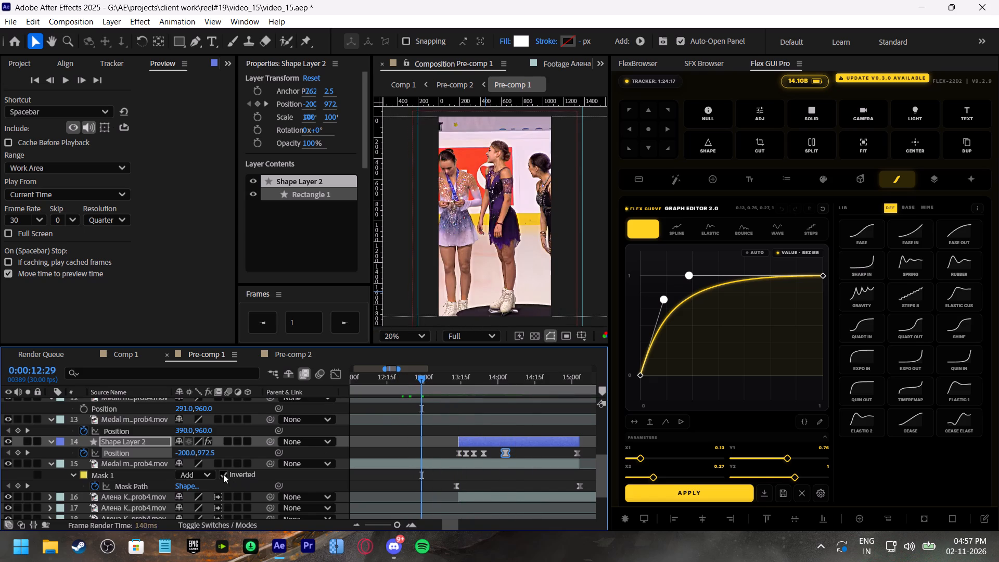
# At 0:00:13:14, free-transform Mask 1 on layer 15, pulling its right edge past the frame's left edge.
pyautogui.moveTo(429, 377); pyautogui.dragTo(439, 382)
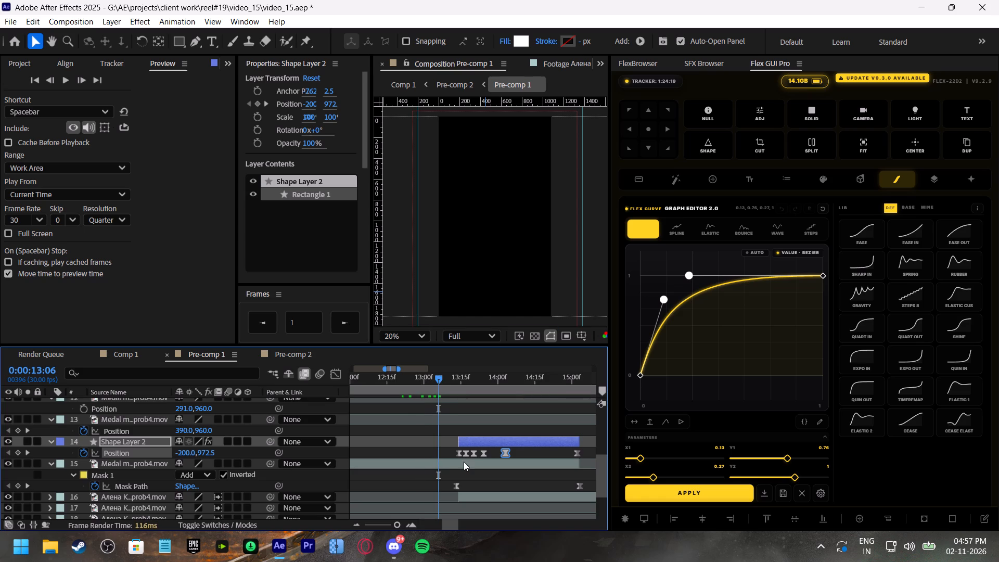
pyautogui.click(464, 462)
pyautogui.scroll(-1, 494, 234)
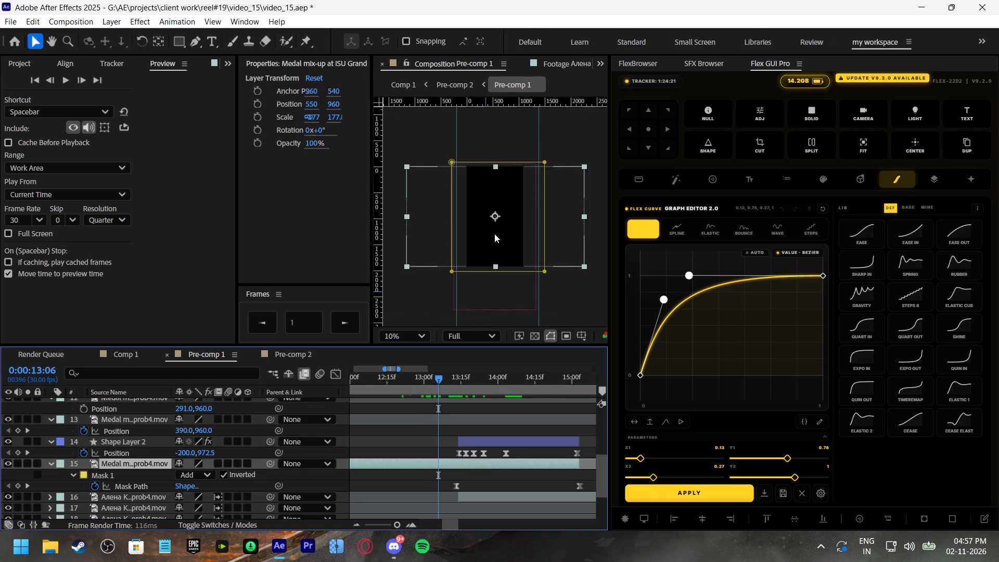
pyautogui.moveTo(442, 378); pyautogui.dragTo(442, 381)
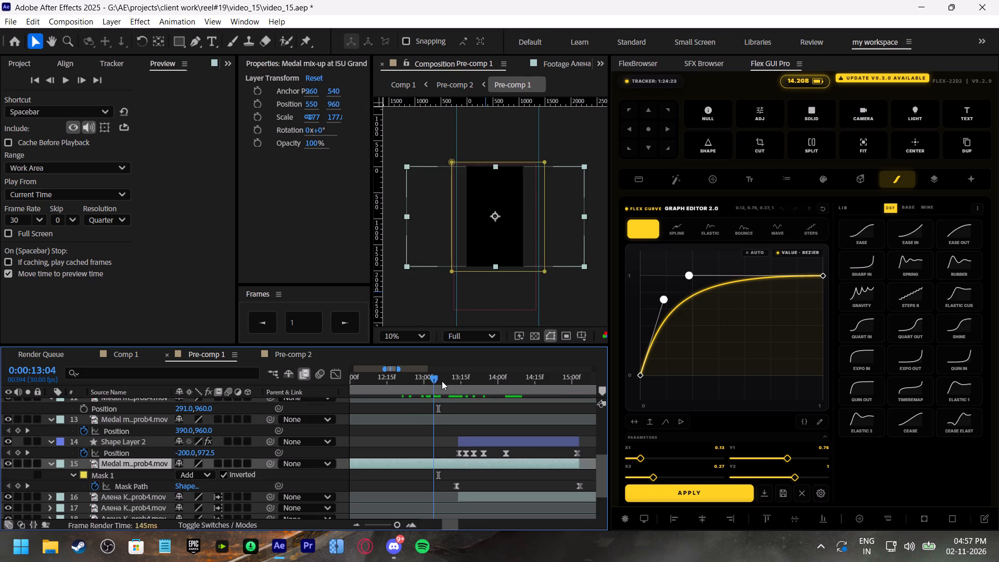
pyautogui.moveTo(442, 381); pyautogui.dragTo(462, 388)
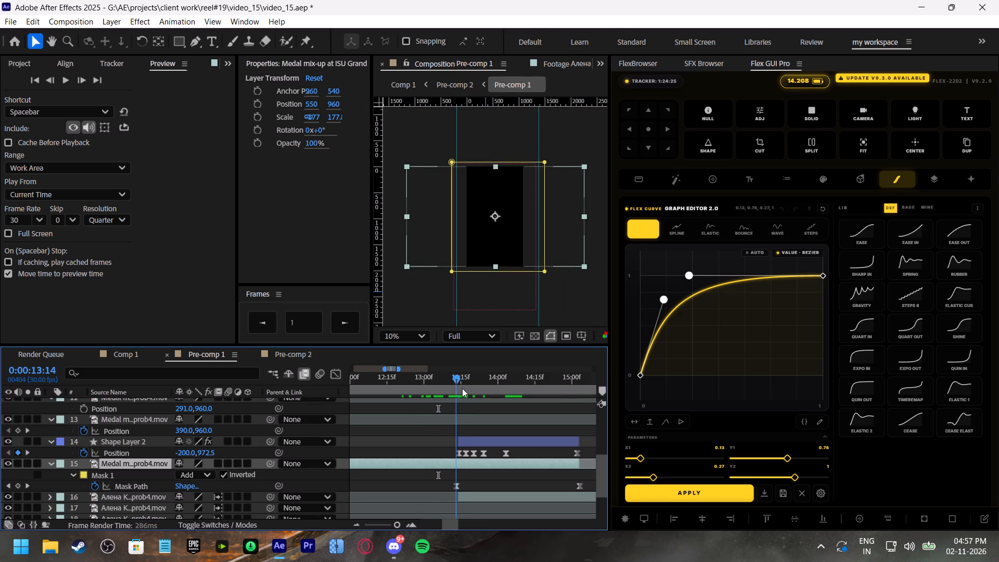
pyautogui.moveTo(462, 388); pyautogui.dragTo(460, 390)
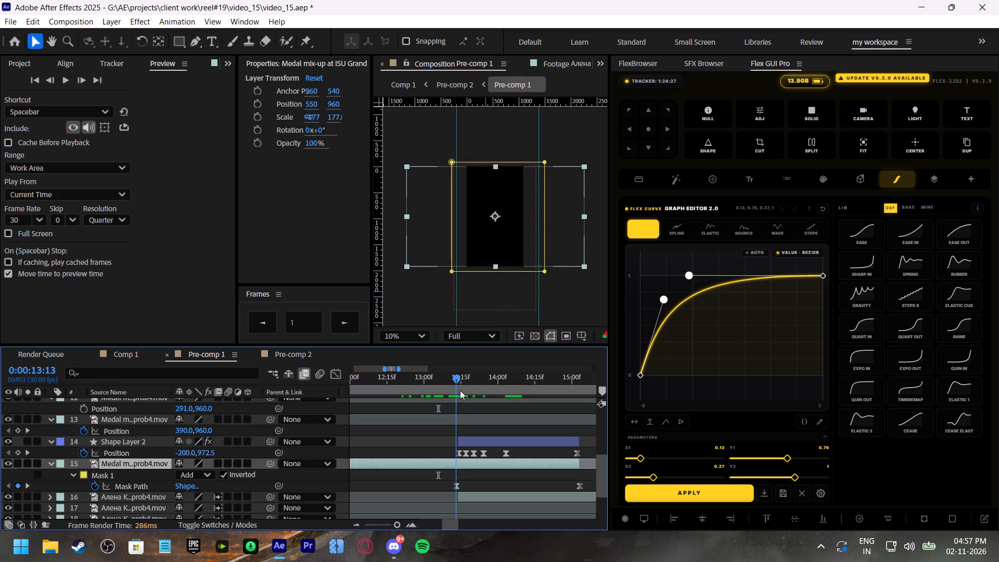
pyautogui.moveTo(460, 390); pyautogui.dragTo(463, 391)
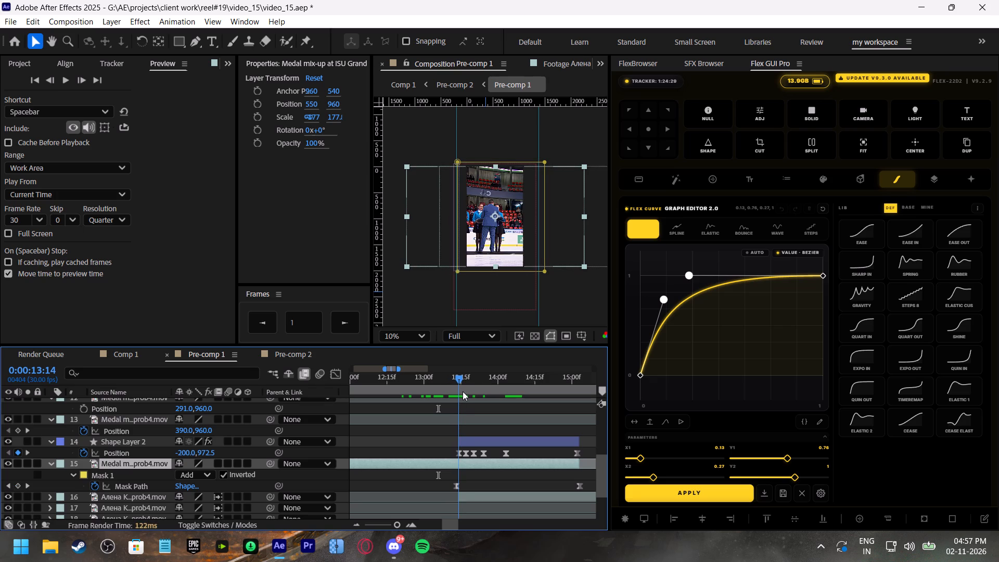
pyautogui.moveTo(463, 391); pyautogui.dragTo(460, 395)
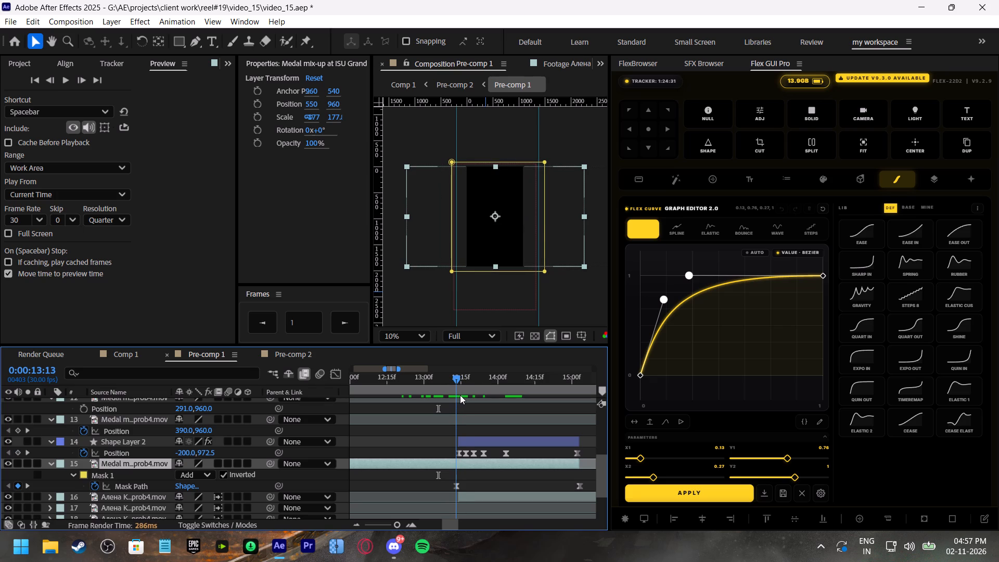
pyautogui.moveTo(460, 395); pyautogui.dragTo(462, 395)
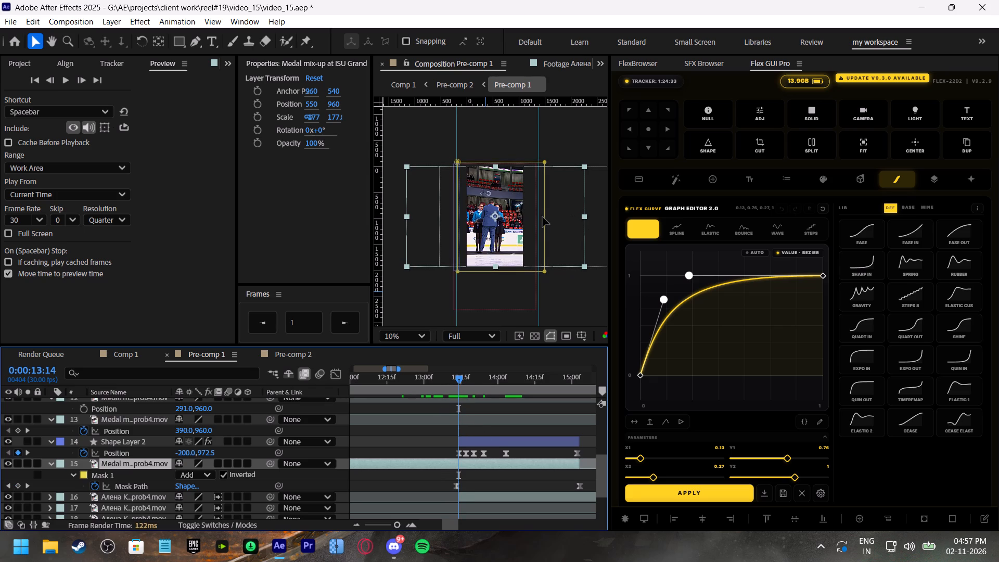
pyautogui.doubleClick(544, 274)
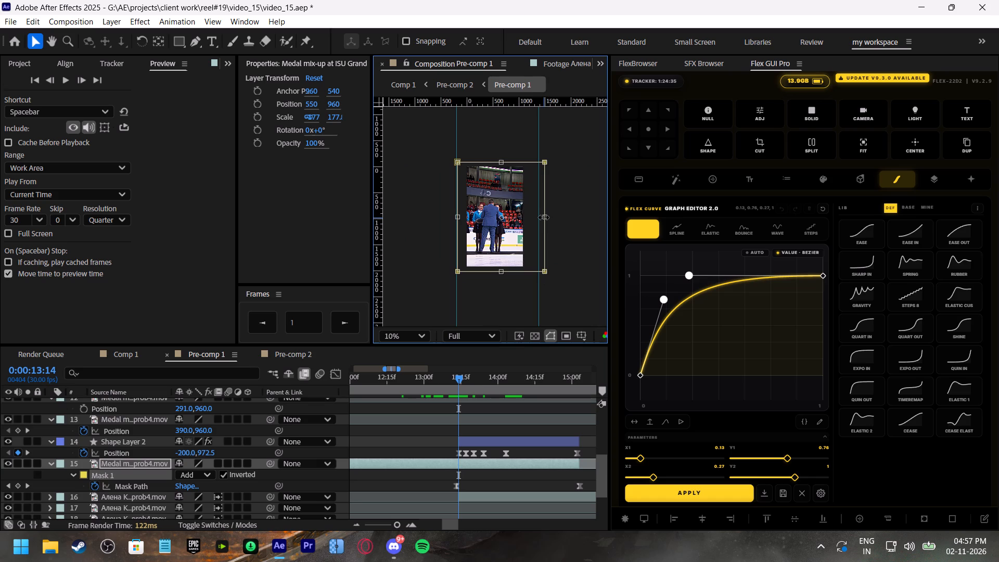
pyautogui.moveTo(544, 218); pyautogui.dragTo(450, 219)
# At 0:00:15:02, adjust Mask 1 on layer 15, setting its right edge at the guide beyond the frame and pulling its left edge leftward.
pyautogui.moveTo(458, 378); pyautogui.dragTo(465, 379)
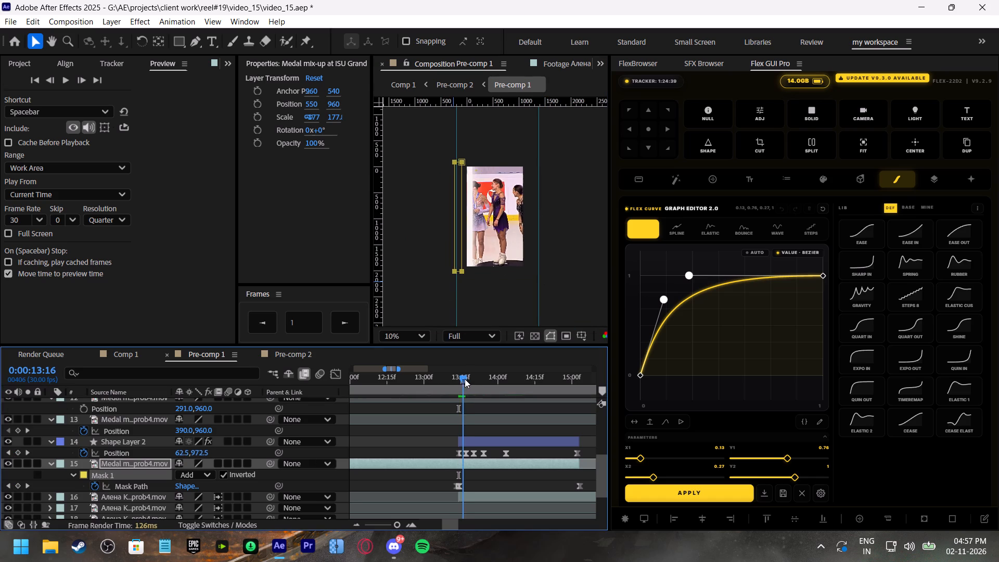
pyautogui.moveTo(465, 379); pyautogui.dragTo(477, 380)
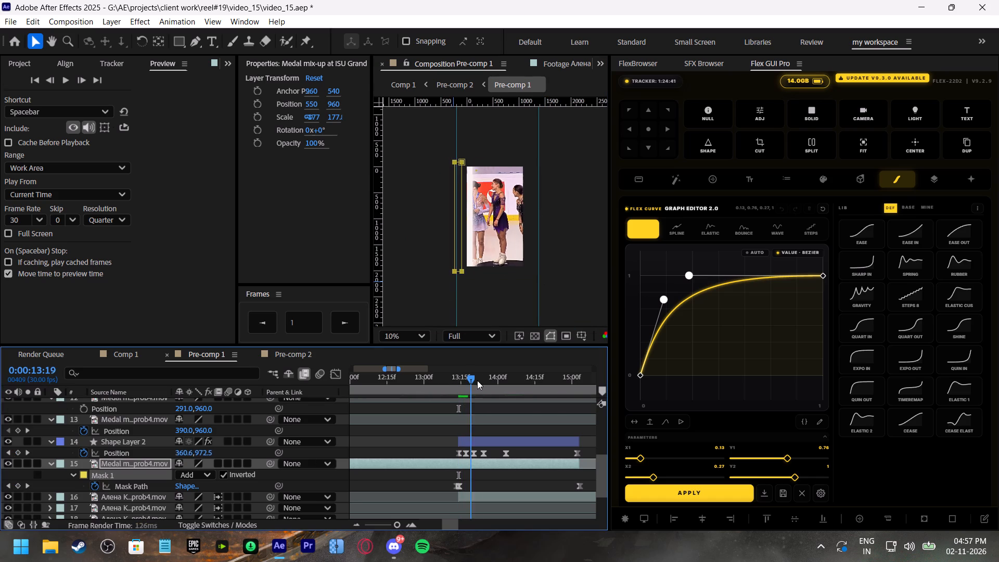
pyautogui.moveTo(477, 380); pyautogui.dragTo(565, 392)
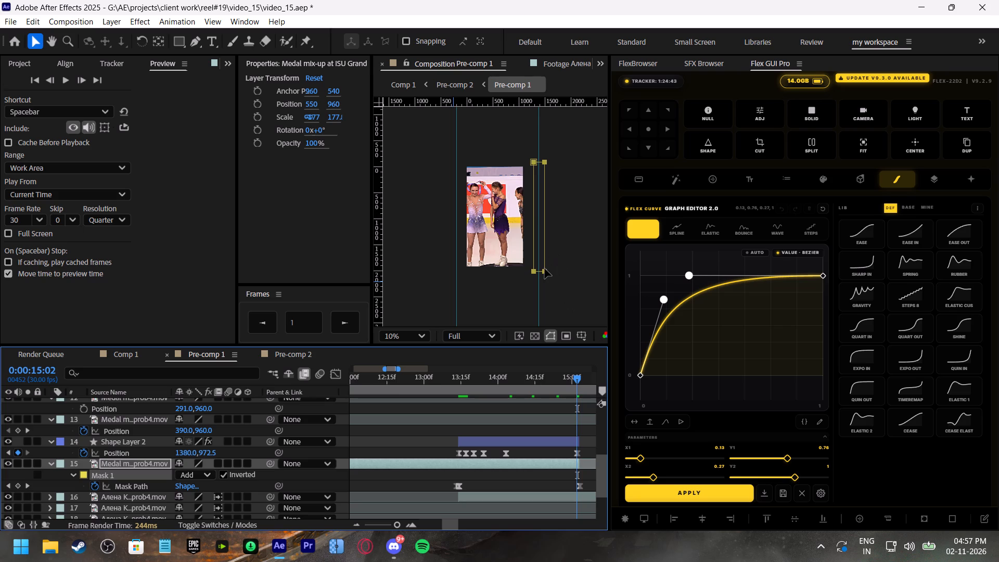
pyautogui.doubleClick(545, 269)
pyautogui.click(545, 214)
pyautogui.moveTo(545, 217); pyautogui.dragTo(530, 218)
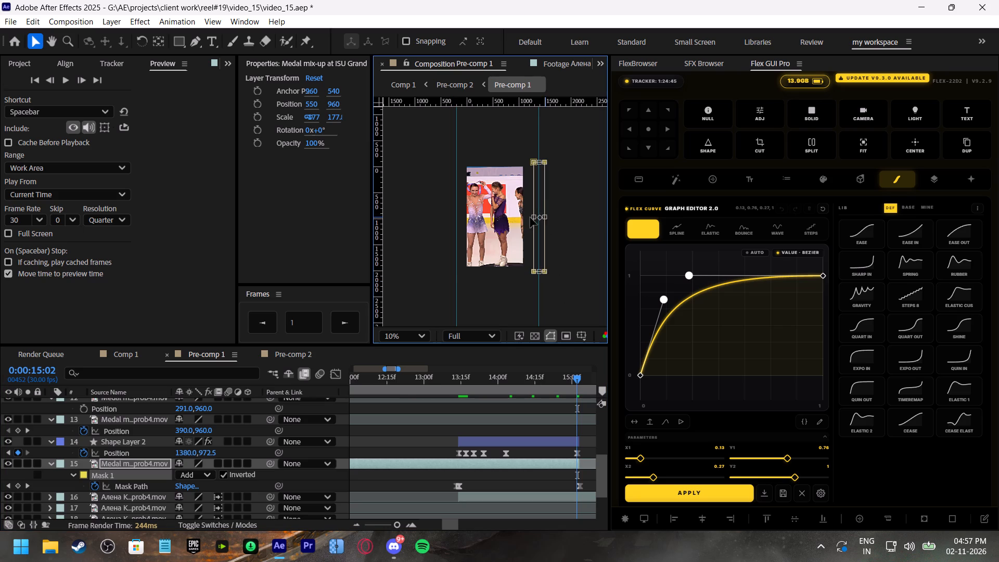
pyautogui.moveTo(530, 218); pyautogui.dragTo(455, 217)
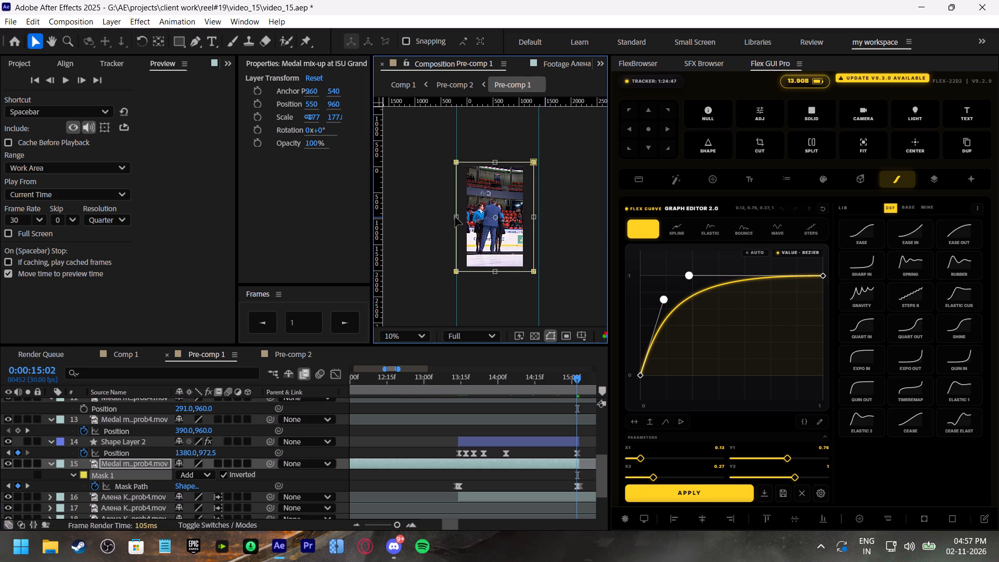
pyautogui.moveTo(455, 217); pyautogui.dragTo(453, 217)
pyautogui.moveTo(453, 217); pyautogui.dragTo(544, 225)
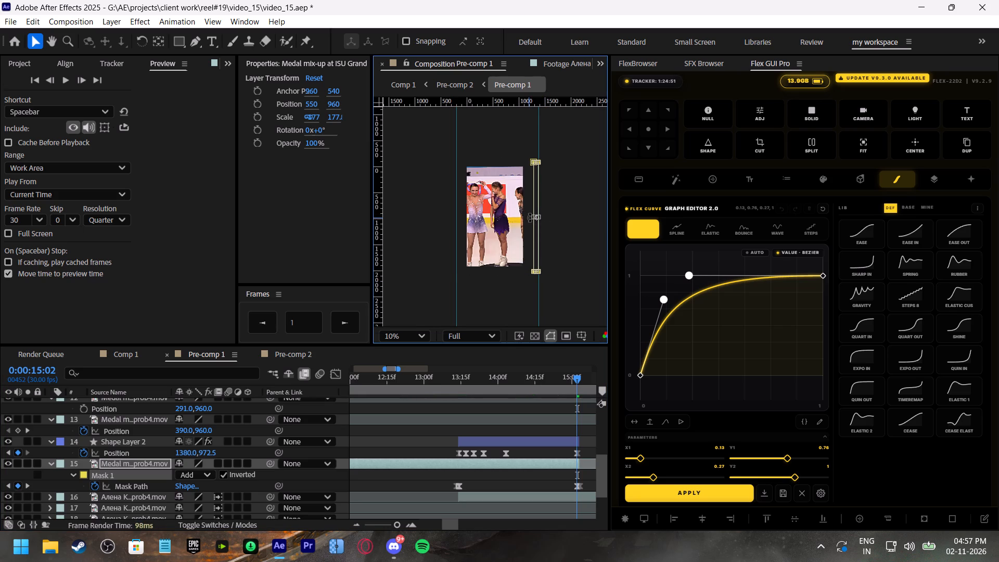
pyautogui.click(532, 215)
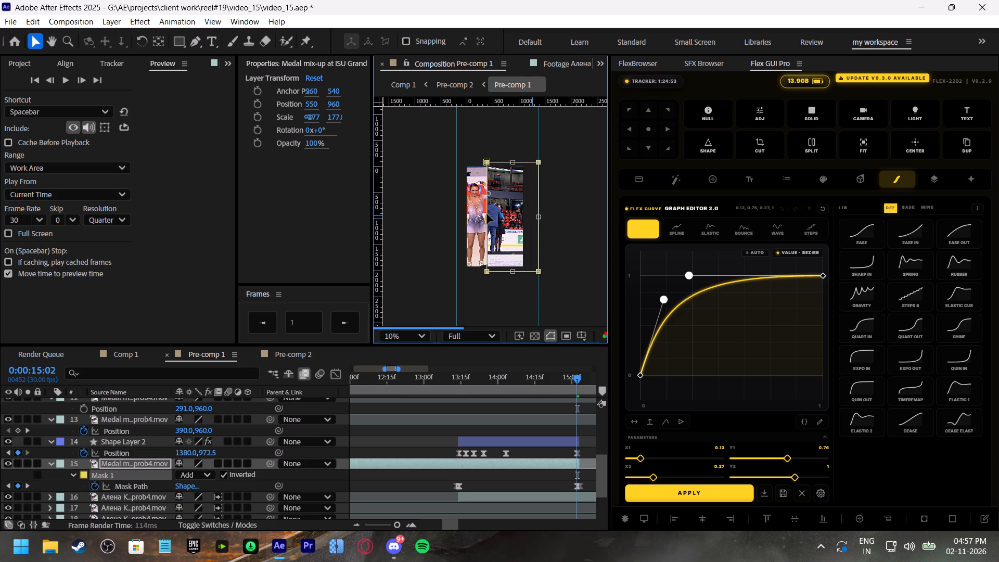
# Check Mask 1's movement against the light bar between 0:00:13:14 and 0:00:13:28, and reselect layer 15.
pyautogui.moveTo(457, 380); pyautogui.dragTo(457, 380)
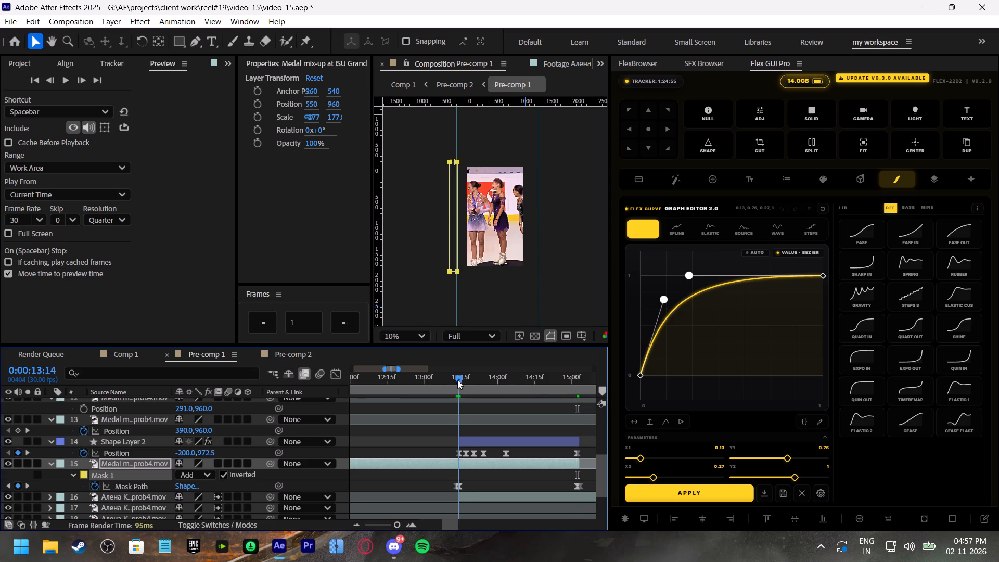
pyautogui.moveTo(457, 380); pyautogui.dragTo(476, 383)
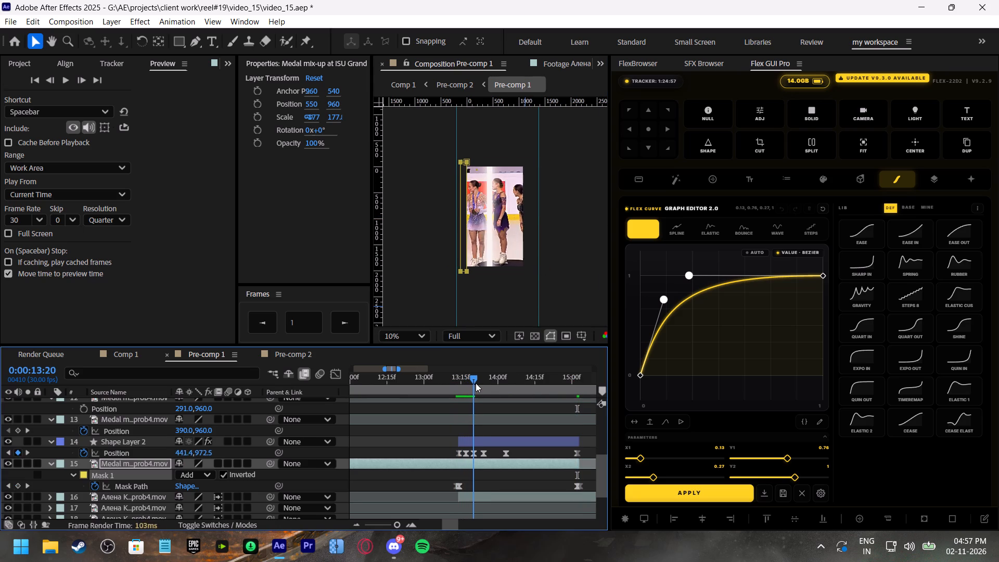
pyautogui.moveTo(476, 383); pyautogui.dragTo(492, 384)
pyautogui.click(496, 476)
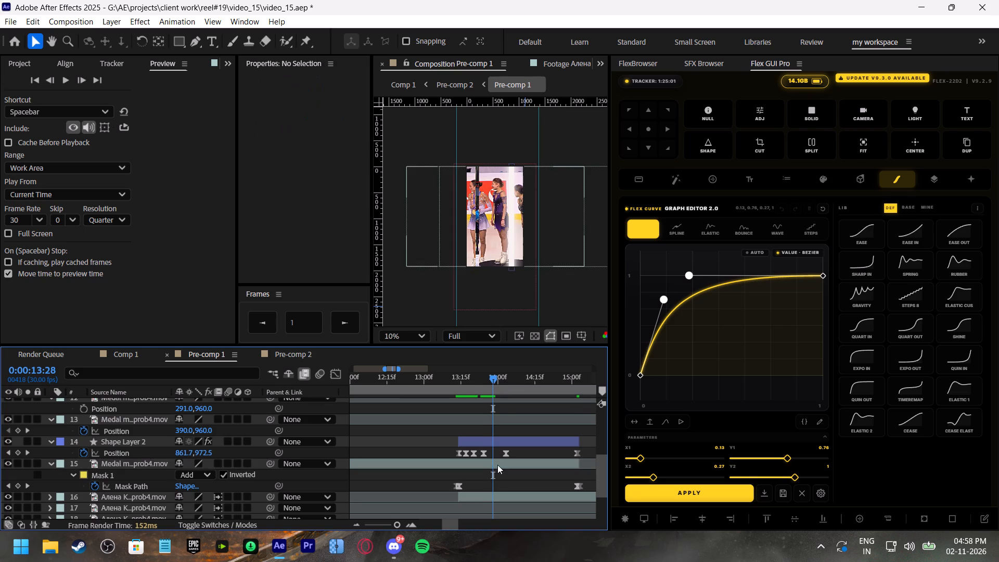
pyautogui.click(497, 465)
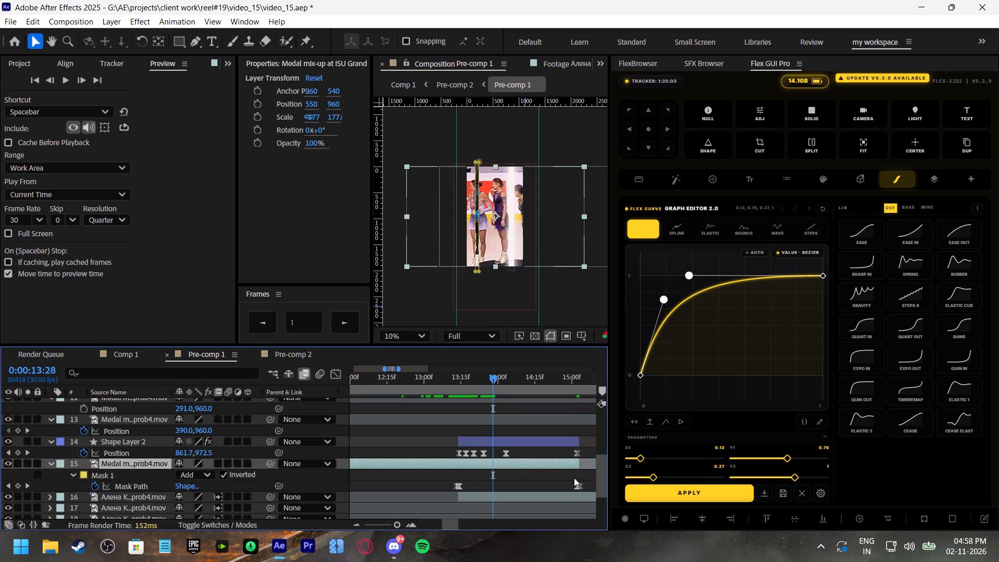
# Delete all Mask Path keyframes of Mask 1 on layer 15.
pyautogui.moveTo(583, 478); pyautogui.dragTo(447, 490)
pyautogui.press('BackSpace')
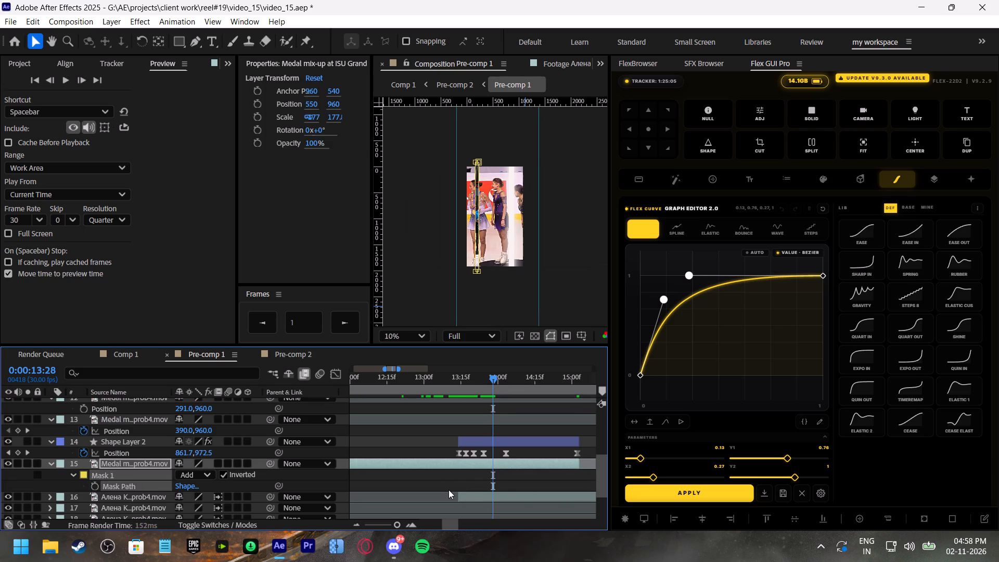
# At 0:00:13:14, free-transform Mask 1 on layer 15 into a narrow strip outside the frame's left edge, its right side at the guide.
pyautogui.moveTo(484, 379); pyautogui.dragTo(460, 381)
pyautogui.doubleClick(477, 272)
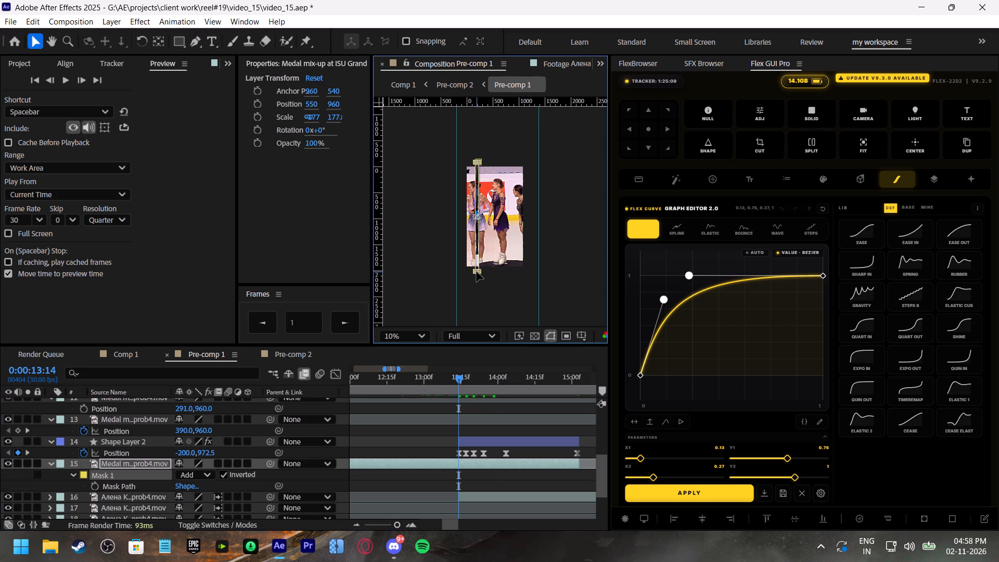
pyautogui.moveTo(475, 218); pyautogui.dragTo(469, 216)
pyautogui.moveTo(469, 216); pyautogui.dragTo(468, 216)
pyautogui.hotkey('ctrl', 'z')
pyautogui.scroll(1, 480, 194)
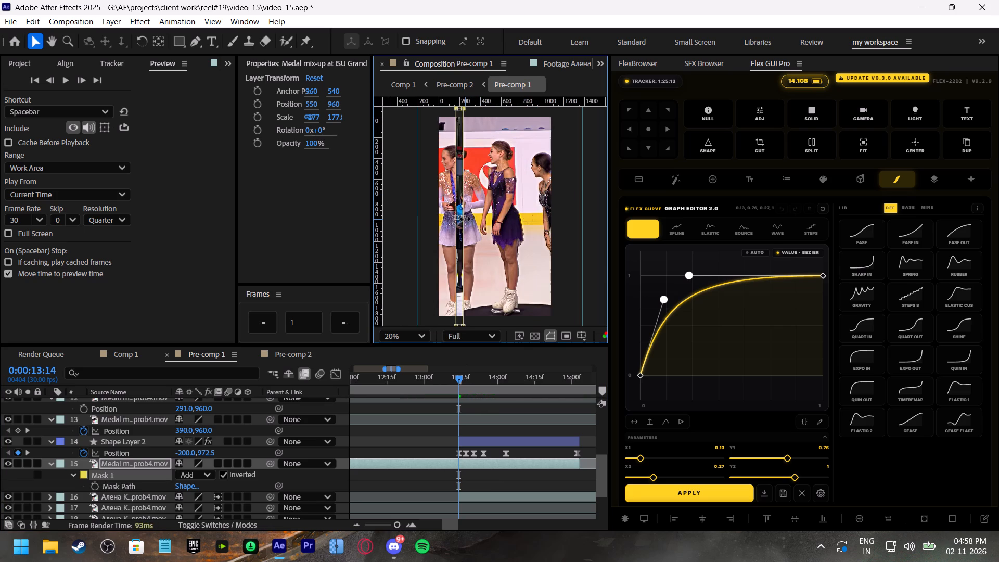
pyautogui.moveTo(464, 219); pyautogui.dragTo(496, 216)
pyautogui.moveTo(472, 221); pyautogui.dragTo(459, 220)
pyautogui.scroll(-1, 458, 220)
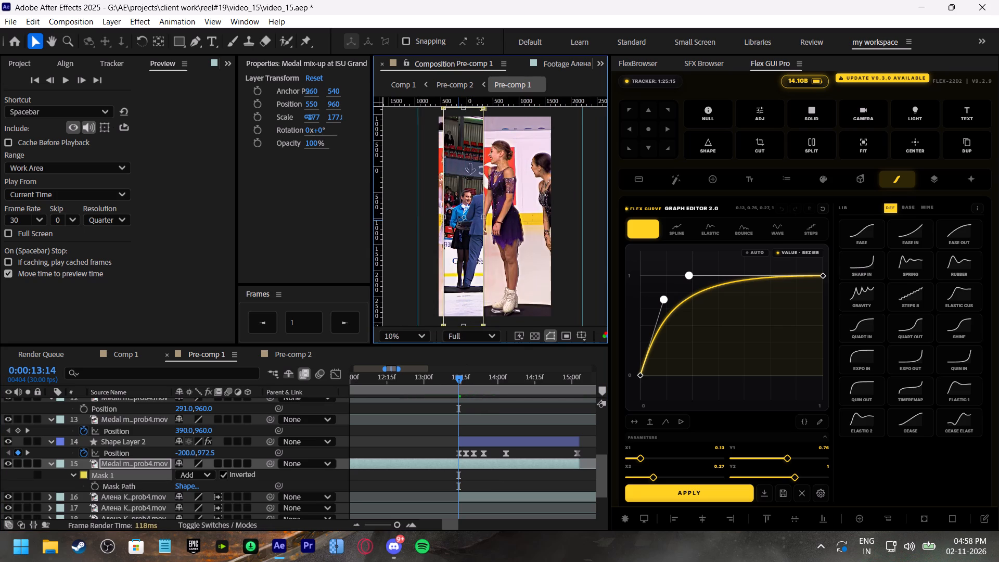
pyautogui.moveTo(480, 221); pyautogui.dragTo(447, 220)
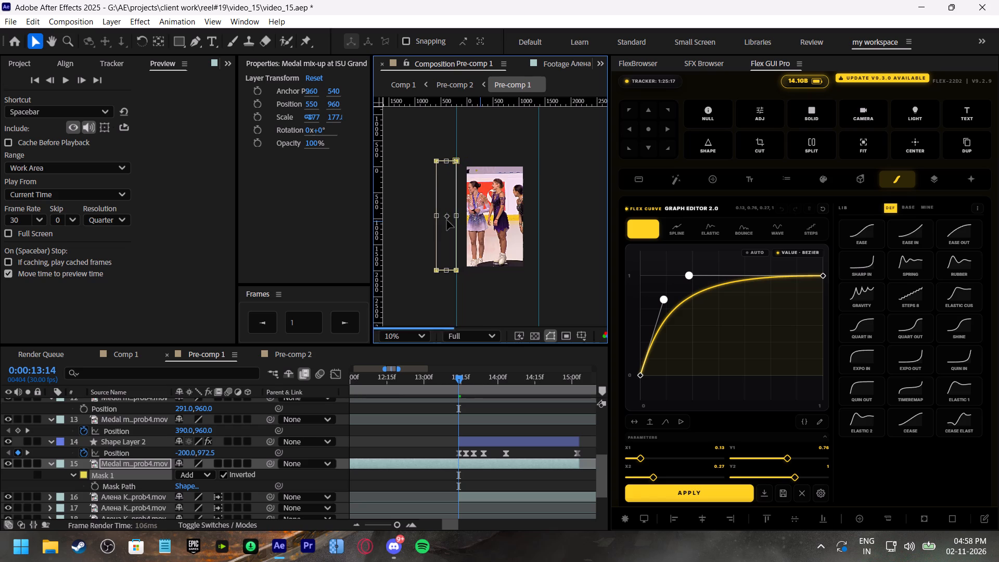
pyautogui.moveTo(447, 220); pyautogui.dragTo(446, 220)
pyautogui.moveTo(436, 216); pyautogui.dragTo(438, 216)
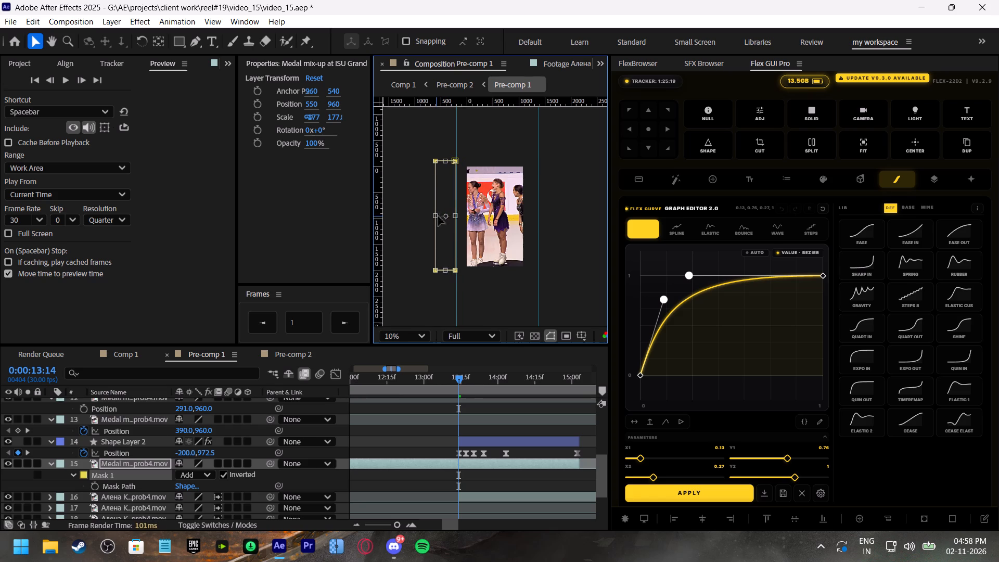
pyautogui.moveTo(438, 216); pyautogui.dragTo(446, 218)
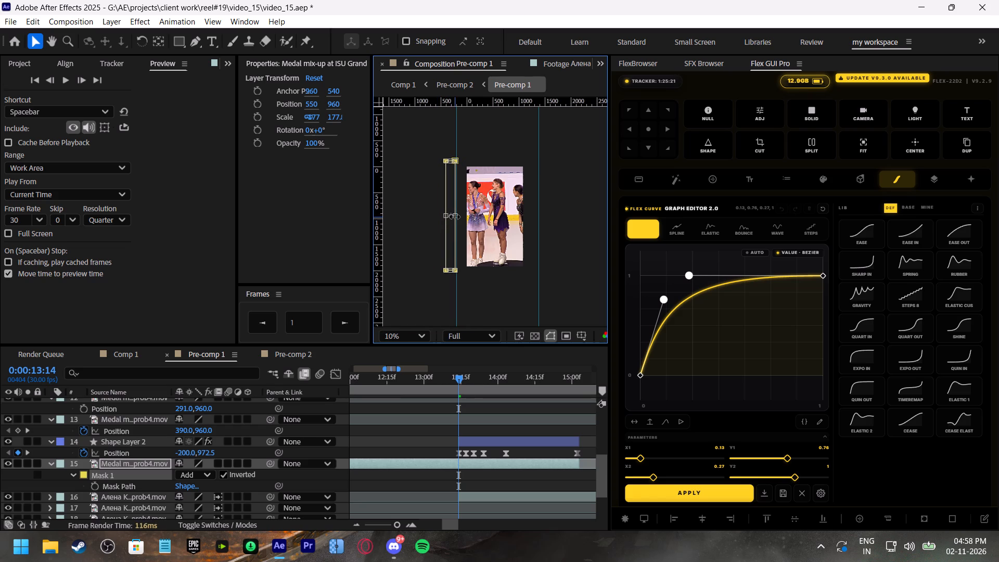
pyautogui.click(456, 216)
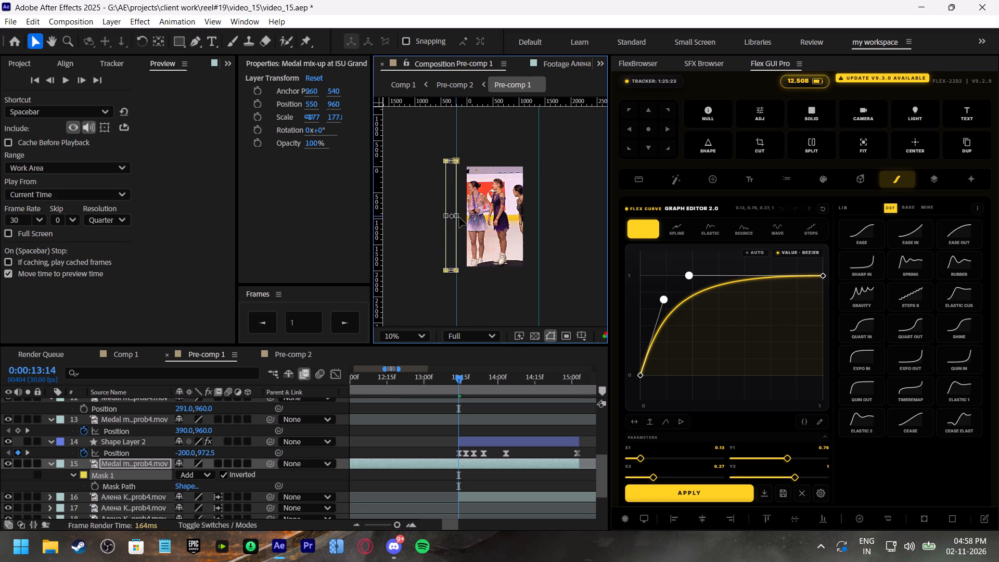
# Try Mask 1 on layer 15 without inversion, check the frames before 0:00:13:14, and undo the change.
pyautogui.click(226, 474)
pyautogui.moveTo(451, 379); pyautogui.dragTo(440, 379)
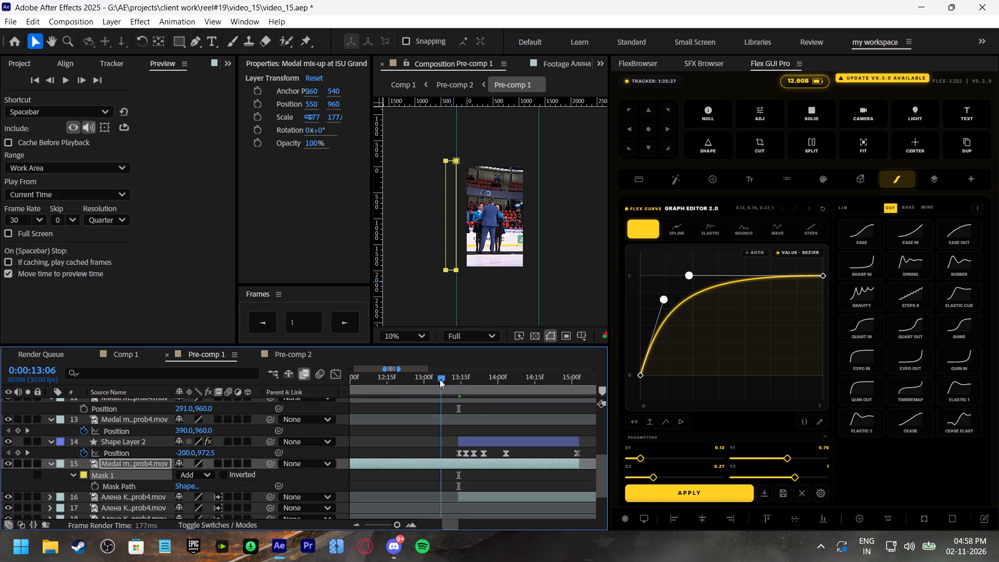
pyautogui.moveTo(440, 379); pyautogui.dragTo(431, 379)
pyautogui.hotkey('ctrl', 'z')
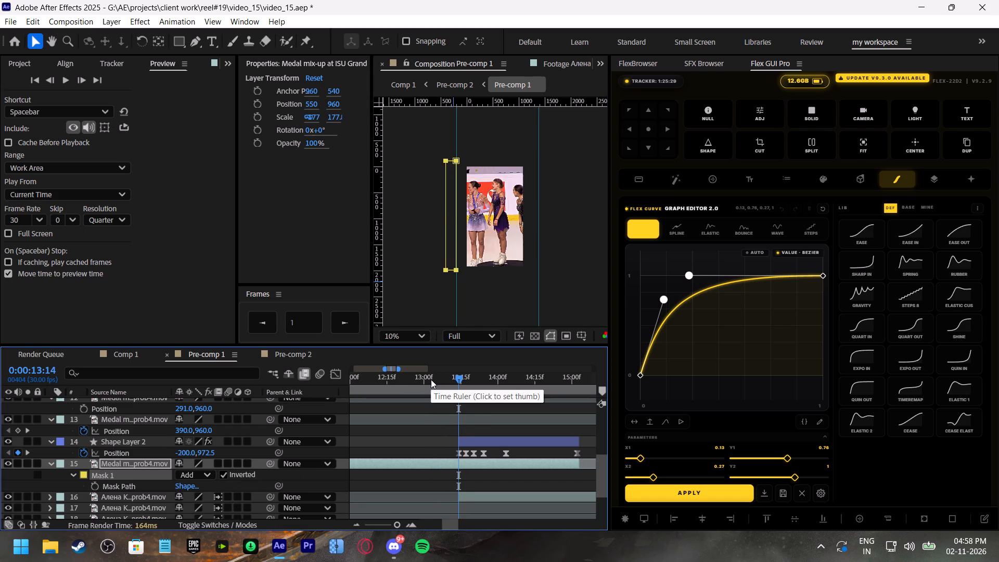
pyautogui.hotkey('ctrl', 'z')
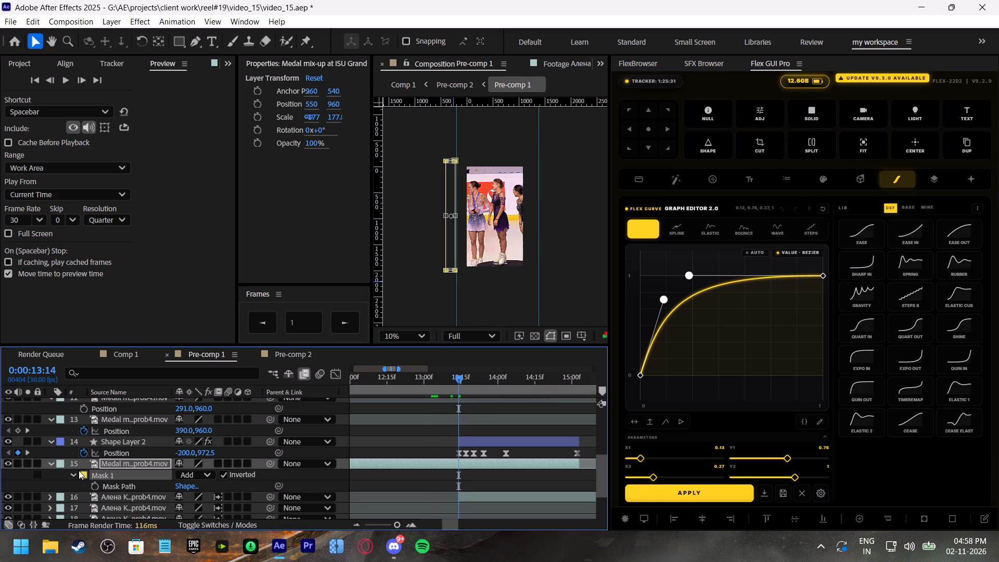
# Examine the light bar sweep from 0:00:13:26 to 0:00:14:11 and the layers beneath layer 15.
pyautogui.scroll(-1, 456, 479)
pyautogui.scroll(1, 456, 479)
pyautogui.click(477, 386)
pyautogui.moveTo(481, 377); pyautogui.dragTo(489, 380)
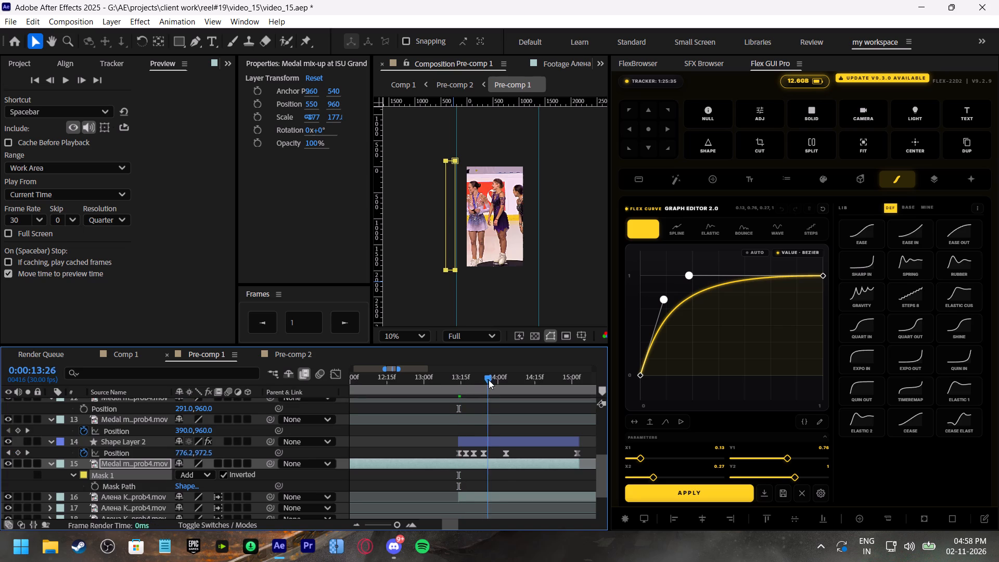
pyautogui.moveTo(489, 380); pyautogui.dragTo(526, 393)
pyautogui.keyDown('shift'); pyautogui.scroll(-3, 523, 440); pyautogui.keyUp('shift')
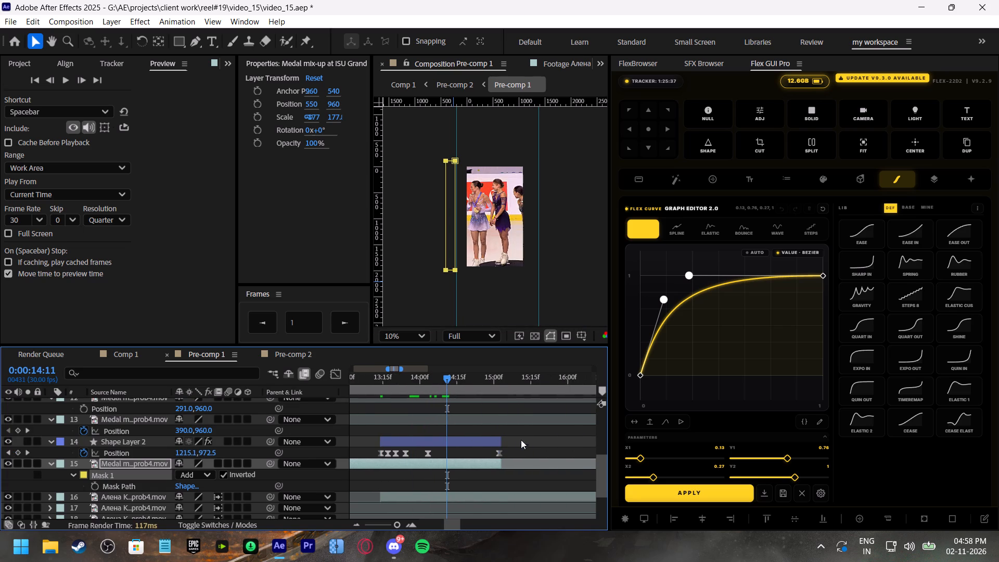
pyautogui.keyDown('shift'); pyautogui.scroll(2, 518, 438); pyautogui.keyUp('shift')
pyautogui.scroll(-2, 516, 440)
pyautogui.keyDown('shift'); pyautogui.scroll(2, 550, 435); pyautogui.keyUp('shift')
pyautogui.keyDown('shift'); pyautogui.scroll(-2, 550, 435); pyautogui.keyUp('shift')
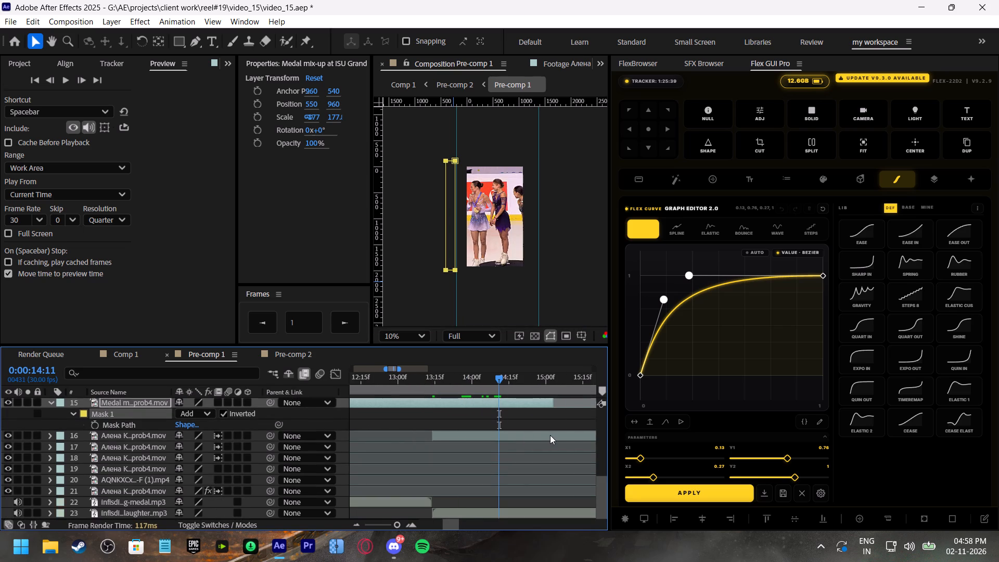
pyautogui.keyDown('shift'); pyautogui.scroll(-2, 550, 435); pyautogui.keyUp('shift')
pyautogui.scroll(2, 550, 435)
# At 0:00:15:10, reposition layer 16 horizontally so its Position is -75, 960.
pyautogui.moveTo(509, 381); pyautogui.dragTo(517, 384)
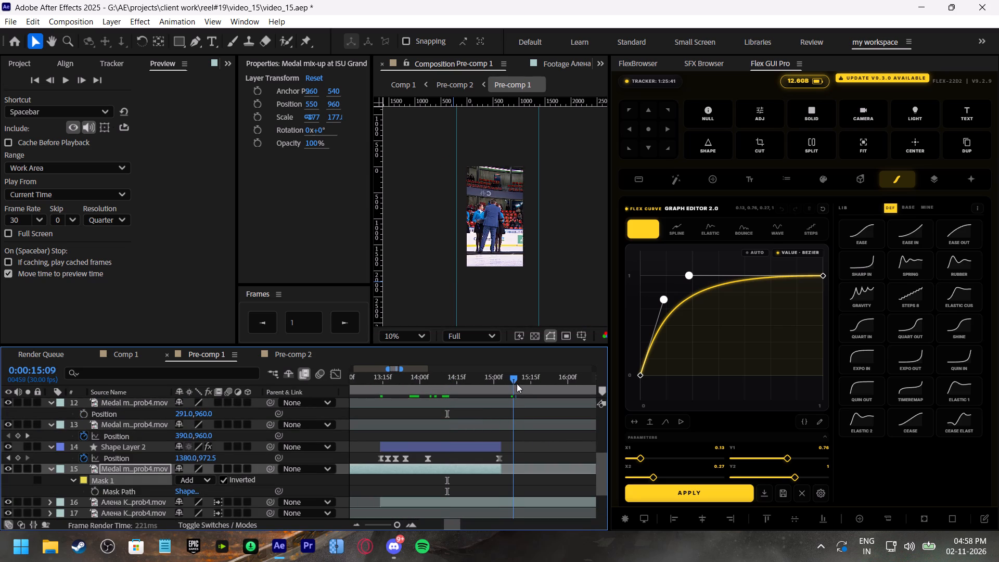
pyautogui.moveTo(517, 384); pyautogui.dragTo(519, 385)
pyautogui.scroll(-1, 531, 417)
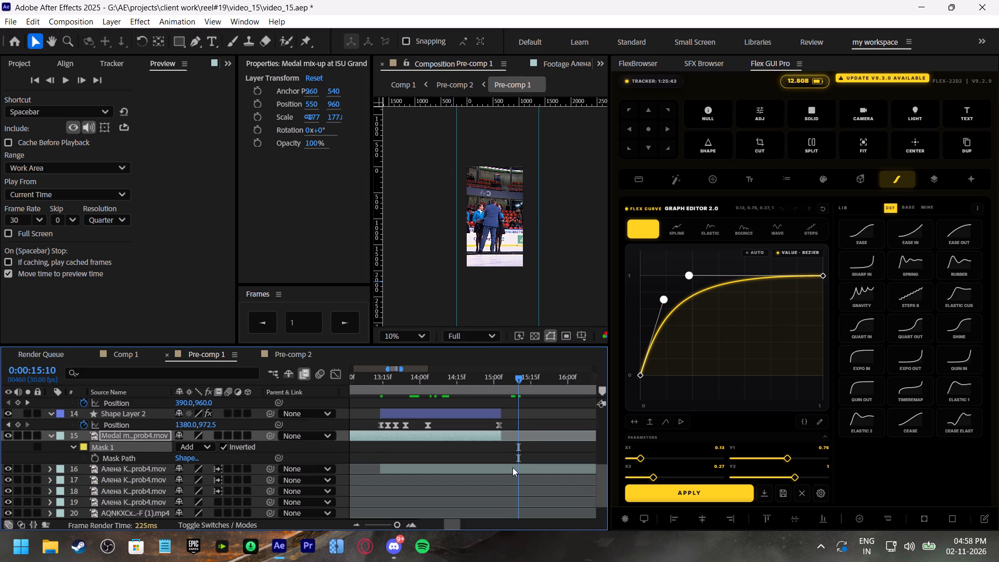
pyautogui.click(513, 467)
pyautogui.moveTo(497, 249); pyautogui.dragTo(429, 246)
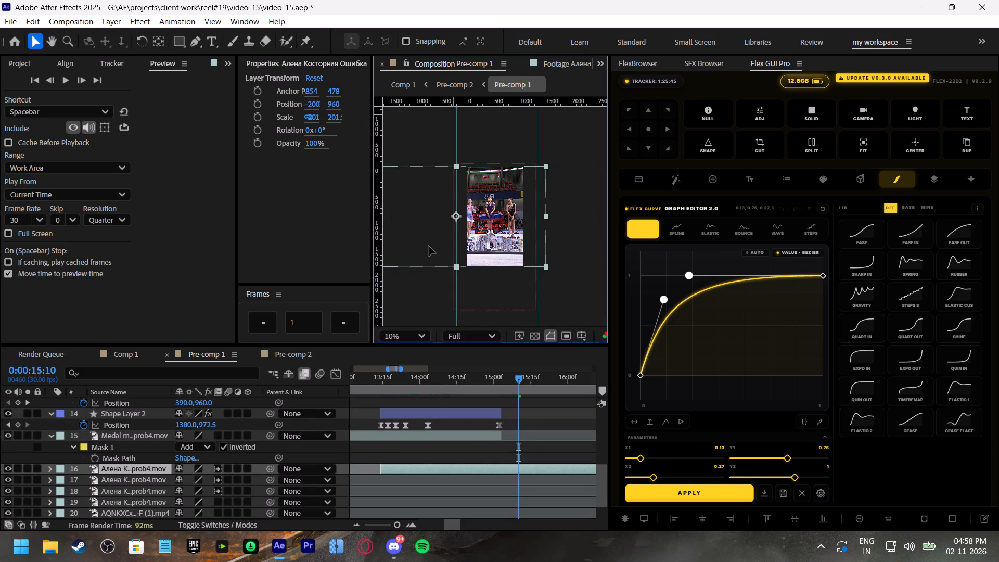
pyautogui.moveTo(429, 246); pyautogui.dragTo(431, 247)
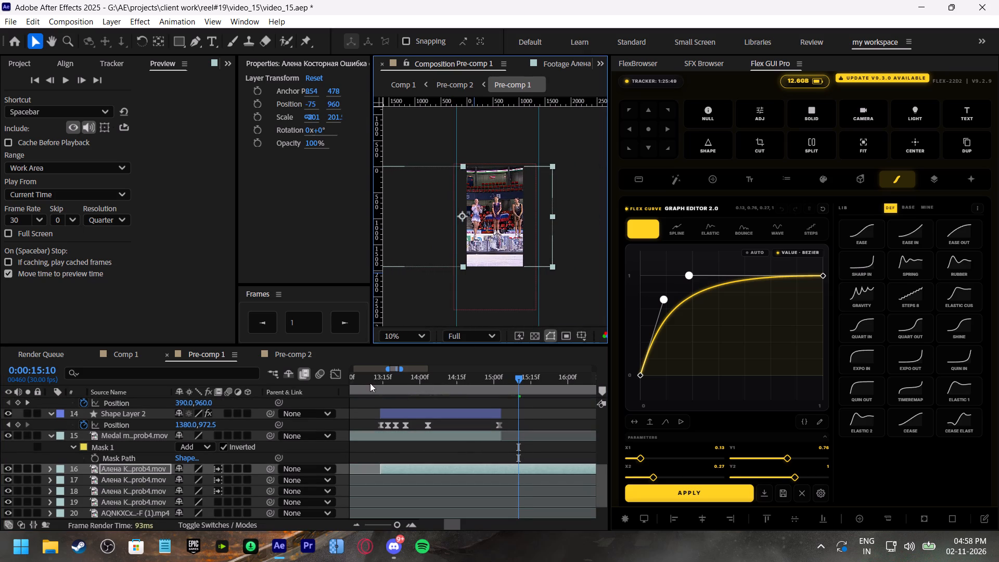
# Review the light bar's sweep over layer 15 between 0:00:13:10 and 0:00:14:11.
pyautogui.click(370, 383)
pyautogui.scroll(1, 459, 441)
pyautogui.keyDown('shift'); pyautogui.scroll(-1, 459, 441); pyautogui.keyUp('shift')
pyautogui.keyDown('shift'); pyautogui.scroll(2, 459, 441); pyautogui.keyUp('shift')
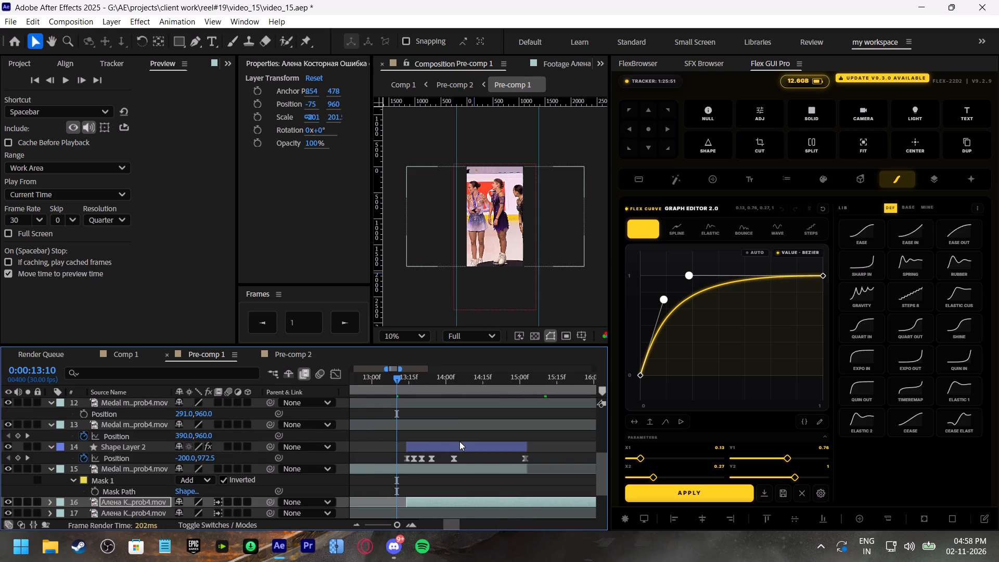
pyautogui.moveTo(396, 380); pyautogui.dragTo(420, 389)
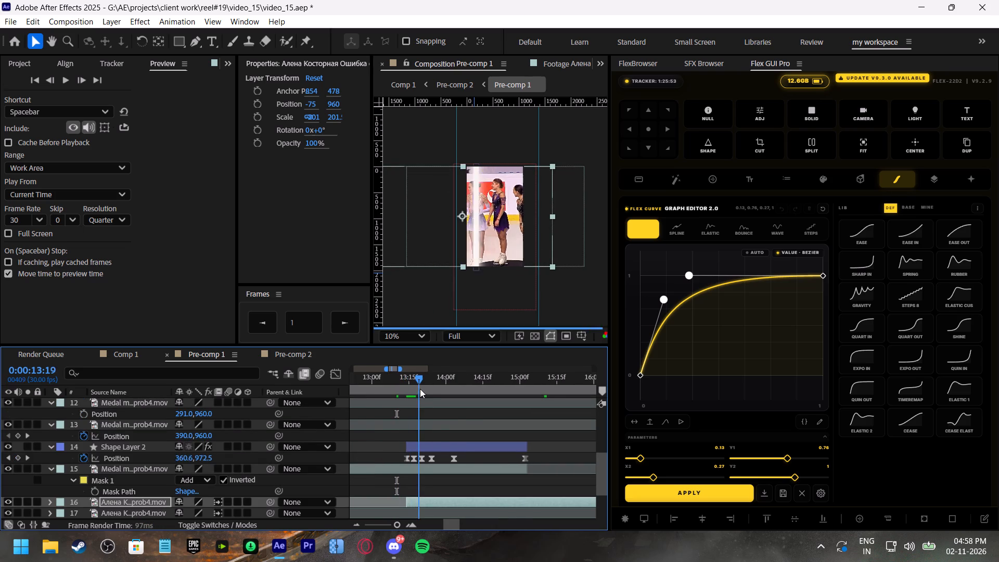
pyautogui.moveTo(420, 389); pyautogui.dragTo(472, 397)
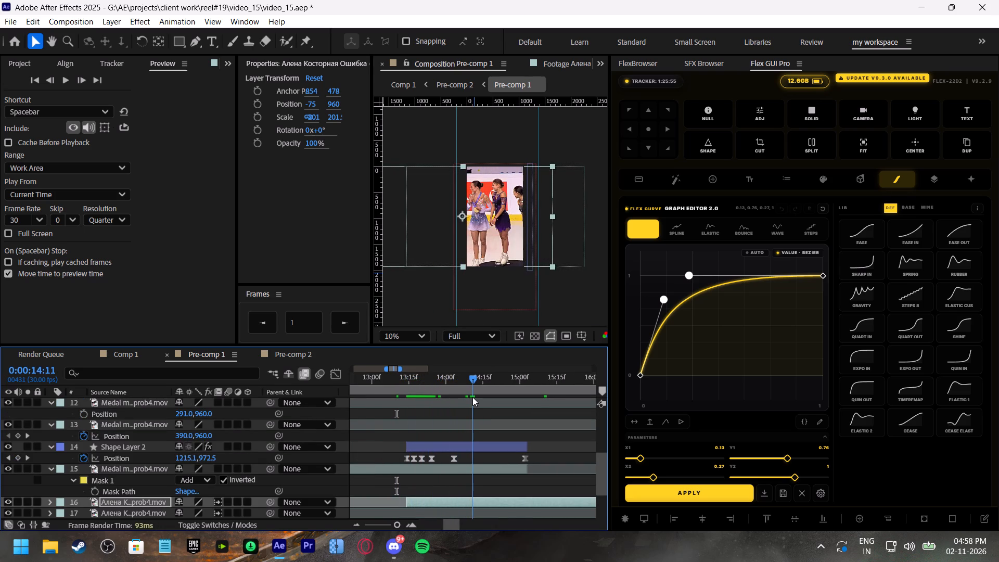
pyautogui.moveTo(472, 397); pyautogui.dragTo(419, 402)
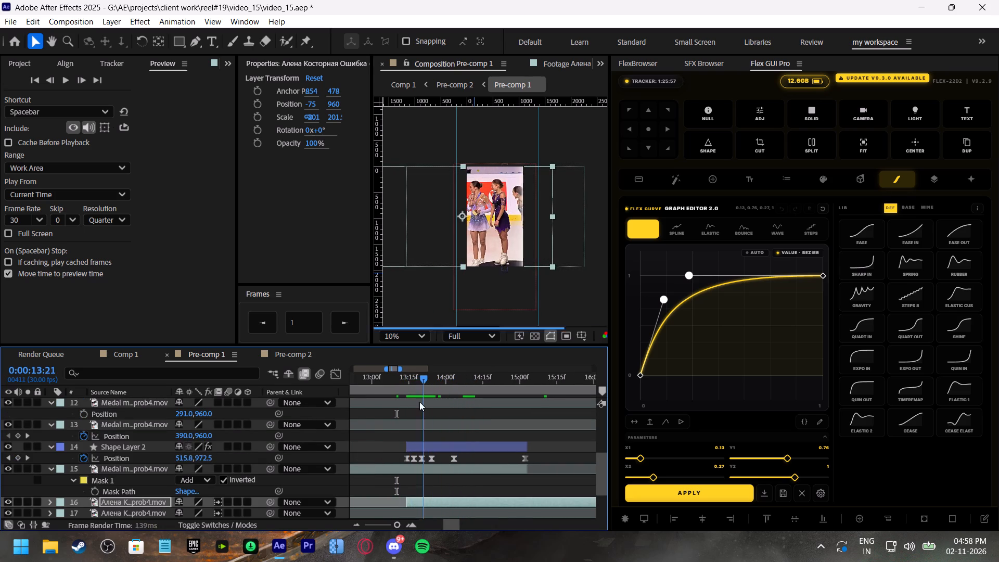
# Start a new Mask Path animation for Mask 1 on layer 15 with a keyframe at 0:00:13:14.
pyautogui.moveTo(419, 402); pyautogui.dragTo(407, 400)
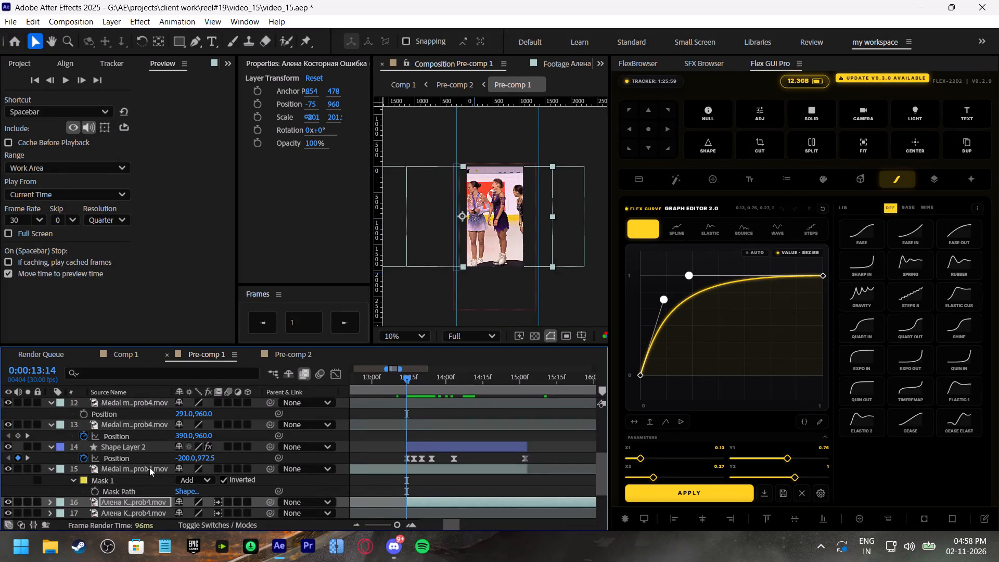
pyautogui.click(149, 467)
pyautogui.click(115, 492)
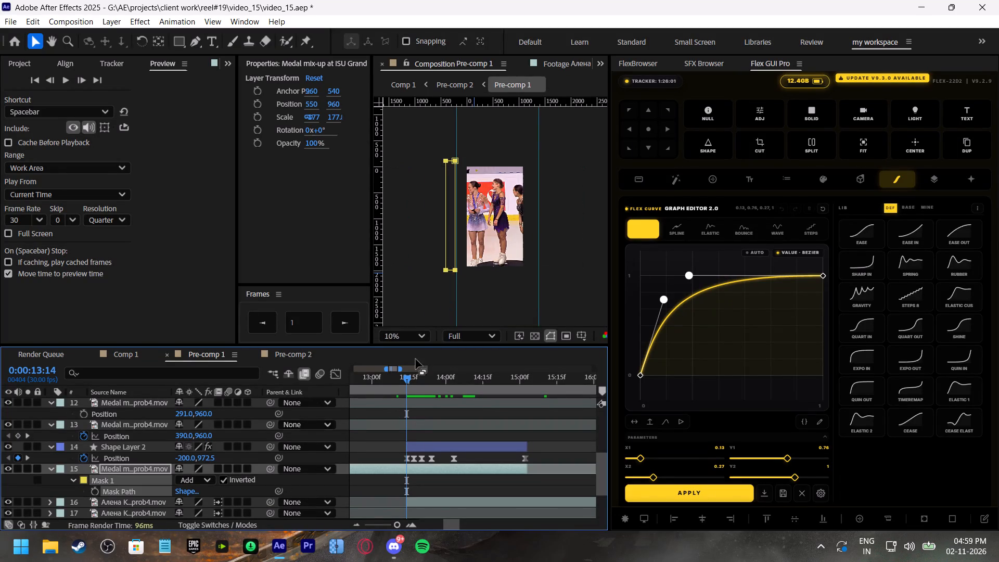
pyautogui.click(96, 489)
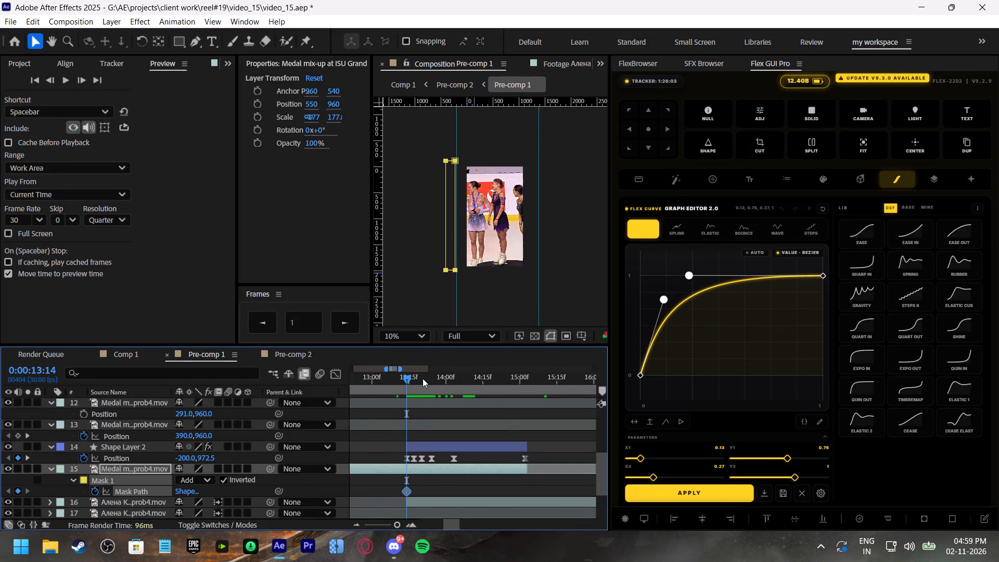
# At 0:00:15:02, stretch Mask 1's right edge across the frame to the guide beyond its right side.
pyautogui.moveTo(432, 377); pyautogui.dragTo(523, 412)
pyautogui.doubleClick(457, 269)
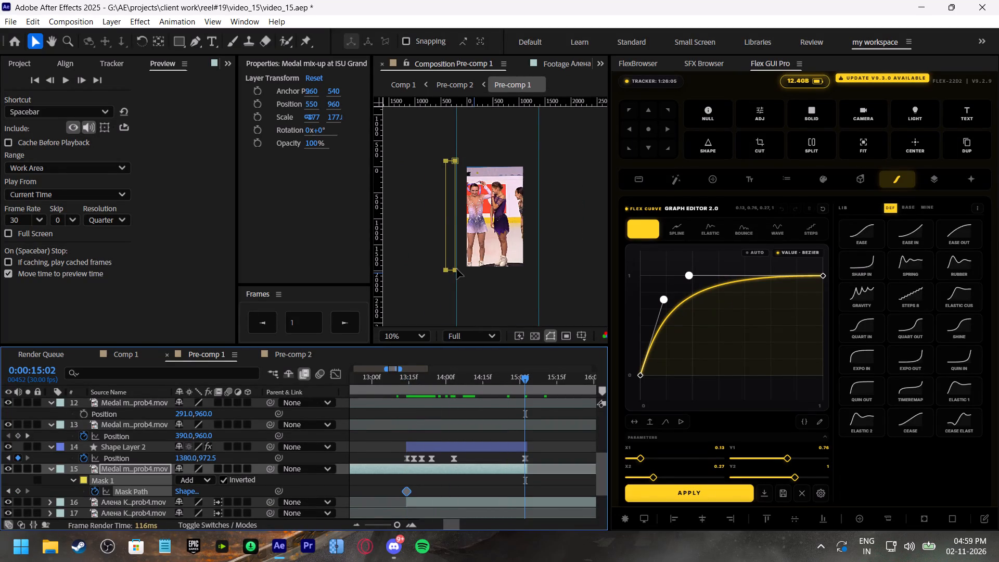
pyautogui.moveTo(457, 215); pyautogui.dragTo(520, 215)
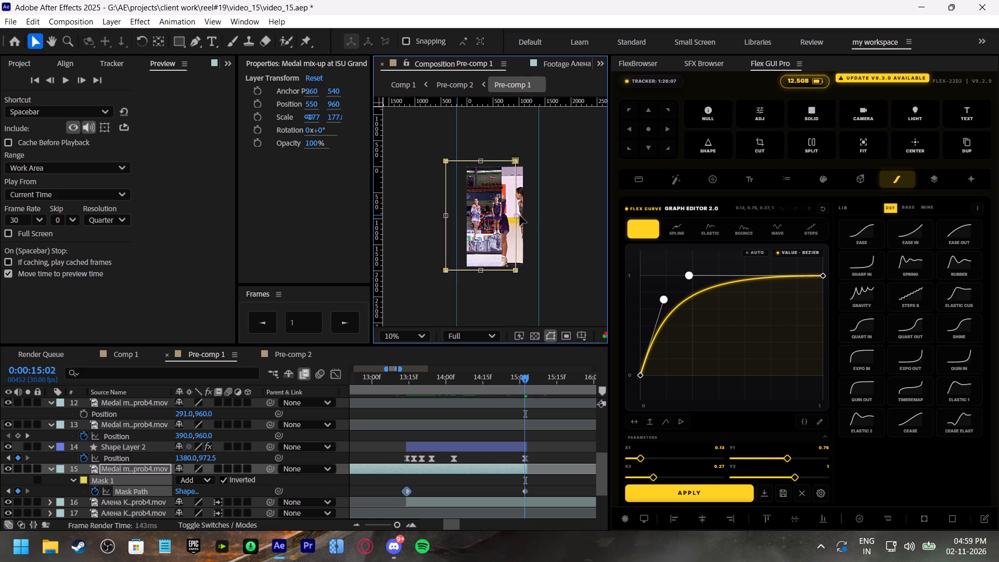
pyautogui.moveTo(520, 215); pyautogui.dragTo(536, 221)
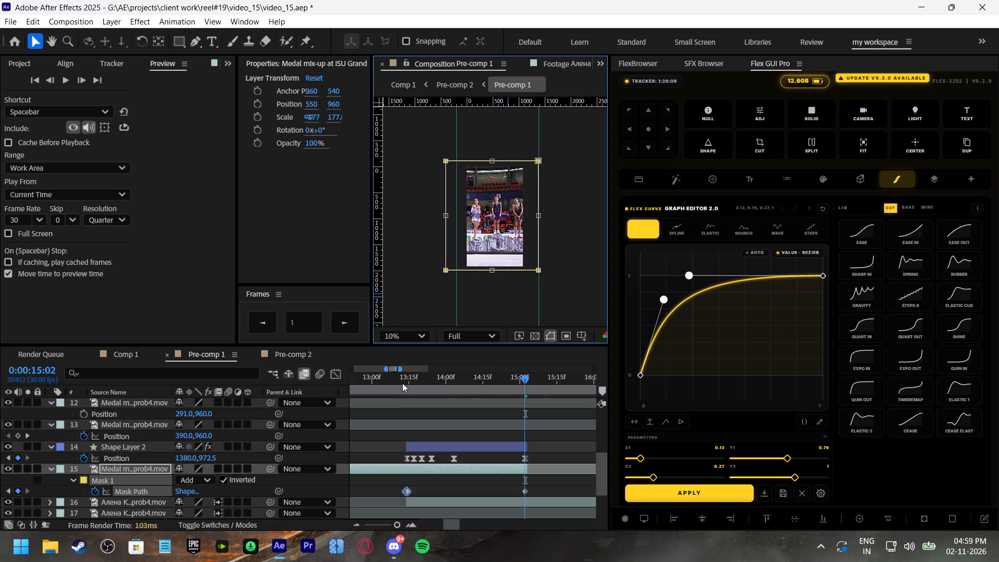
# At 0:00:13:17, 0:00:13:20 and 0:00:13:24, extend Mask 1's right edge to meet the light bar.
pyautogui.moveTo(402, 381); pyautogui.dragTo(414, 386)
pyautogui.doubleClick(462, 270)
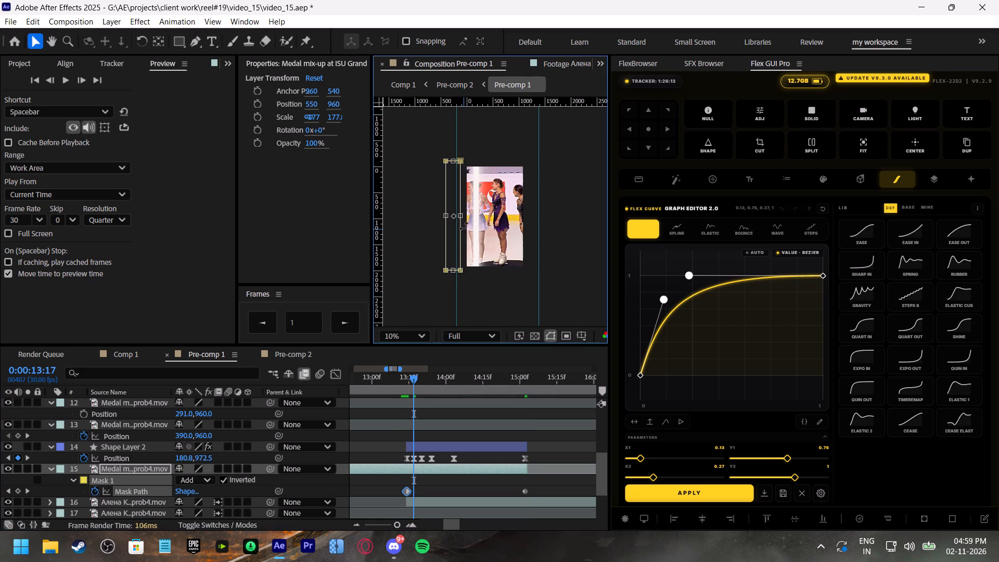
pyautogui.moveTo(462, 215); pyautogui.dragTo(475, 216)
pyautogui.click(420, 379)
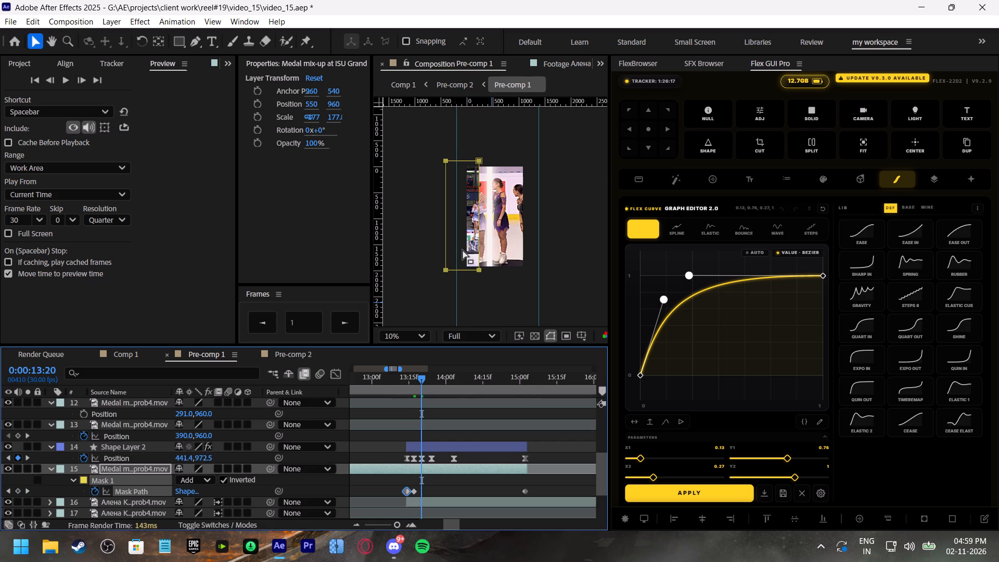
pyautogui.doubleClick(481, 268)
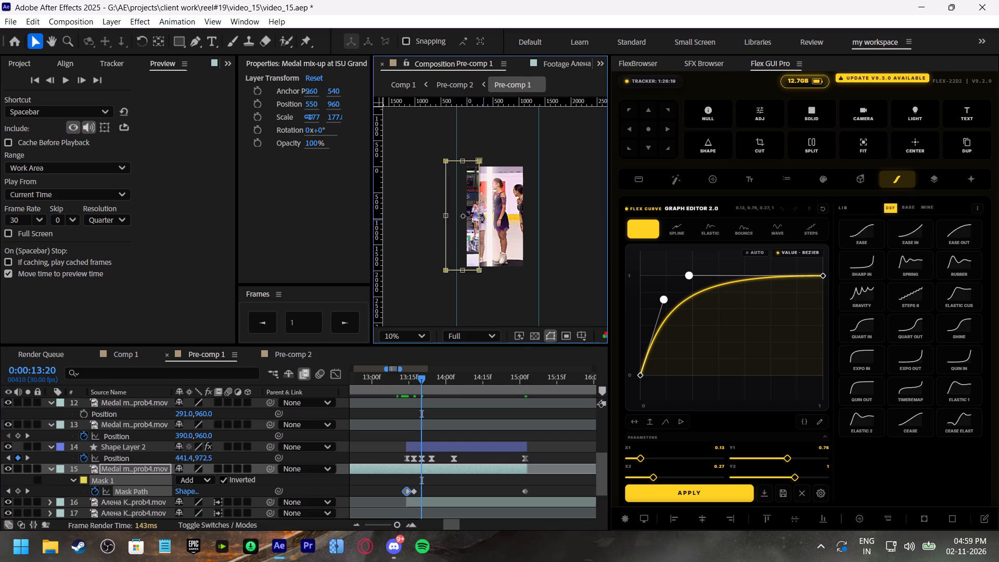
pyautogui.moveTo(480, 217); pyautogui.dragTo(490, 218)
pyautogui.moveTo(432, 376); pyautogui.dragTo(437, 381)
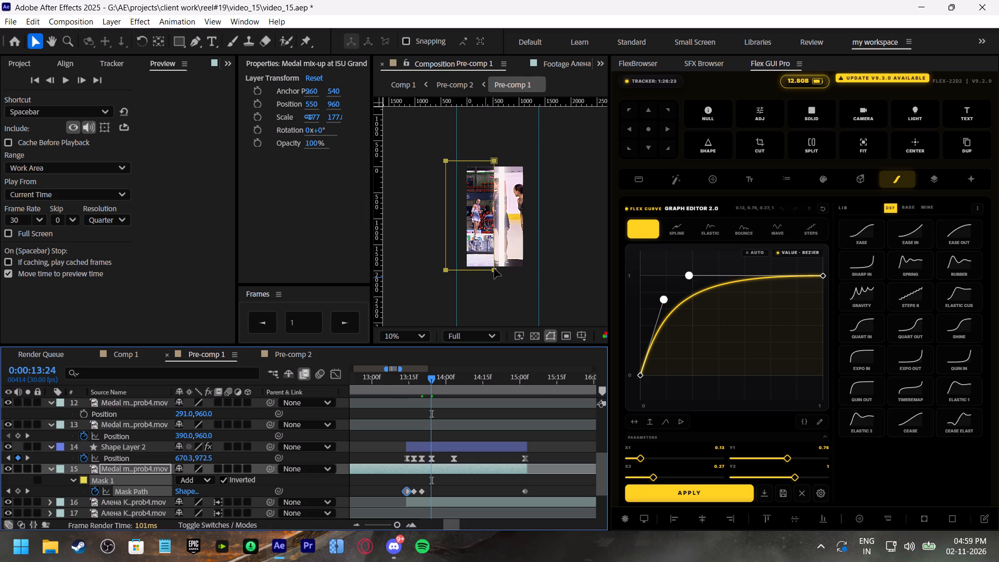
pyautogui.doubleClick(494, 269)
pyautogui.moveTo(495, 215); pyautogui.dragTo(503, 216)
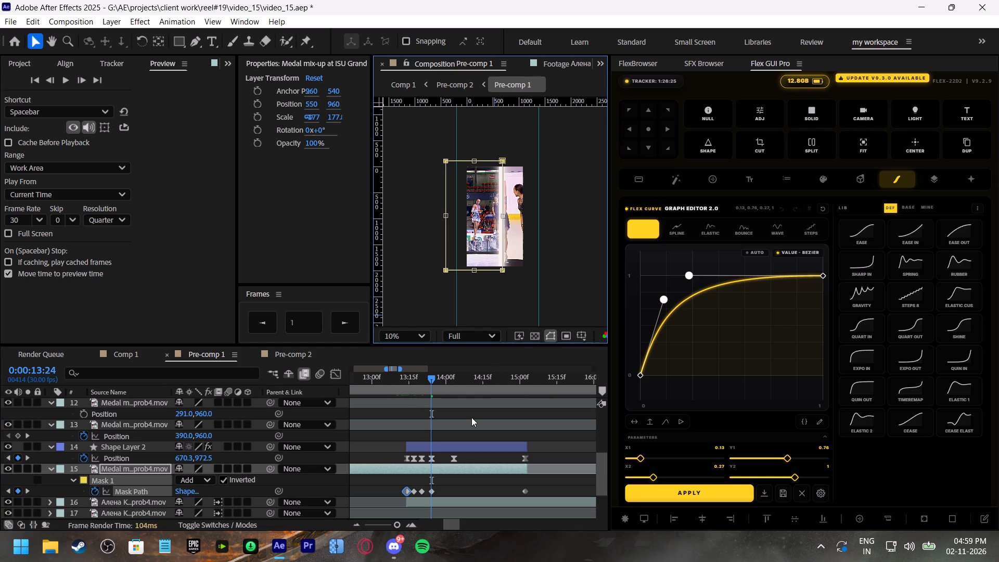
# At 0:00:14:03, extend Mask 1's right edge on layer 15 past the frame's right side, and save the project.
pyautogui.moveTo(444, 375); pyautogui.dragTo(453, 380)
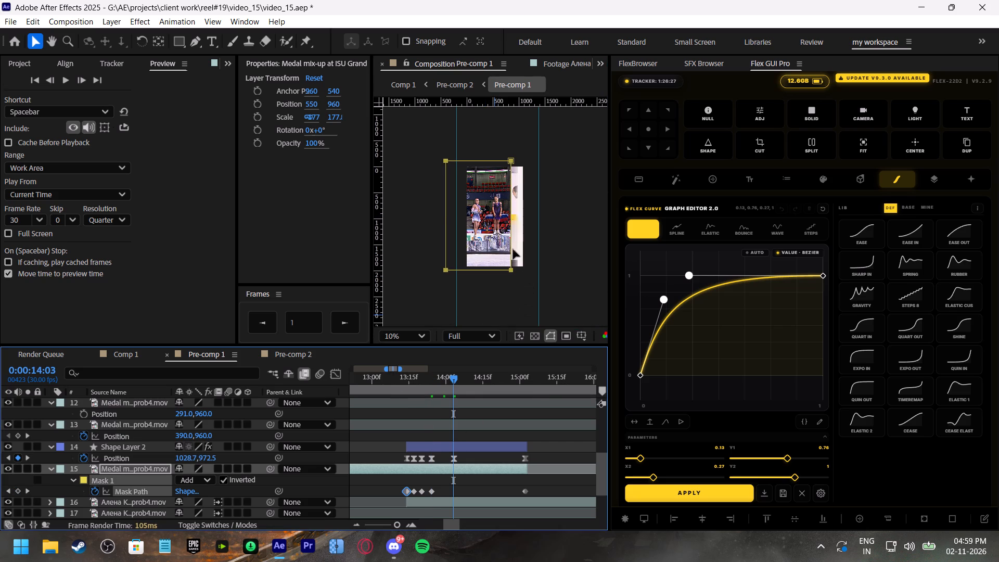
pyautogui.doubleClick(514, 272)
pyautogui.moveTo(511, 215); pyautogui.dragTo(520, 218)
pyautogui.moveTo(458, 375); pyautogui.dragTo(477, 380)
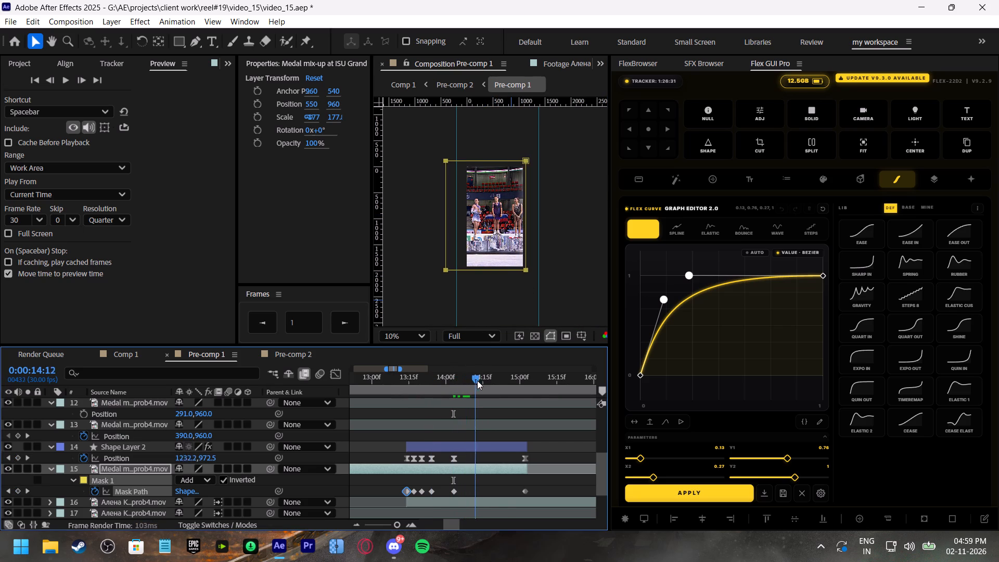
pyautogui.moveTo(477, 380); pyautogui.dragTo(397, 394)
pyautogui.hotkey('ctrl', 's')
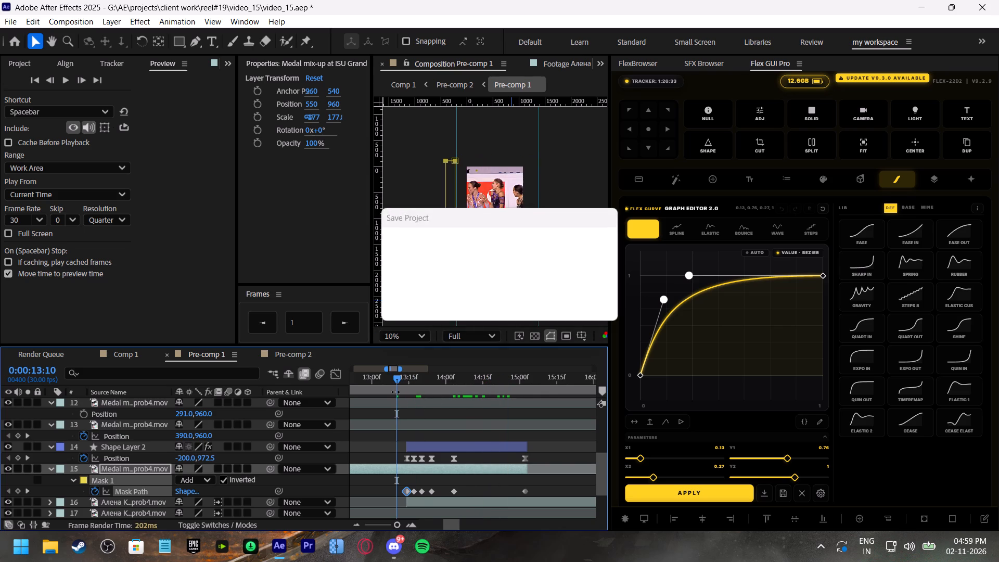
# Play back layer 15's mask wipe and the following clips from 0:00:13:06 at a larger preview magnification.
pyautogui.click(386, 370)
pyautogui.click(386, 379)
pyautogui.press('space')
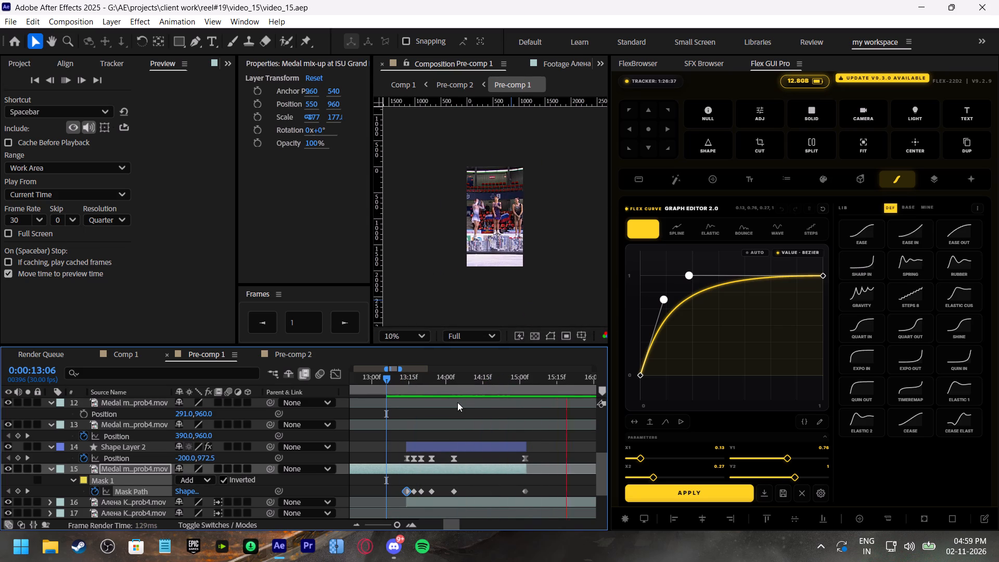
pyautogui.click(417, 334)
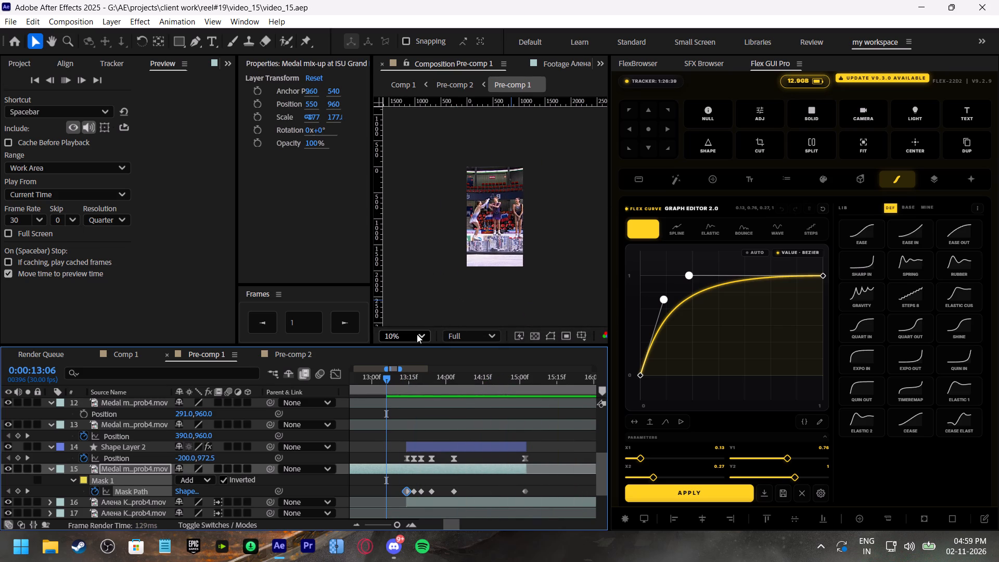
pyautogui.click(416, 74)
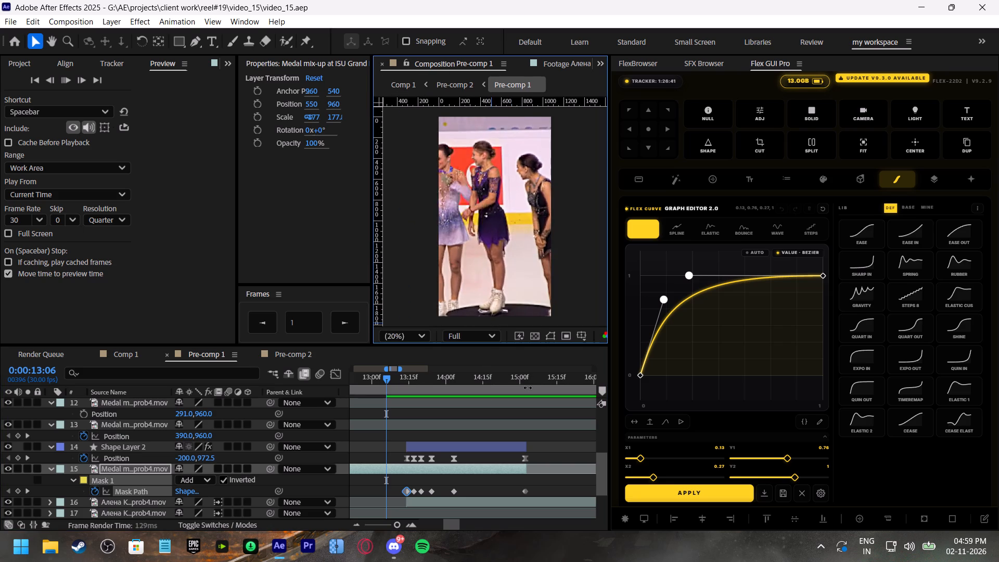
pyautogui.press('space')
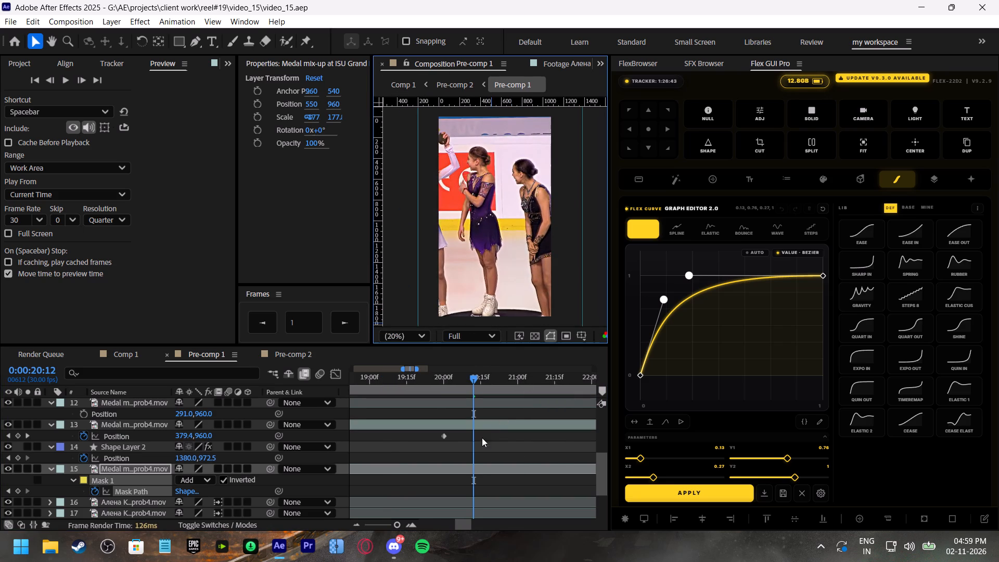
# Delete both Position keyframes of layer 13.
pyautogui.moveTo(383, 527); pyautogui.dragTo(394, 531)
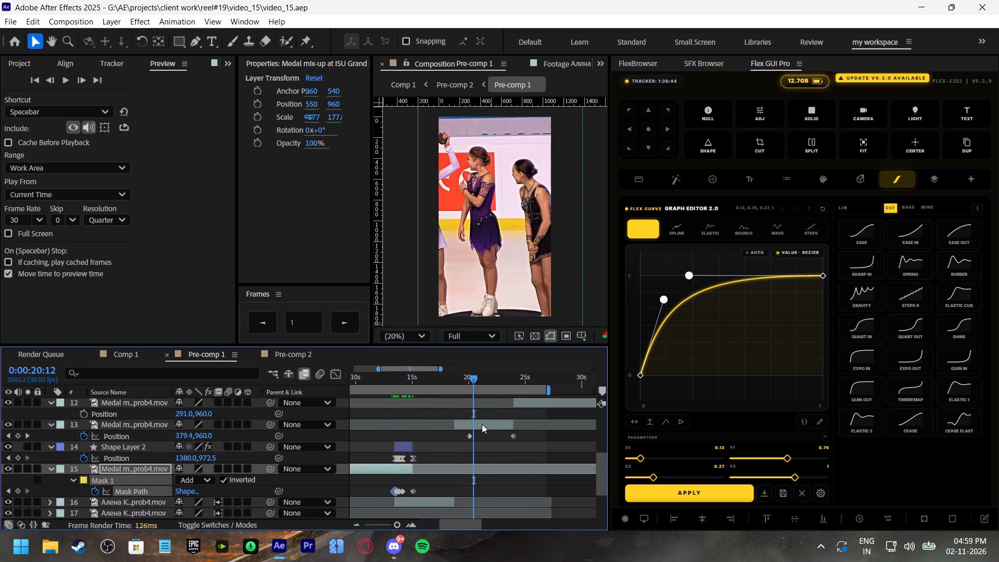
pyautogui.click(482, 424)
pyautogui.moveTo(471, 379); pyautogui.dragTo(465, 377)
pyautogui.moveTo(528, 435); pyautogui.dragTo(431, 442)
pyautogui.press('BackSpace')
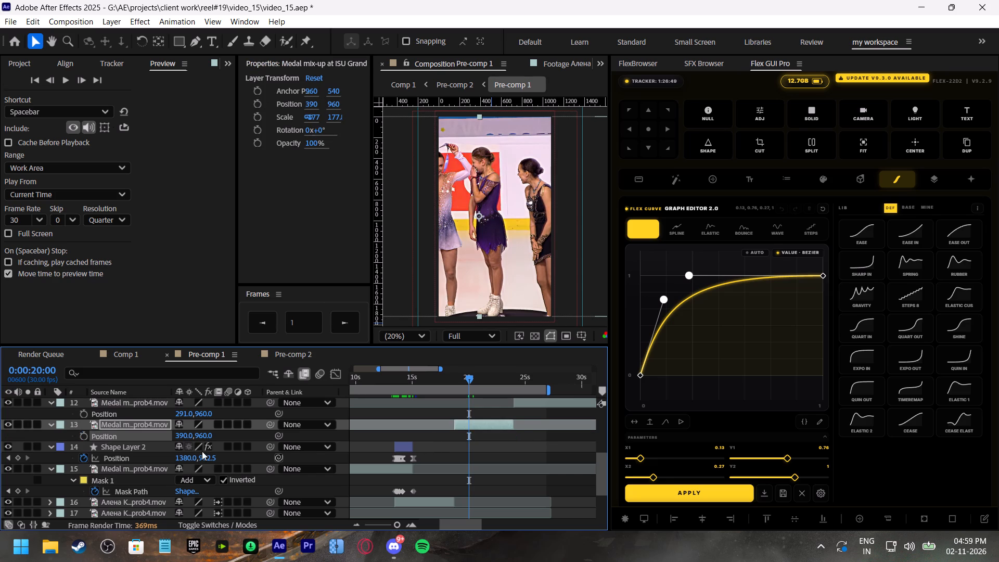
# Animate layer 13's Position from 735, 960 at 0:00:20:00 to 840, 960 at 0:00:23:29, and preview the move.
pyautogui.click(84, 438)
pyautogui.moveTo(495, 272); pyautogui.dragTo(498, 271)
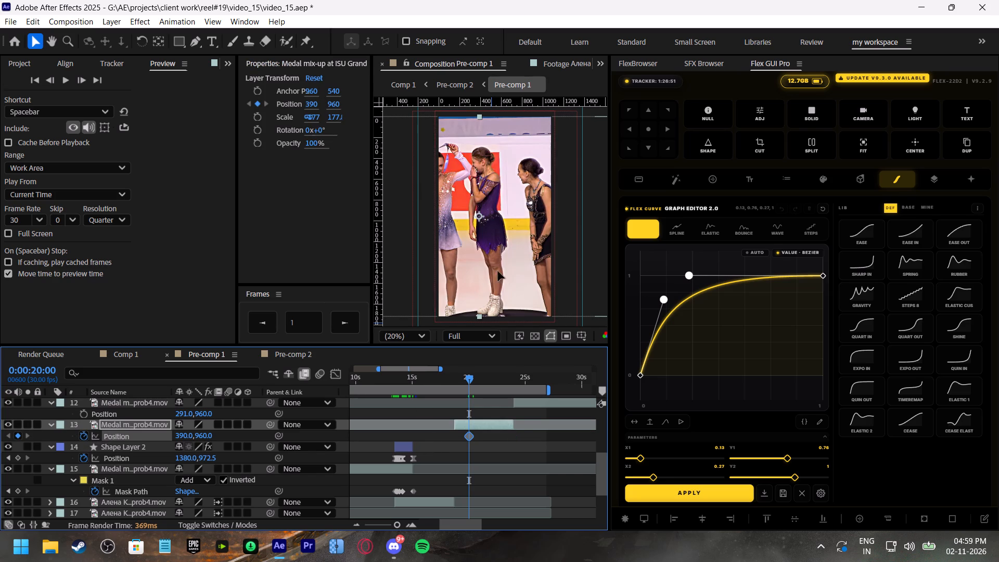
pyautogui.moveTo(498, 271); pyautogui.dragTo(519, 271)
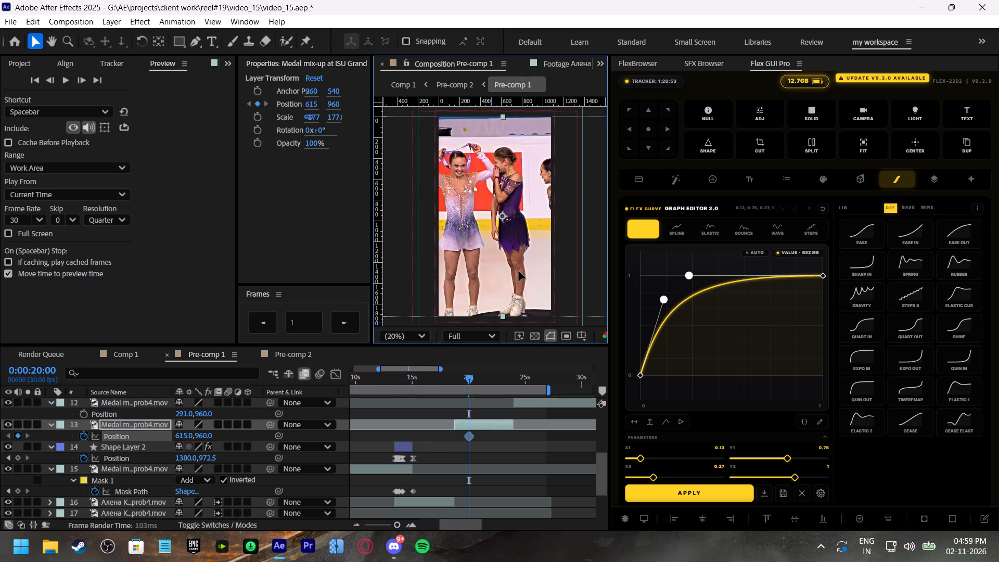
pyautogui.moveTo(519, 271); pyautogui.dragTo(531, 272)
pyautogui.moveTo(458, 378); pyautogui.dragTo(467, 379)
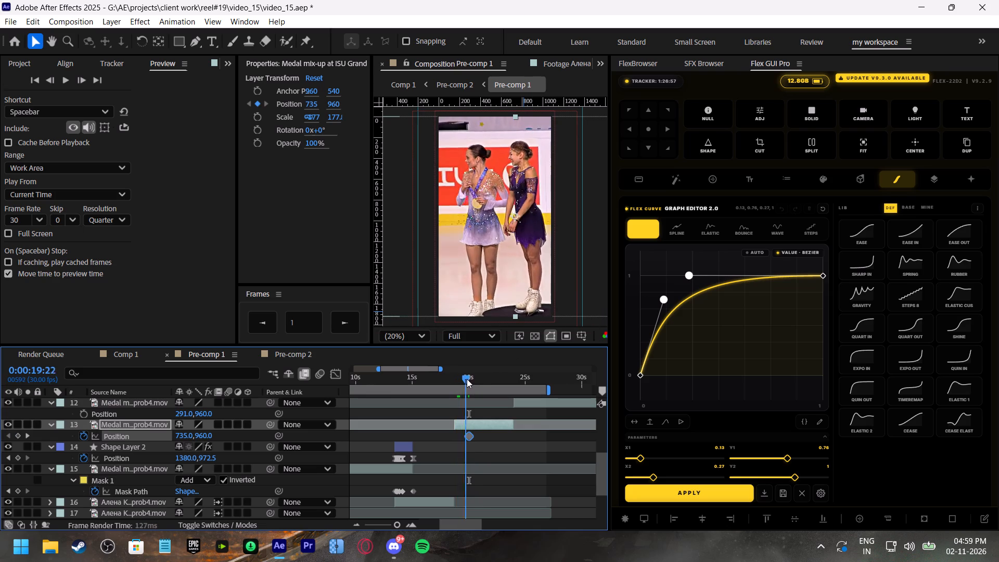
pyautogui.moveTo(467, 379); pyautogui.dragTo(508, 395)
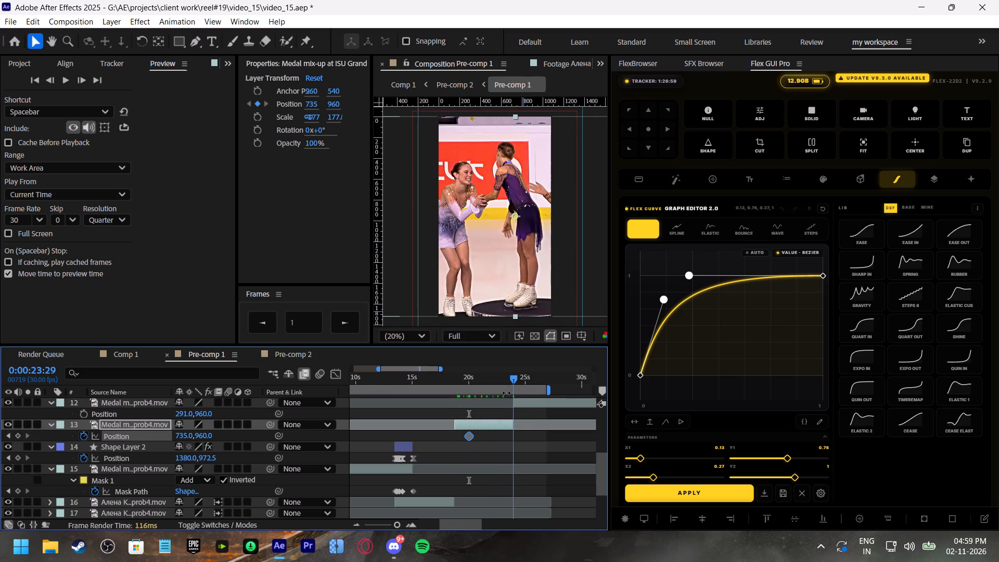
pyautogui.moveTo(504, 287); pyautogui.dragTo(515, 287)
pyautogui.click(454, 381)
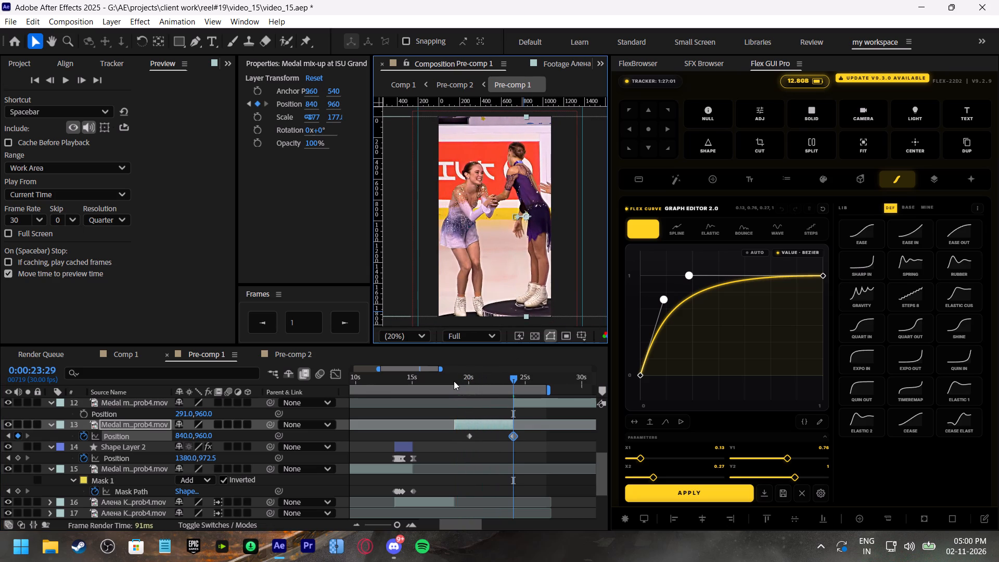
pyautogui.press('space')
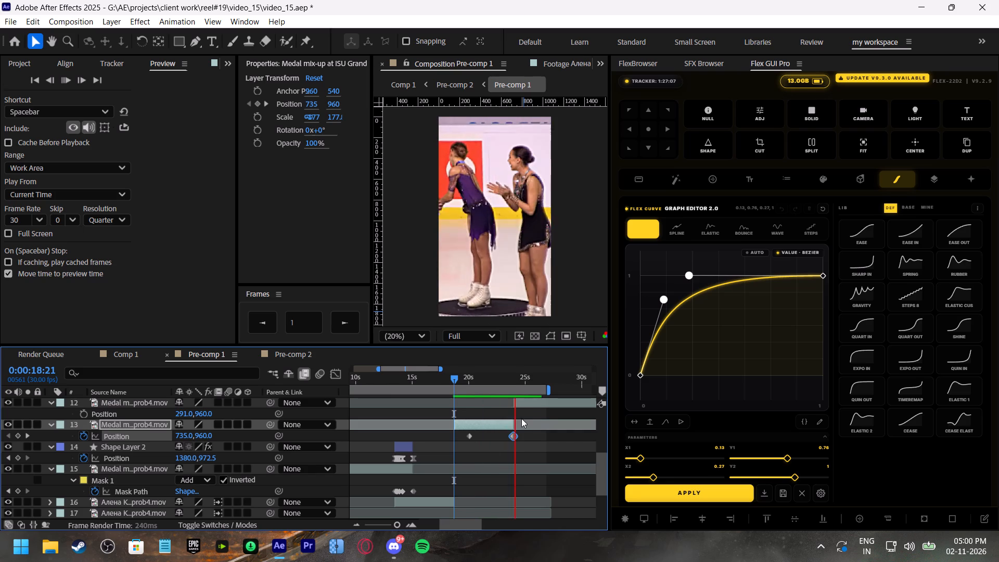
# Move layer 12 horizontally to Position 851, 960 so both skaters are framed, and preview from 0:00:22:15.
pyautogui.keyDown('shift'); pyautogui.scroll(-2, 521, 419); pyautogui.keyUp('shift')
pyautogui.click(473, 375)
pyautogui.click(480, 403)
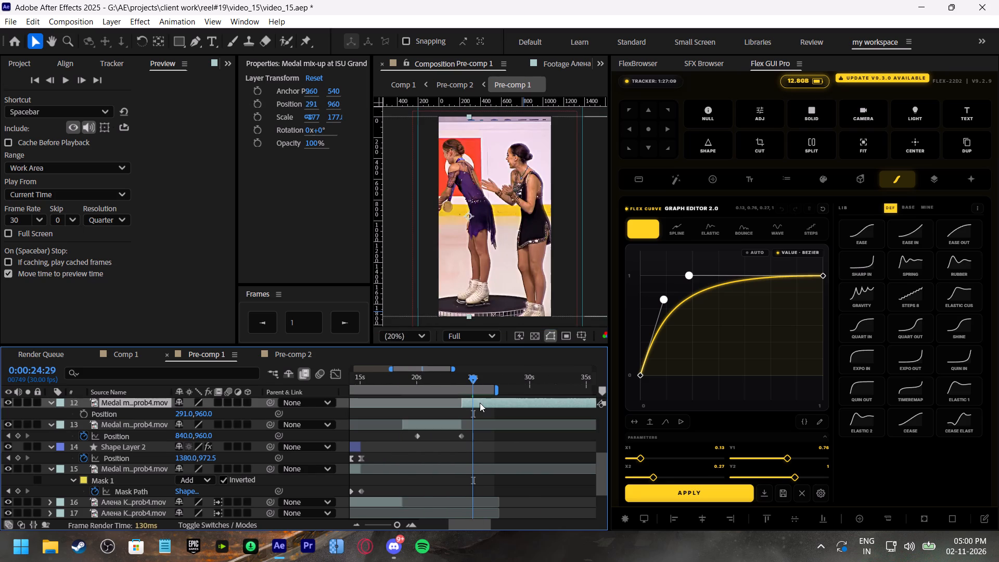
pyautogui.rightClick(480, 403)
pyautogui.click(482, 417)
pyautogui.moveTo(431, 377); pyautogui.dragTo(475, 389)
pyautogui.click(483, 404)
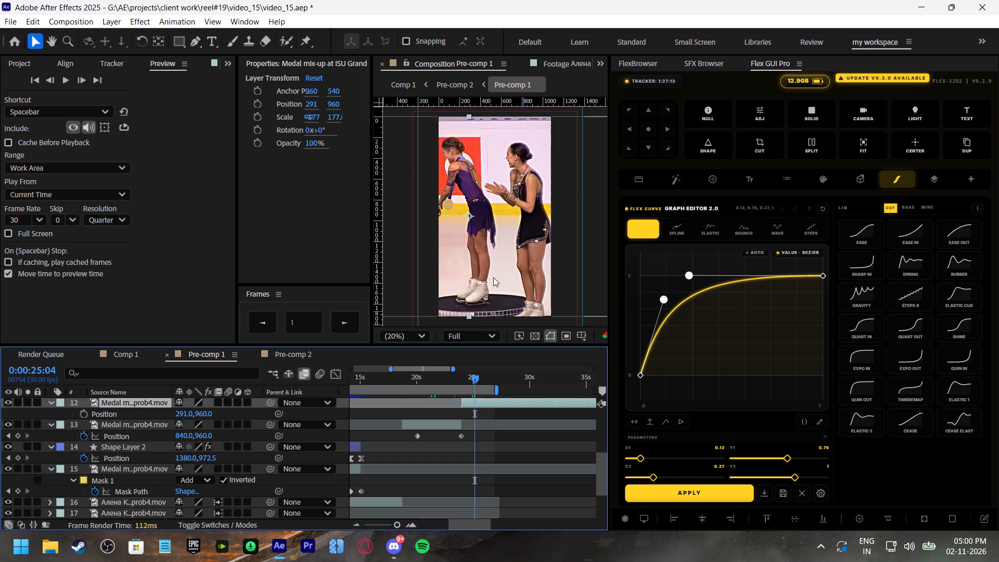
pyautogui.moveTo(493, 277); pyautogui.dragTo(552, 277)
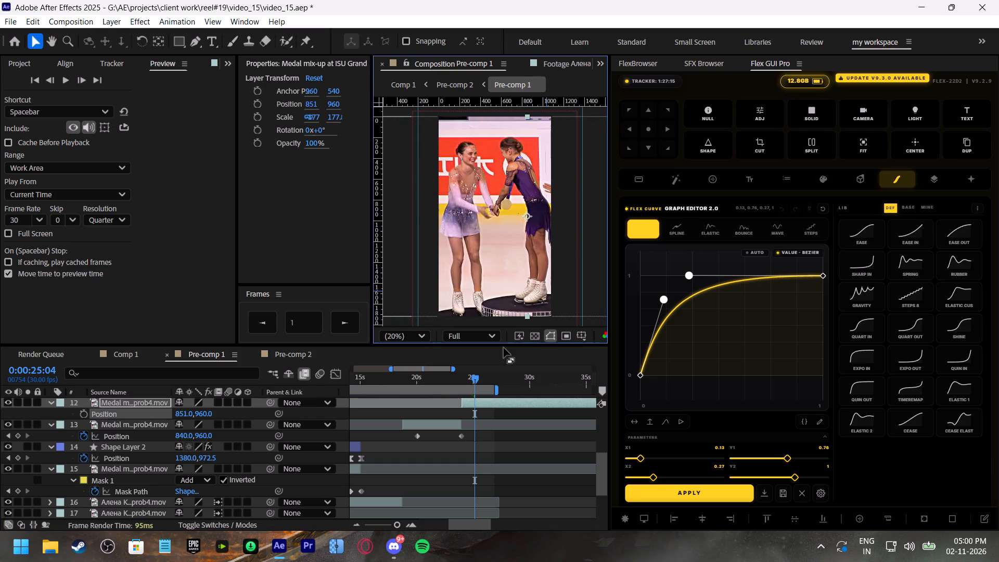
pyautogui.click(445, 373)
pyautogui.press('space')
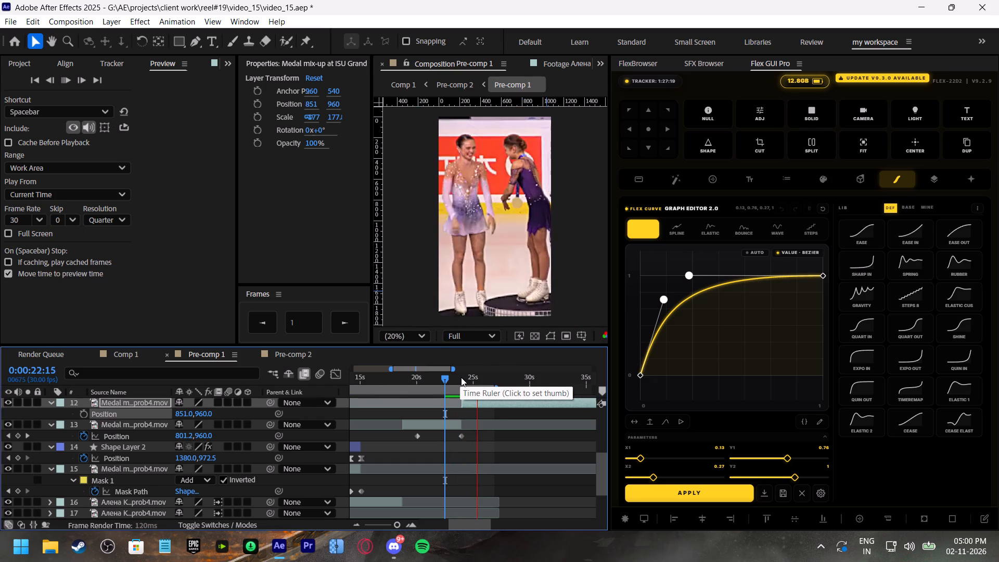
pyautogui.click(477, 380)
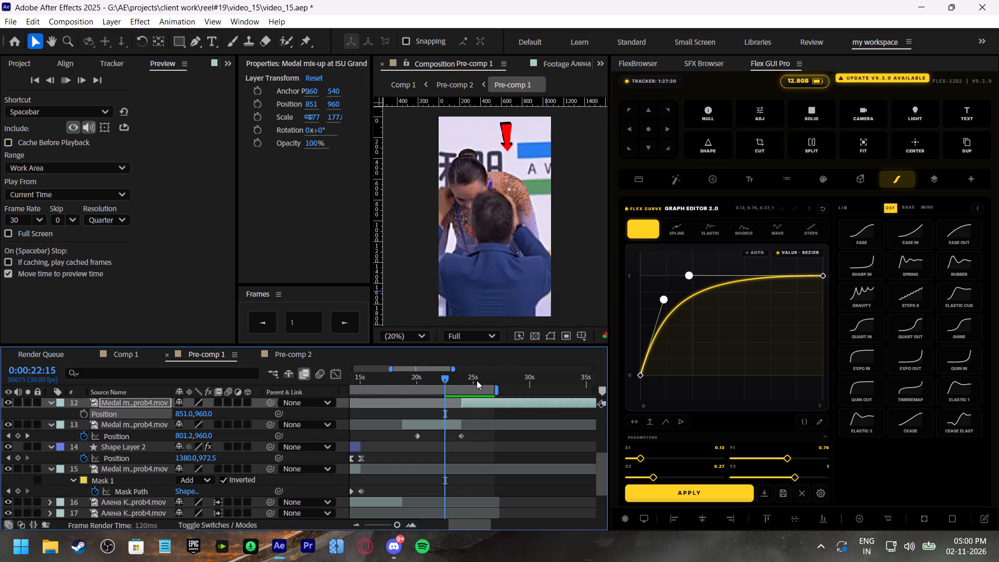
# Delete all Scale keyframes of layer 11, the clip behind the "pure gold moment" text.
pyautogui.scroll(2, 495, 414)
pyautogui.click(489, 375)
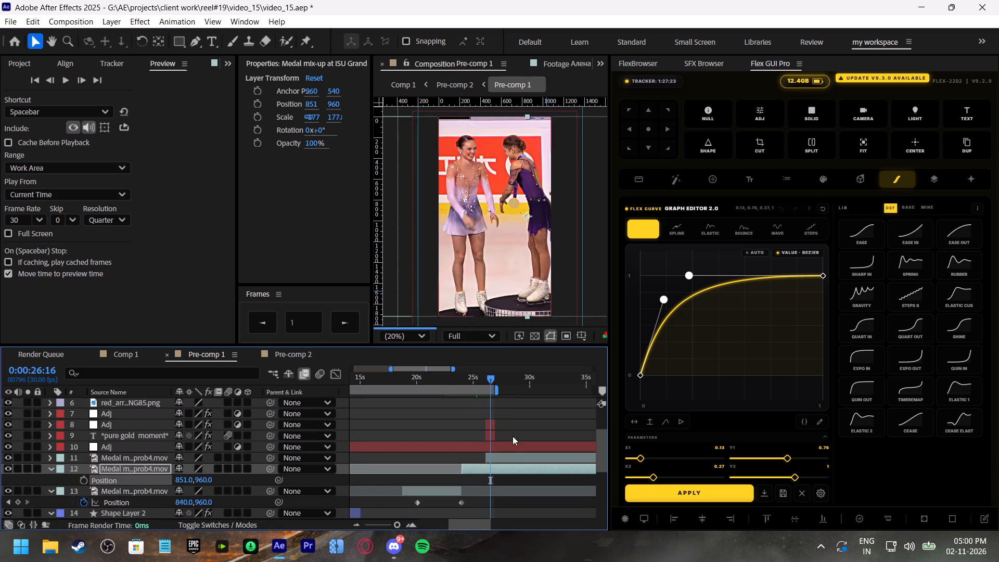
pyautogui.click(498, 459)
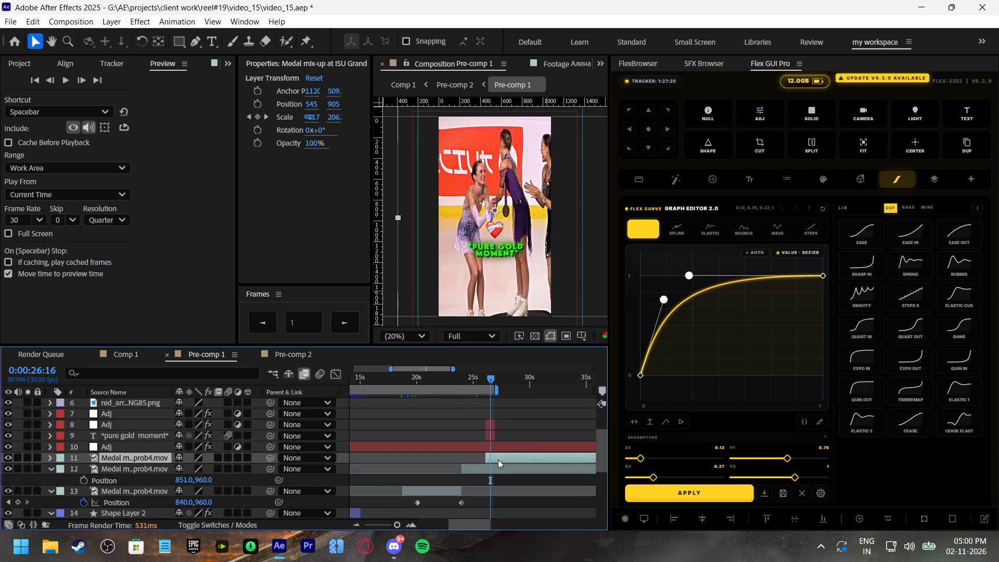
pyautogui.press('s')
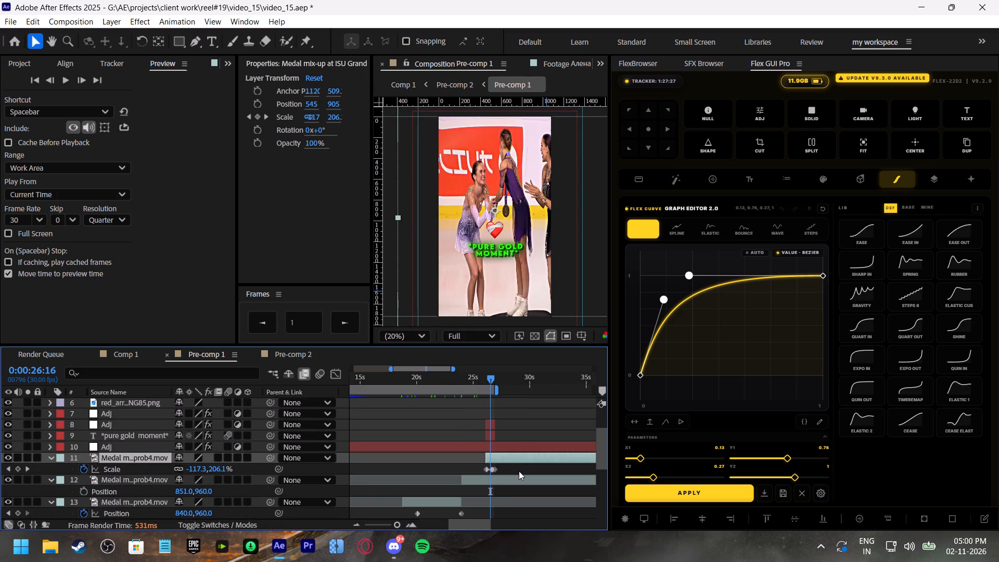
pyautogui.moveTo(508, 469); pyautogui.dragTo(447, 466)
pyautogui.press('BackSpace')
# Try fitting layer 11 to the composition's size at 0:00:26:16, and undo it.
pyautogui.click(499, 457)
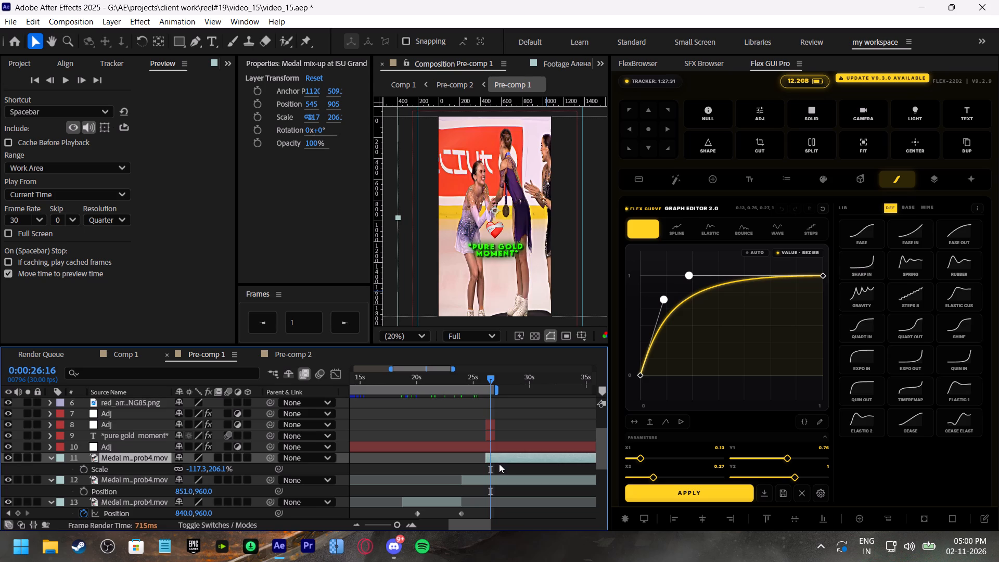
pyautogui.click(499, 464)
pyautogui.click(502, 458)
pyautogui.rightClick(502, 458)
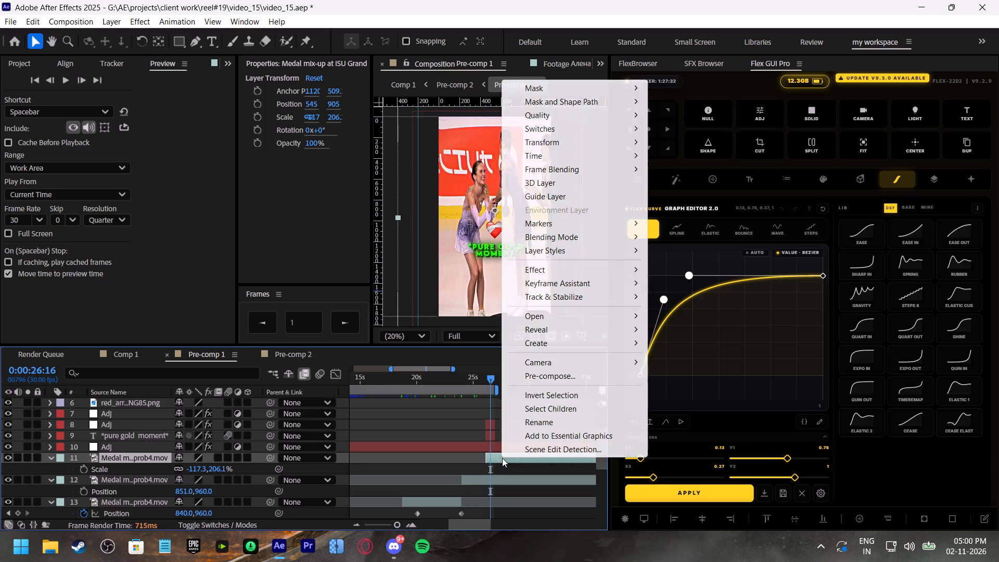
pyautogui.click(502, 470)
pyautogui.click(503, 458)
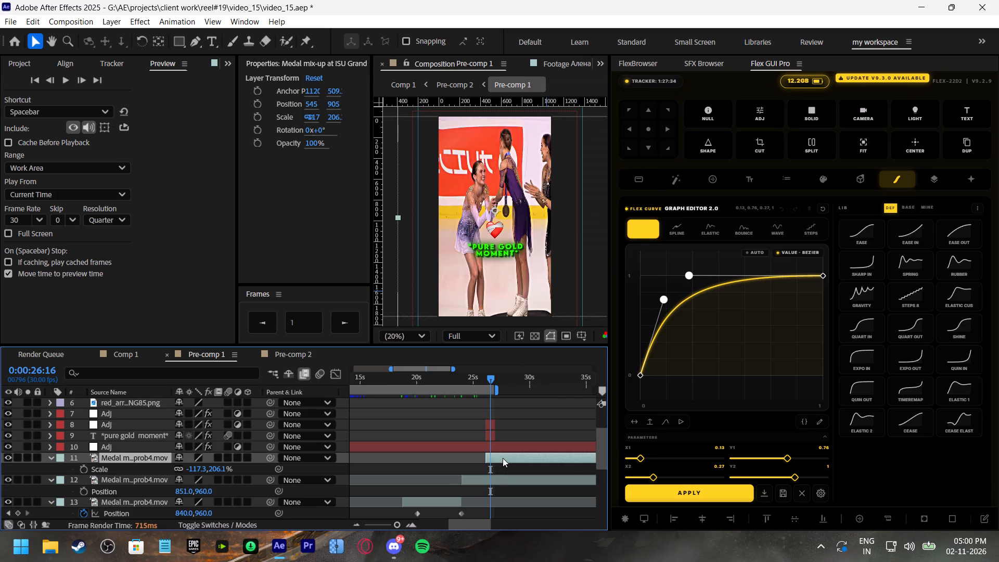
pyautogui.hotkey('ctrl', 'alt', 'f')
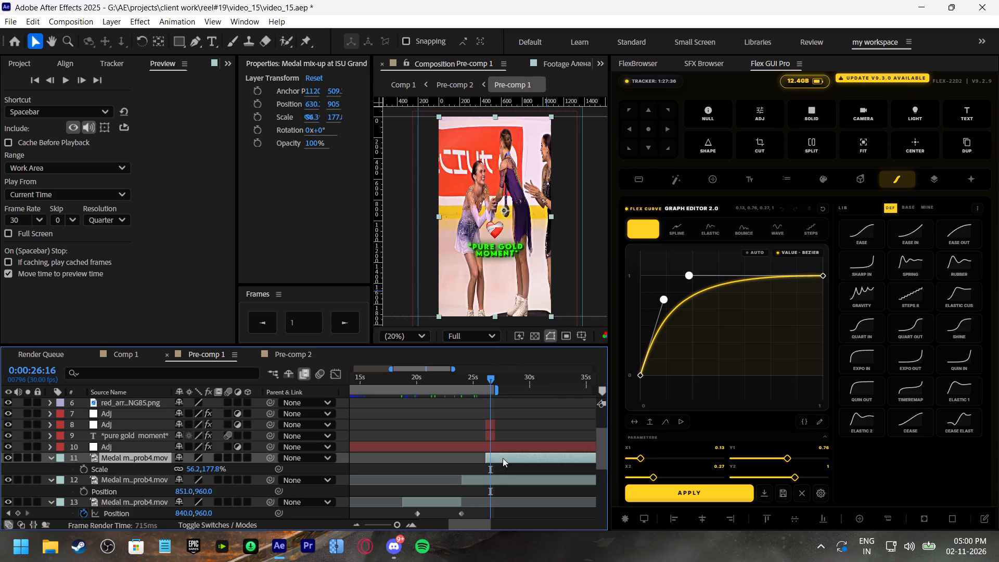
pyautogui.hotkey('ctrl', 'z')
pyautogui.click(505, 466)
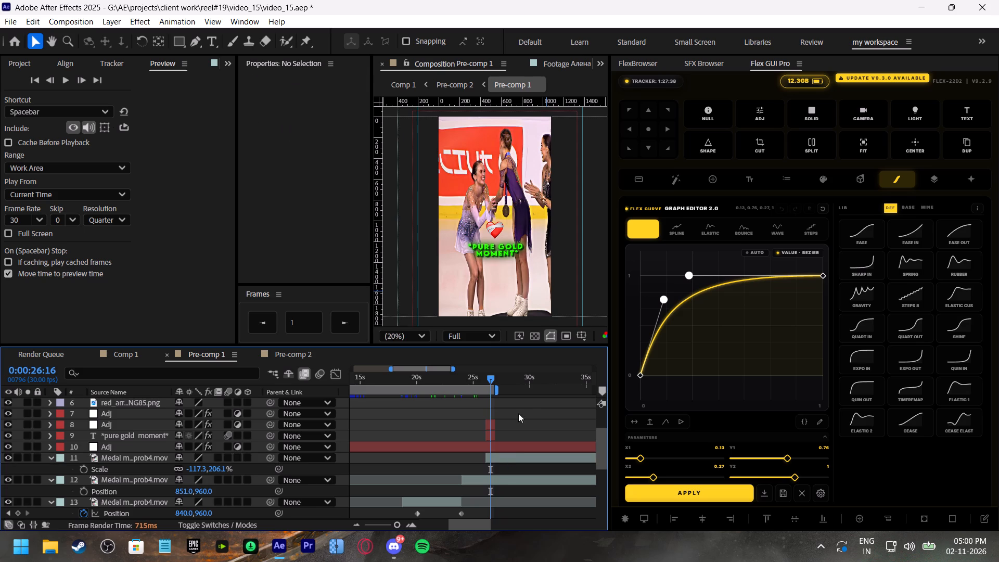
# Stretch layer 11 horizontally to a Scale of about -192.9, 206.1% while keeping it mirrored.
pyautogui.click(506, 454)
pyautogui.moveTo(397, 215); pyautogui.dragTo(382, 217)
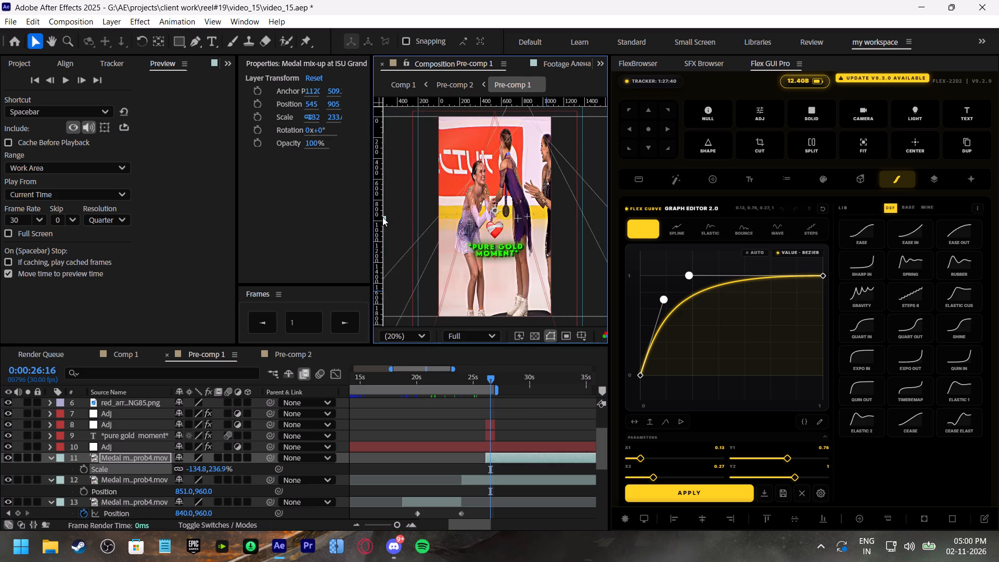
pyautogui.moveTo(382, 217); pyautogui.dragTo(394, 215)
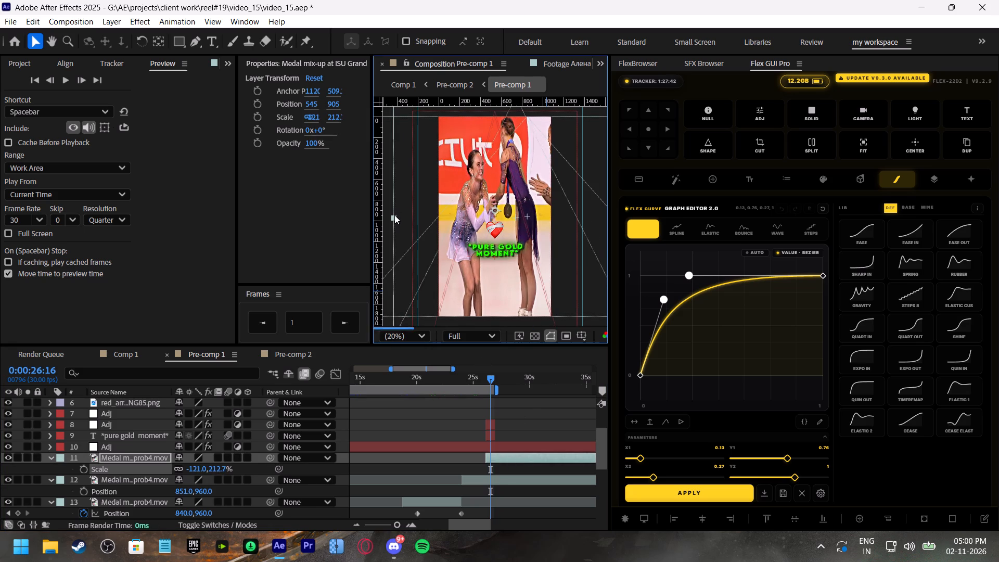
pyautogui.moveTo(394, 215); pyautogui.dragTo(384, 213)
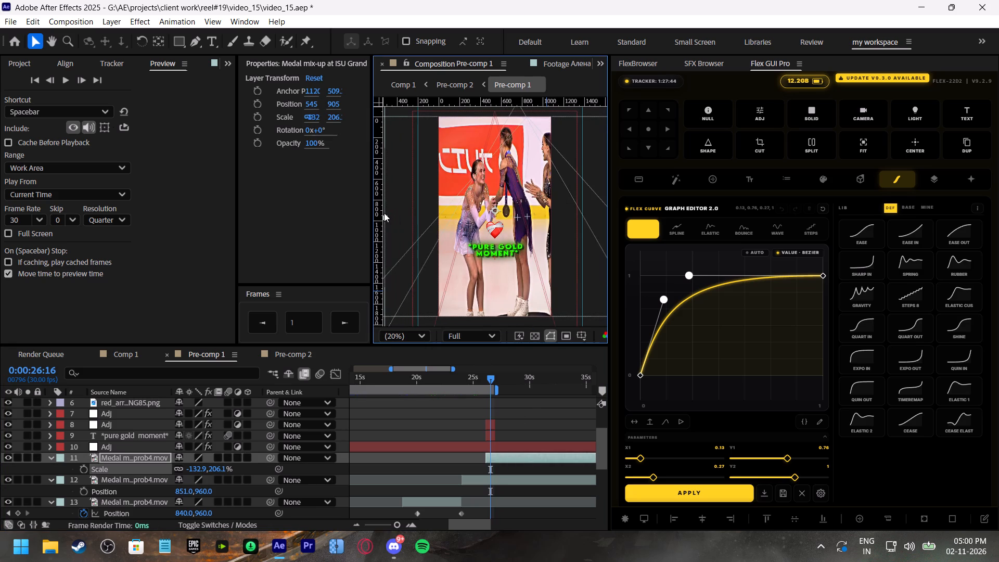
pyautogui.moveTo(384, 213); pyautogui.dragTo(374, 210)
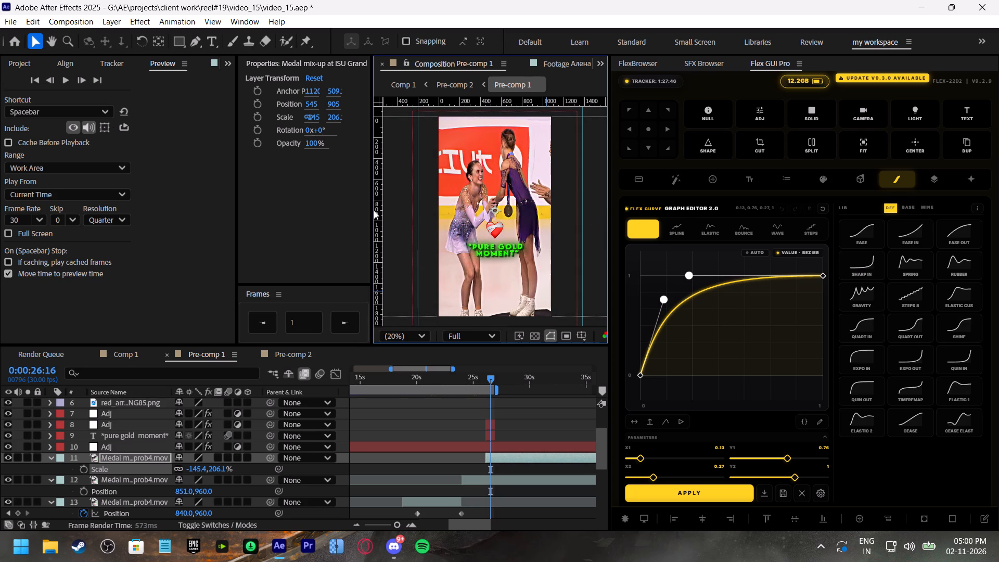
pyautogui.moveTo(374, 210); pyautogui.dragTo(357, 205)
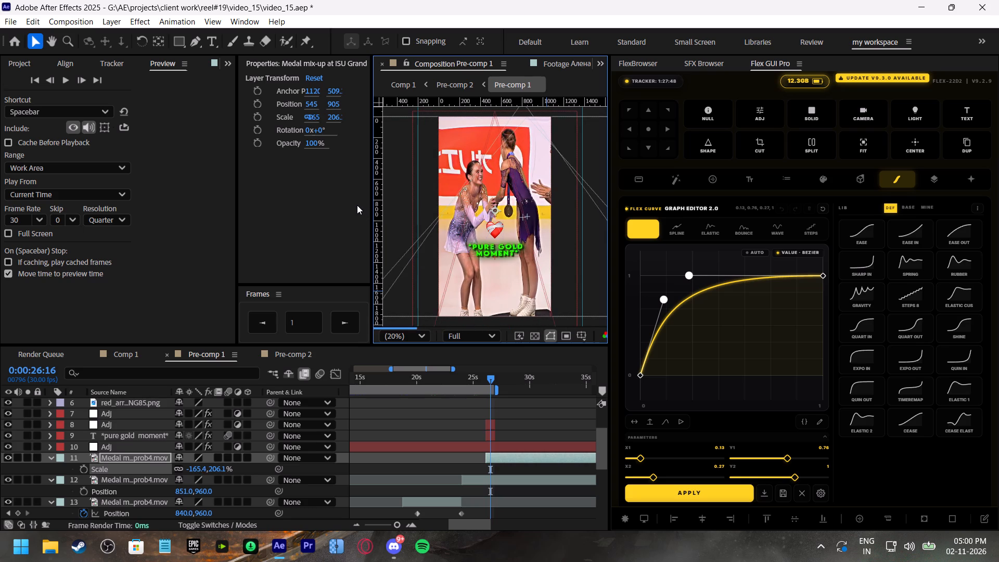
pyautogui.moveTo(357, 205); pyautogui.dragTo(355, 205)
pyautogui.scroll(-2, 520, 225)
pyautogui.moveTo(544, 216); pyautogui.dragTo(550, 216)
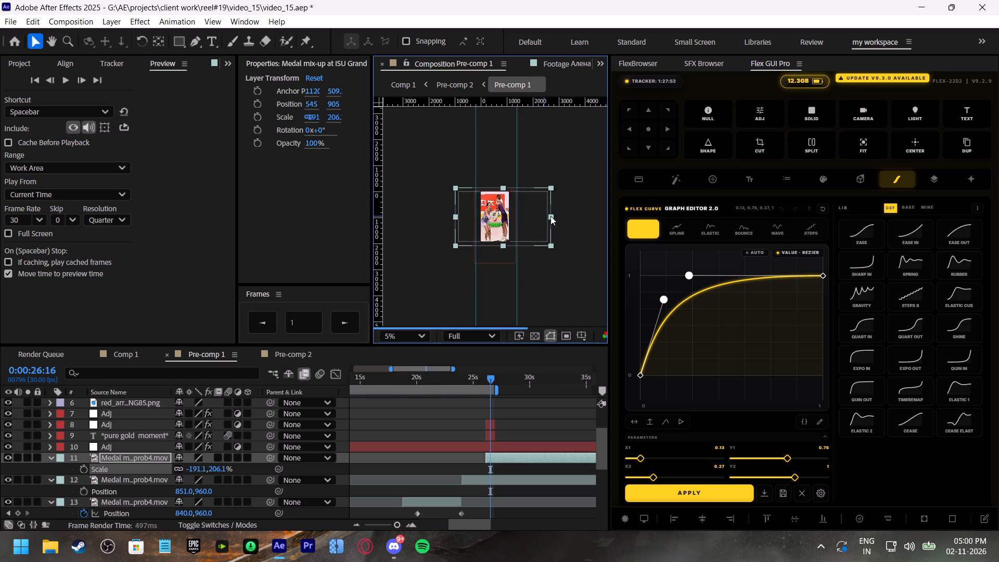
pyautogui.moveTo(550, 216); pyautogui.dragTo(551, 216)
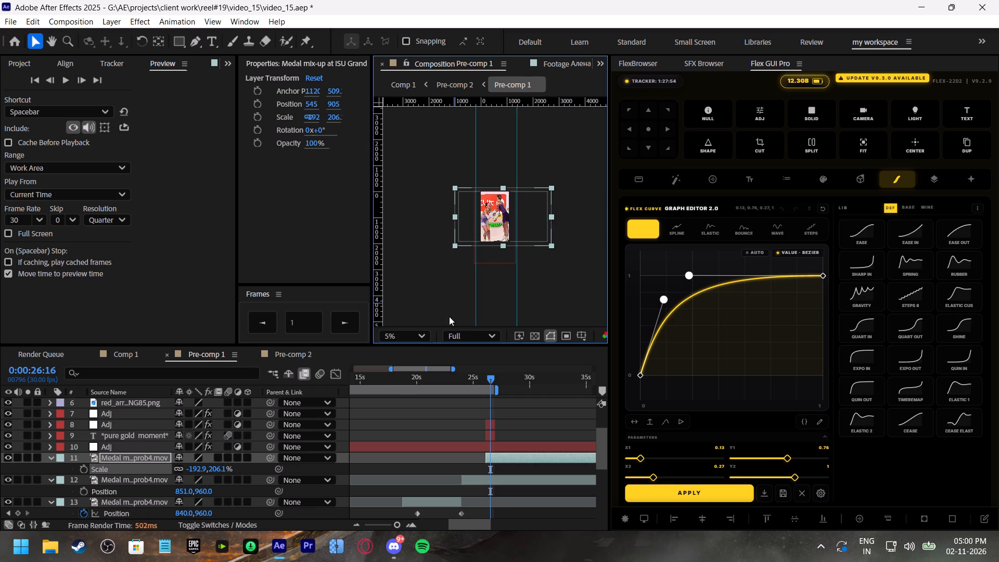
# Animate layer 11's Scale from -192.9, 206.1% at 0:00:26:04 to about -218.2, 233.1% at 0:00:26:28.
pyautogui.click(422, 337)
pyautogui.click(415, 76)
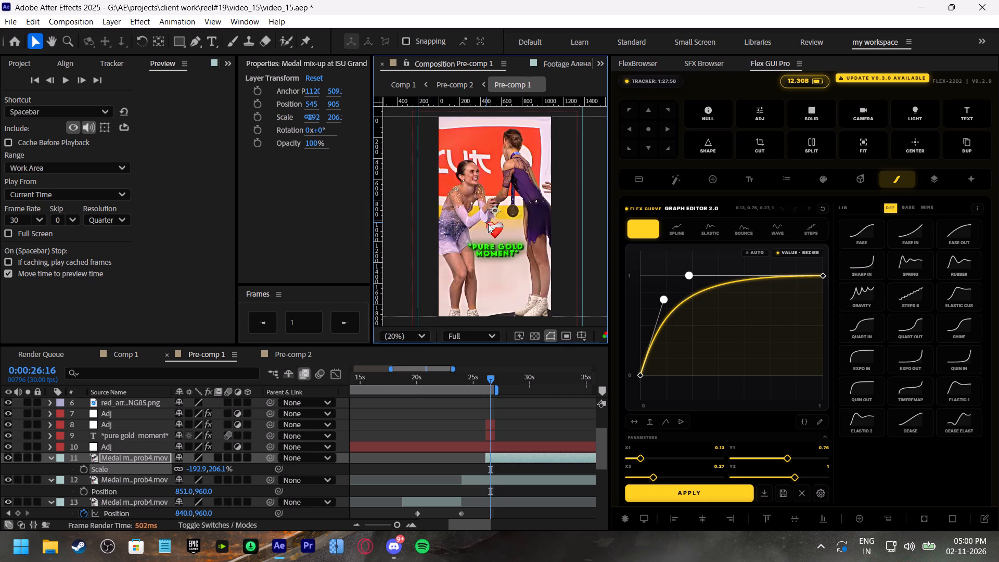
pyautogui.click(482, 380)
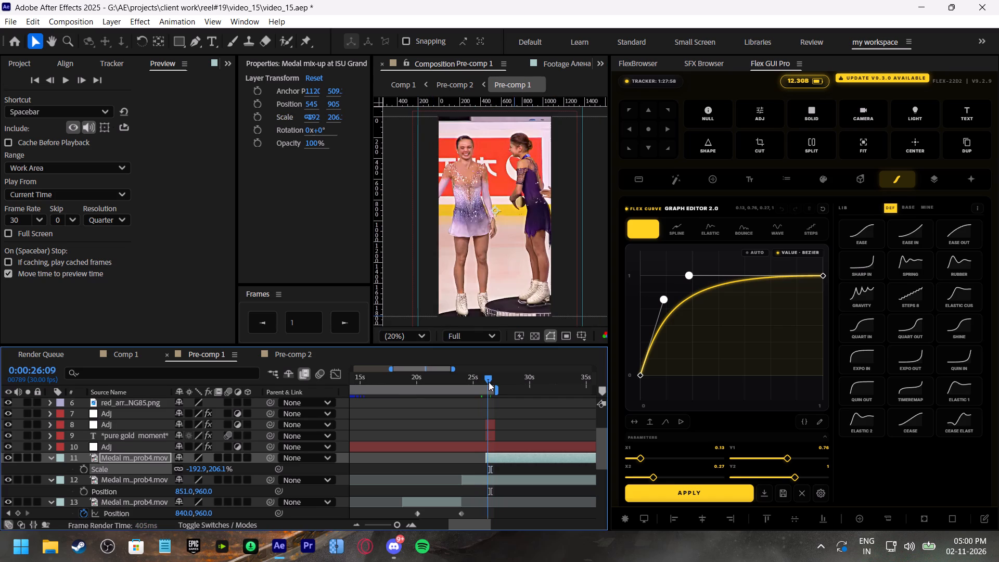
pyautogui.press('s')
pyautogui.press('s')
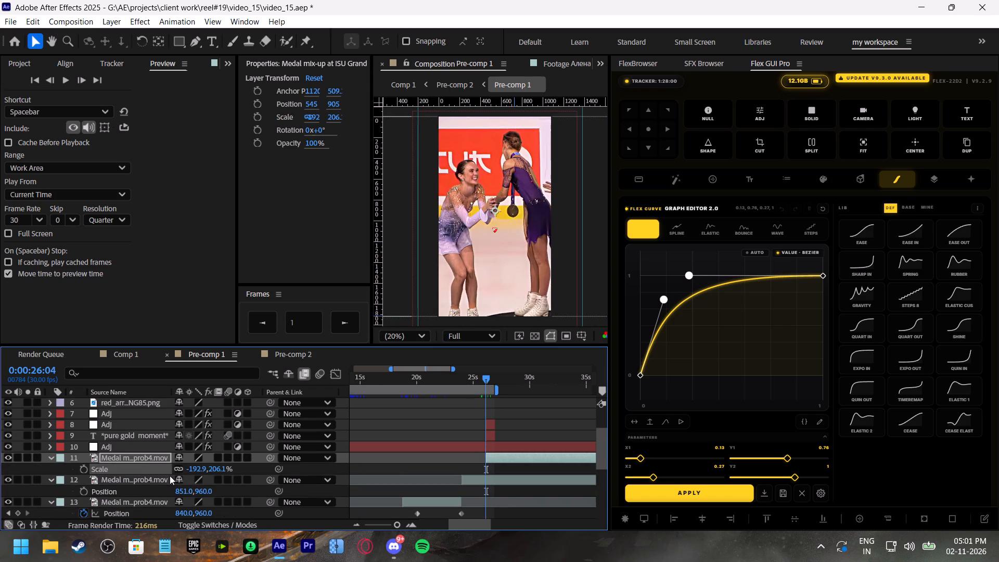
pyautogui.click(82, 470)
pyautogui.moveTo(492, 380); pyautogui.dragTo(496, 383)
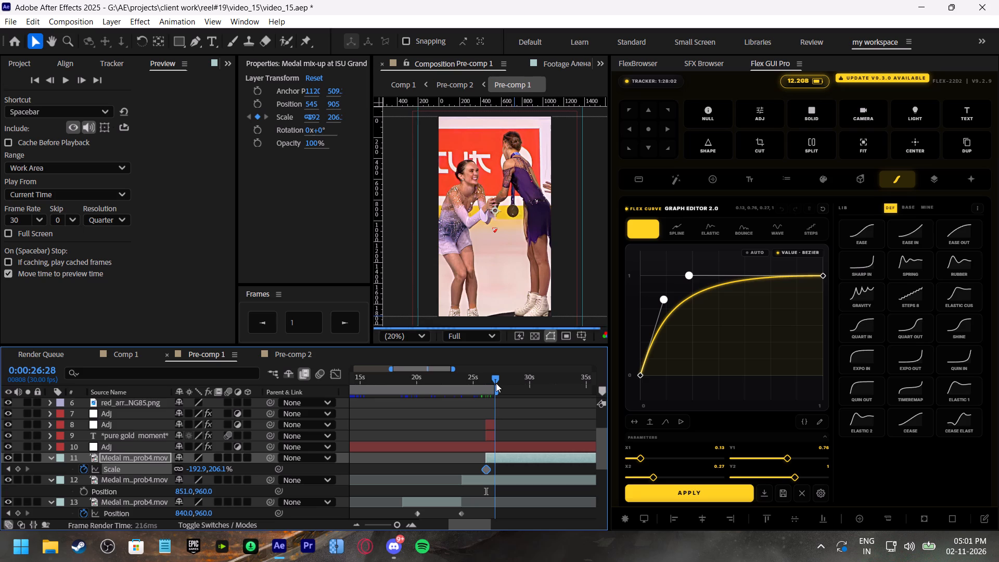
pyautogui.moveTo(496, 383); pyautogui.dragTo(496, 383)
pyautogui.moveTo(221, 469); pyautogui.dragTo(230, 469)
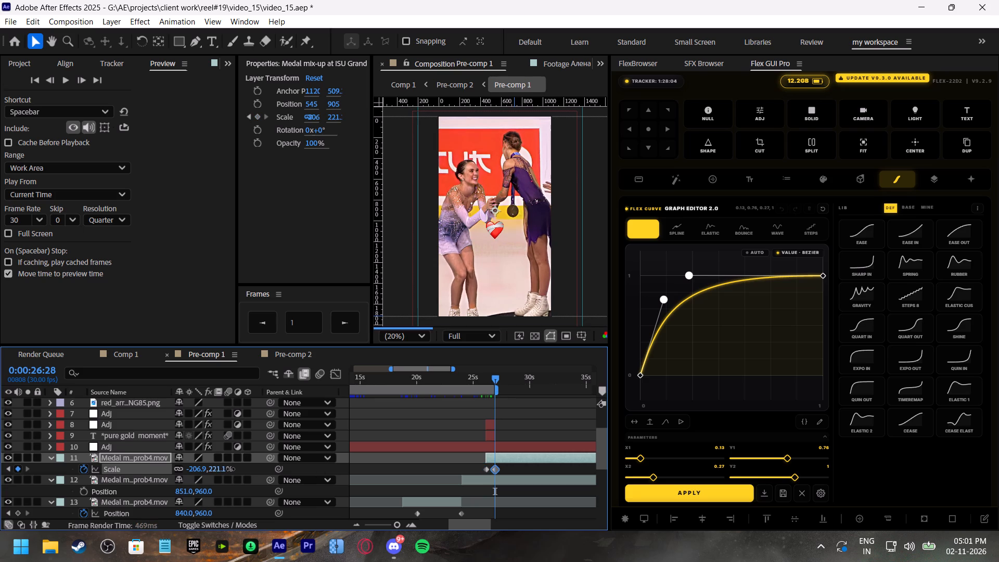
pyautogui.moveTo(230, 469); pyautogui.dragTo(238, 469)
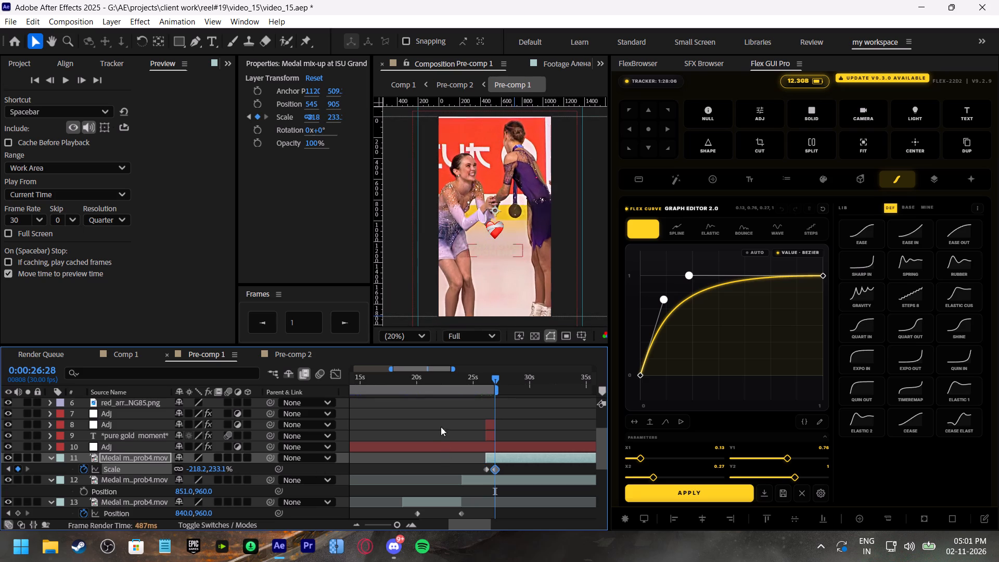
# Preview layer 11's zoom from 0:00:25:13 and save the project.
pyautogui.click(478, 379)
pyautogui.press('space')
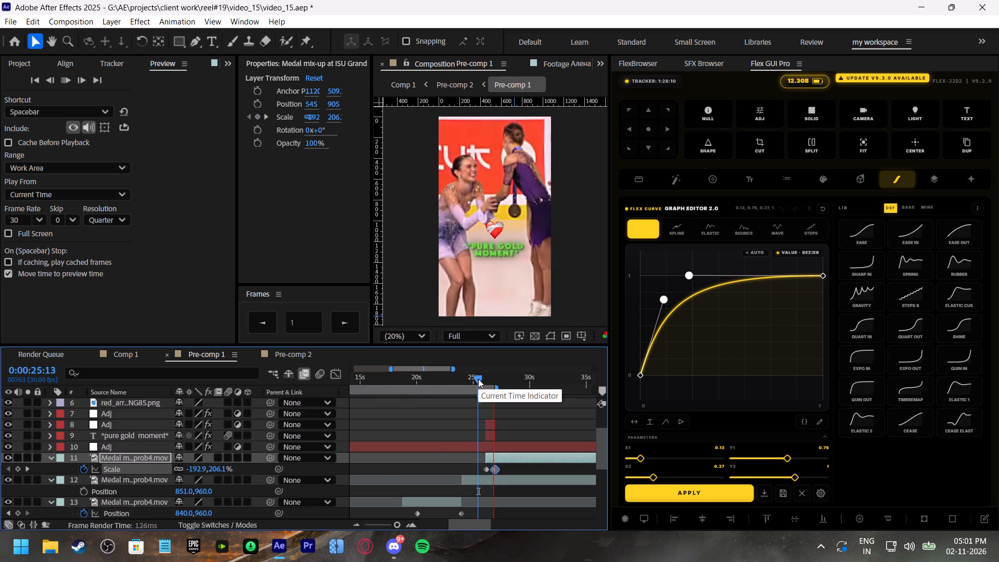
pyautogui.click(478, 379)
pyautogui.hotkey('ctrl', 's')
# Collapse the properties of layers 11, 12 and 13, and preview from the composition's start.
pyautogui.moveTo(478, 379); pyautogui.dragTo(210, 408)
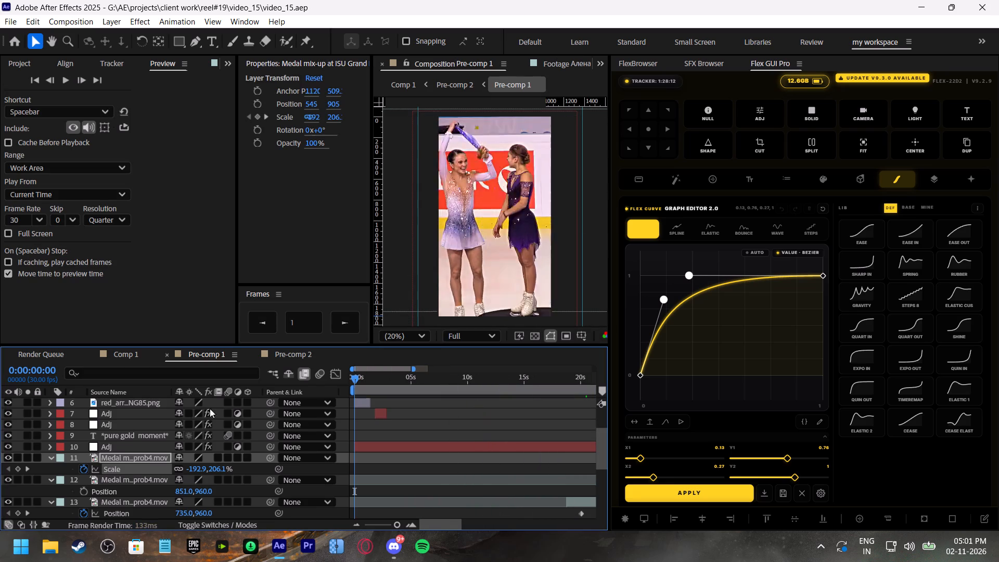
pyautogui.moveTo(210, 408); pyautogui.dragTo(121, 416)
pyautogui.click(53, 457)
pyautogui.click(52, 474)
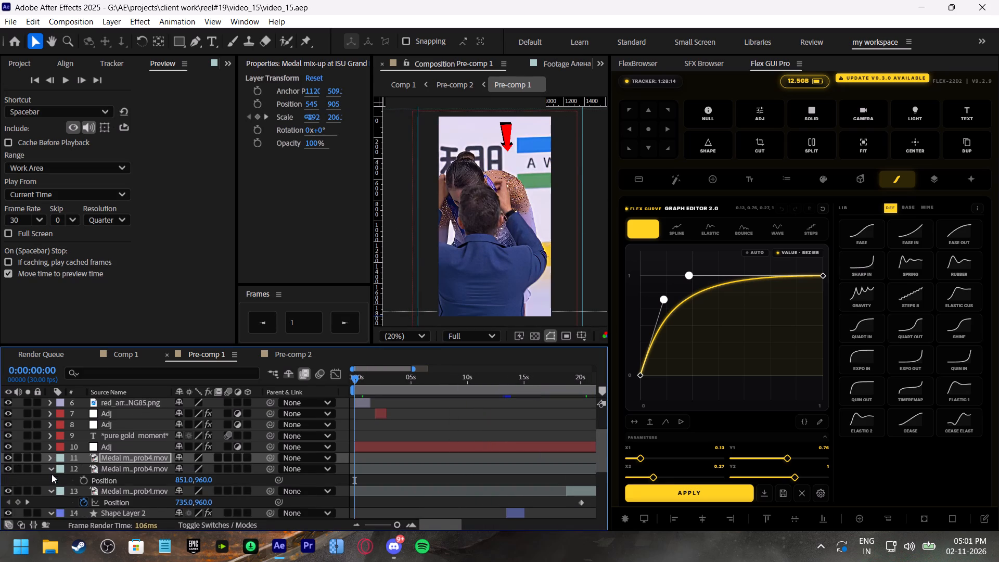
pyautogui.click(52, 480)
pyautogui.click(54, 492)
pyautogui.moveTo(381, 372); pyautogui.dragTo(314, 386)
pyautogui.moveTo(373, 384); pyautogui.dragTo(321, 390)
pyautogui.press('space')
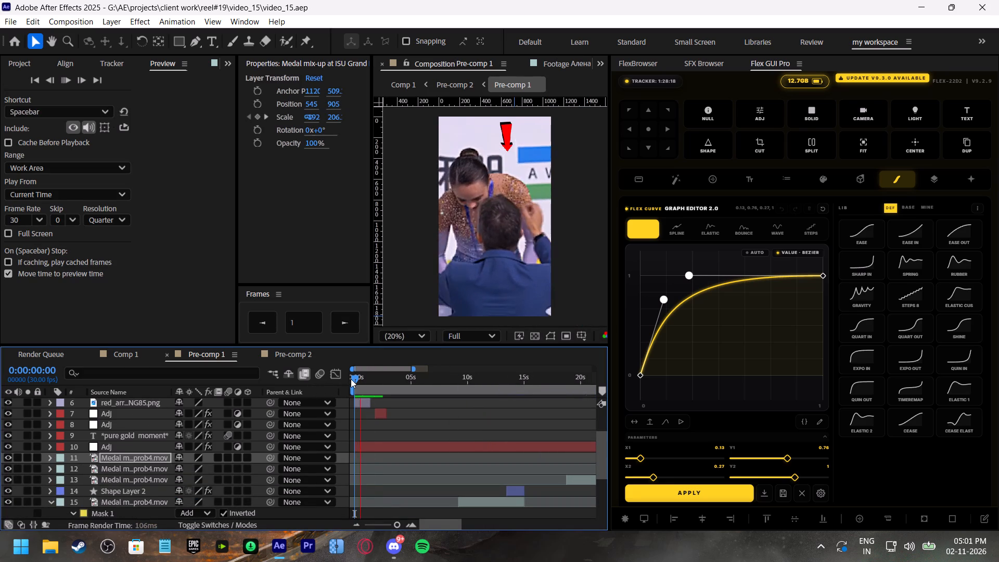
pyautogui.moveTo(351, 379); pyautogui.dragTo(331, 386)
# Move layer 21, the opening medal-ceremony clip, horizontally to Position 675, 900.
pyautogui.click(358, 402)
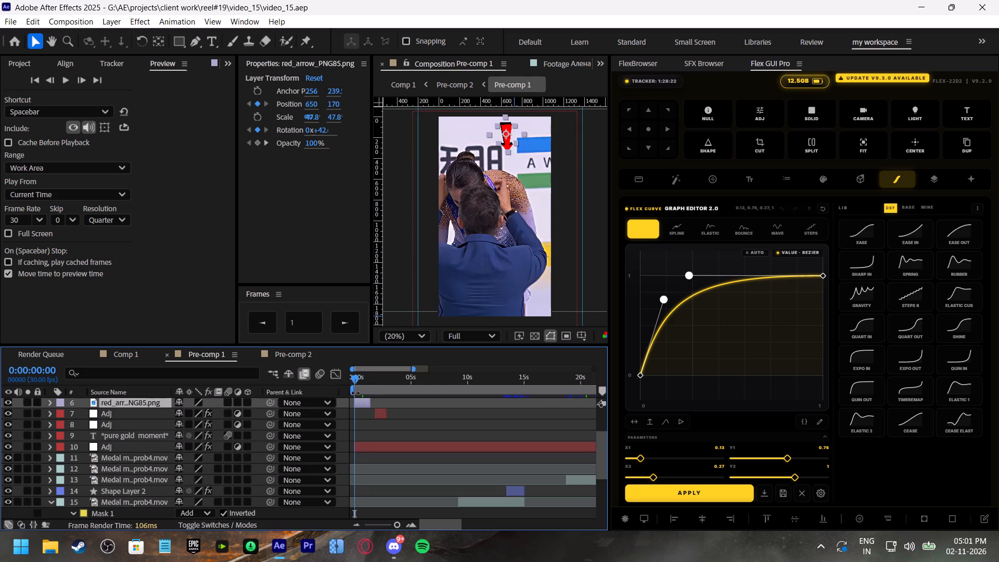
pyautogui.moveTo(393, 527); pyautogui.dragTo(399, 526)
pyautogui.scroll(-8, 396, 476)
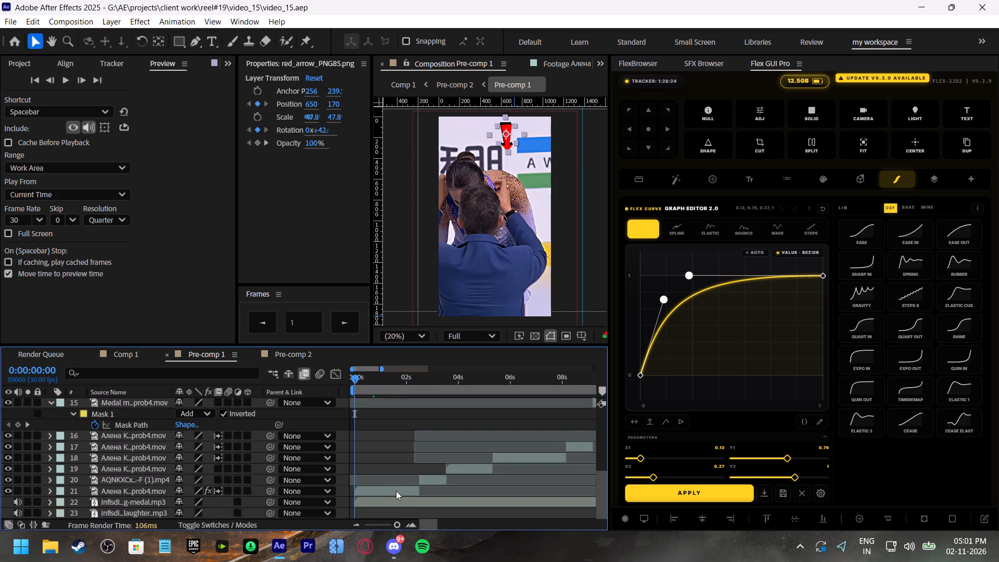
pyautogui.click(391, 491)
pyautogui.moveTo(379, 374); pyautogui.dragTo(385, 375)
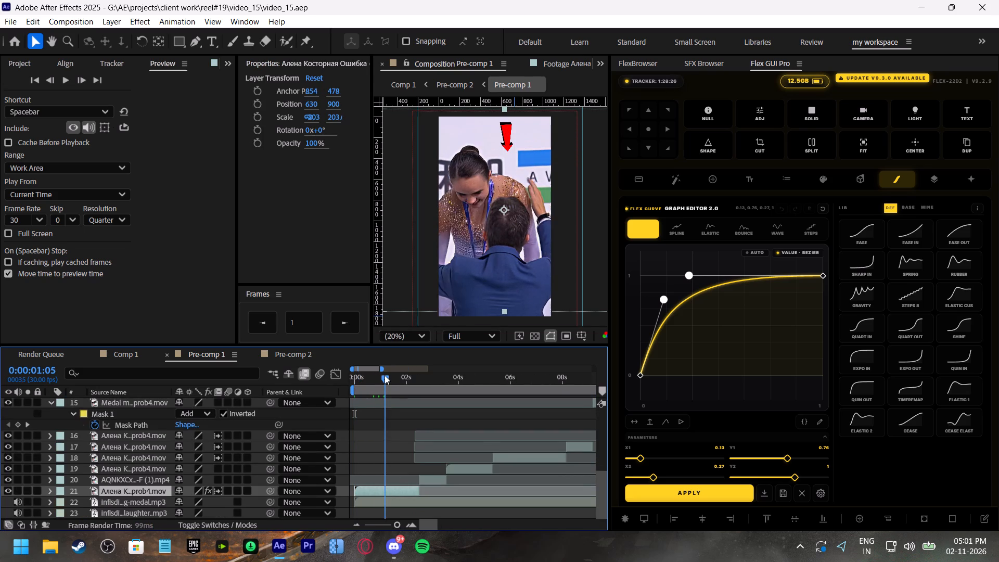
pyautogui.moveTo(385, 375); pyautogui.dragTo(338, 387)
pyautogui.click(387, 489)
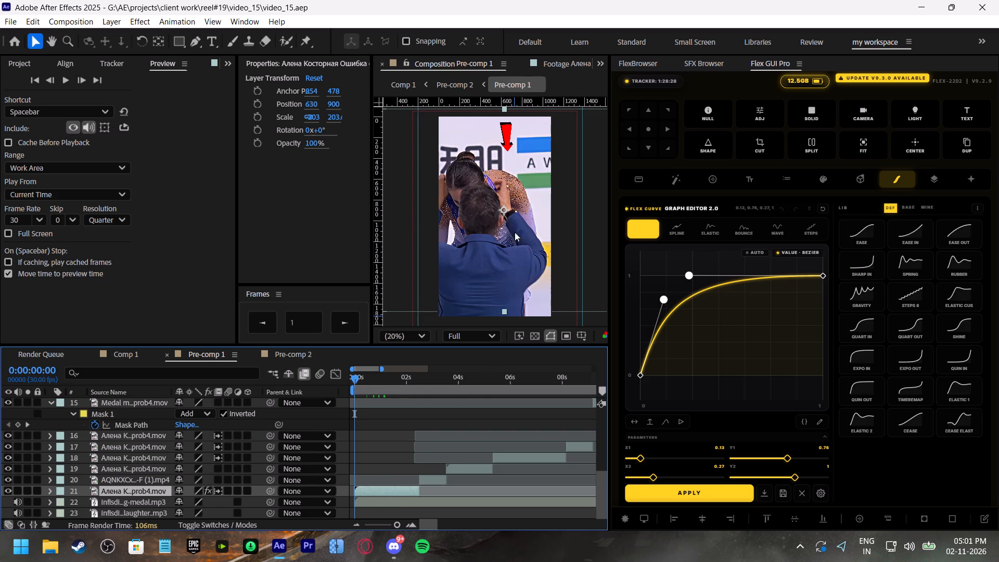
pyautogui.moveTo(493, 236); pyautogui.dragTo(498, 236)
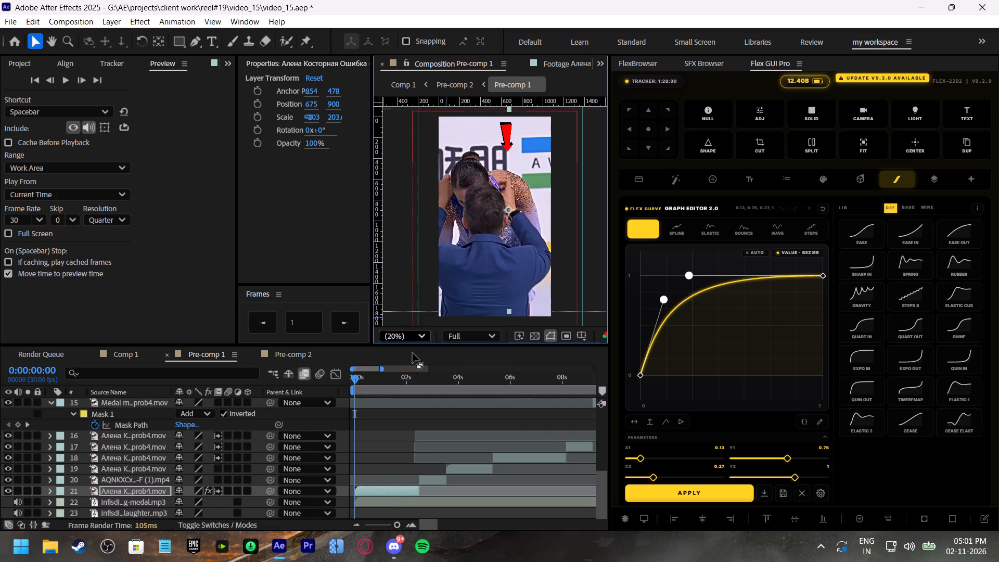
# At 0:00:00:00, set the red arrow's keyframes to Position 515, 195 and Rotation about 69.7° so it points at the skater's head.
pyautogui.scroll(4, 380, 426)
pyautogui.click(372, 435)
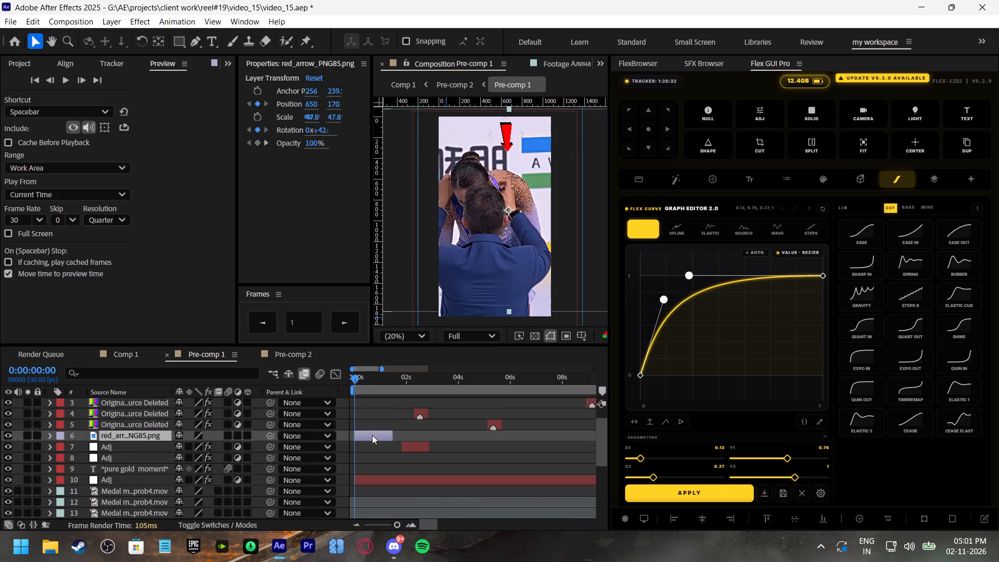
pyautogui.press('u')
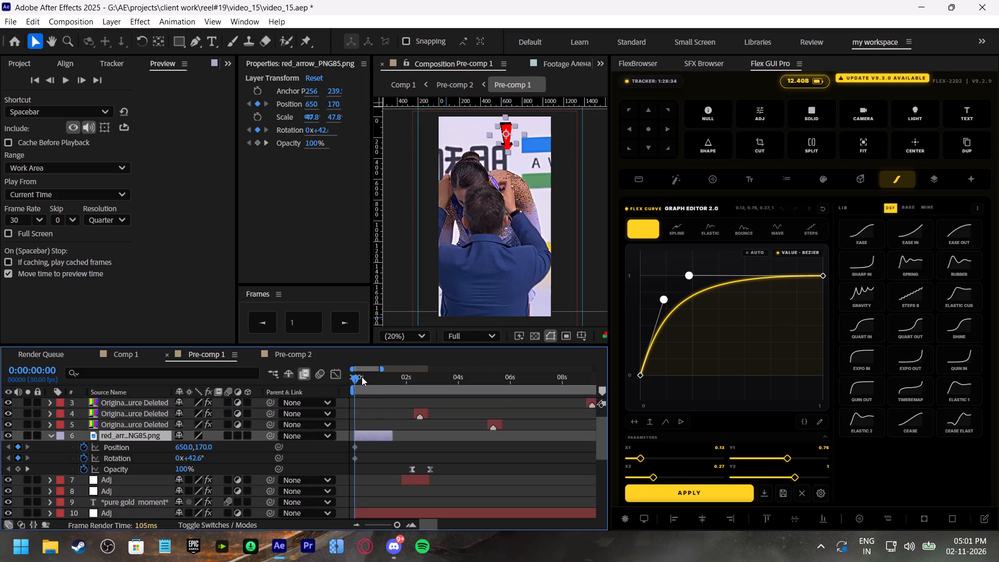
pyautogui.press('w')
pyautogui.moveTo(513, 131); pyautogui.dragTo(521, 137)
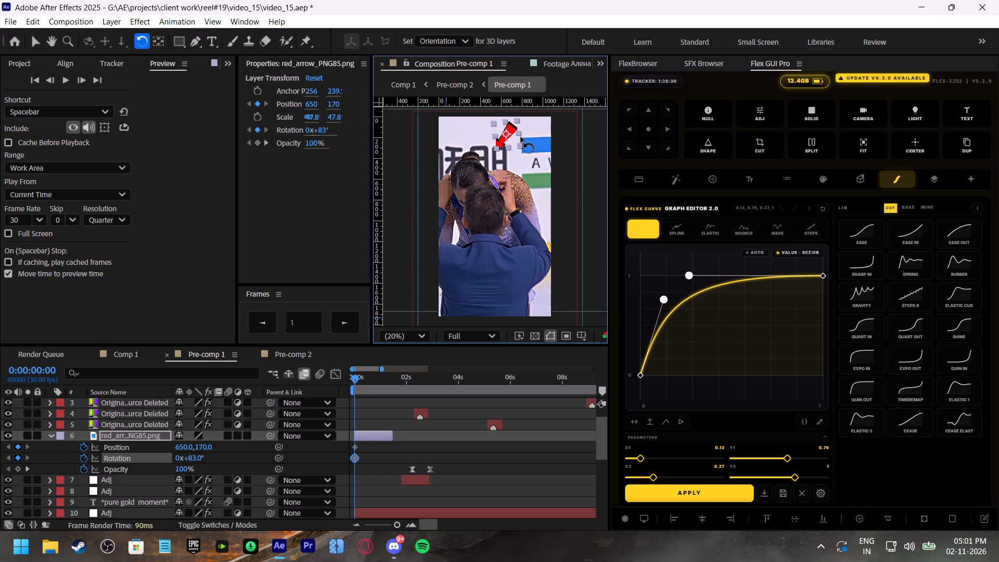
pyautogui.moveTo(521, 137); pyautogui.dragTo(522, 138)
pyautogui.press('v')
pyautogui.moveTo(501, 134); pyautogui.dragTo(489, 137)
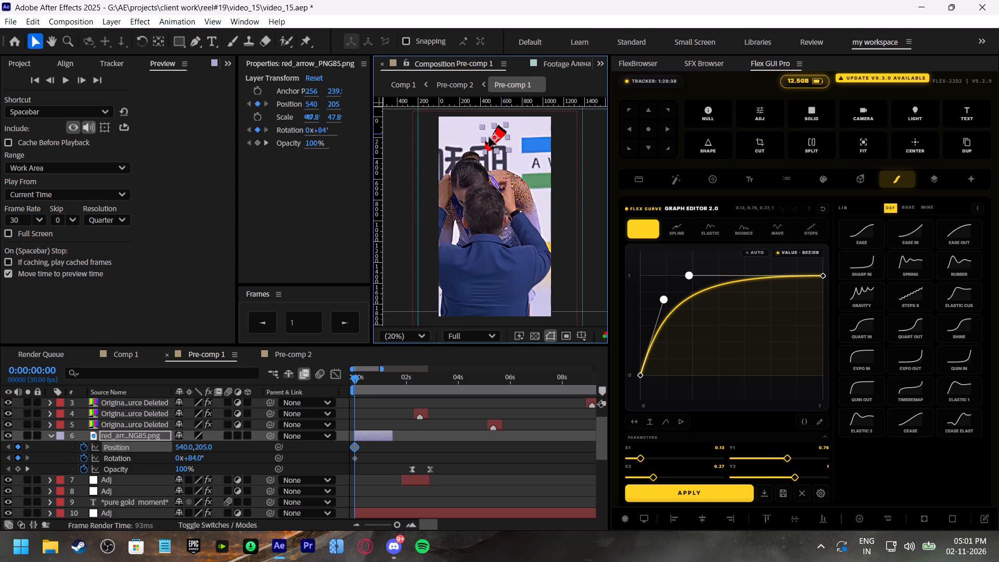
pyautogui.moveTo(489, 137); pyautogui.dragTo(487, 136)
pyautogui.press('w')
pyautogui.click(497, 130)
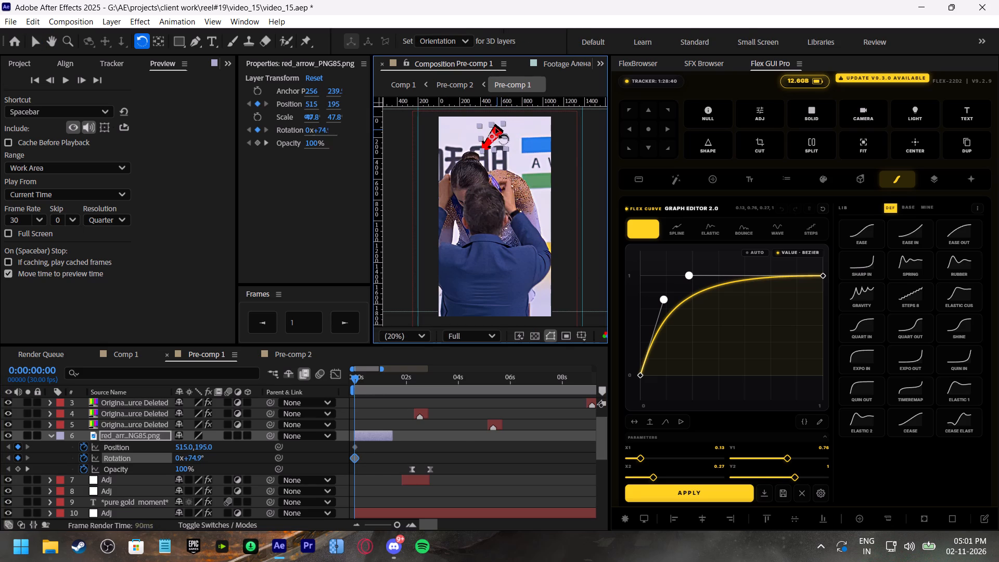
pyautogui.press('v')
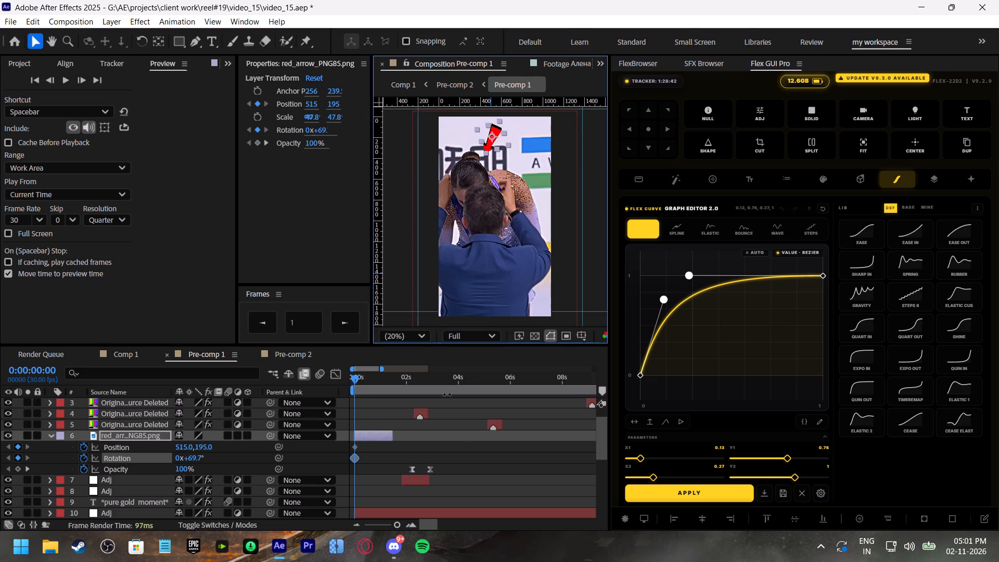
# At 0:00:01:13, keyframe the red arrow at Position 615, 595 with Rotation about 97°, and scrub through its motion.
pyautogui.moveTo(376, 377); pyautogui.dragTo(386, 382)
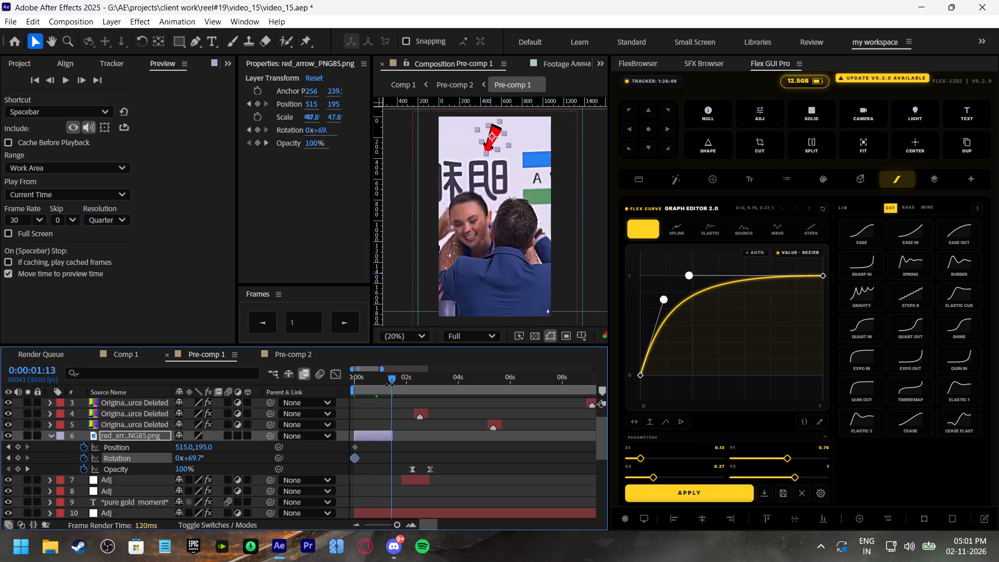
pyautogui.moveTo(386, 382); pyautogui.dragTo(364, 383)
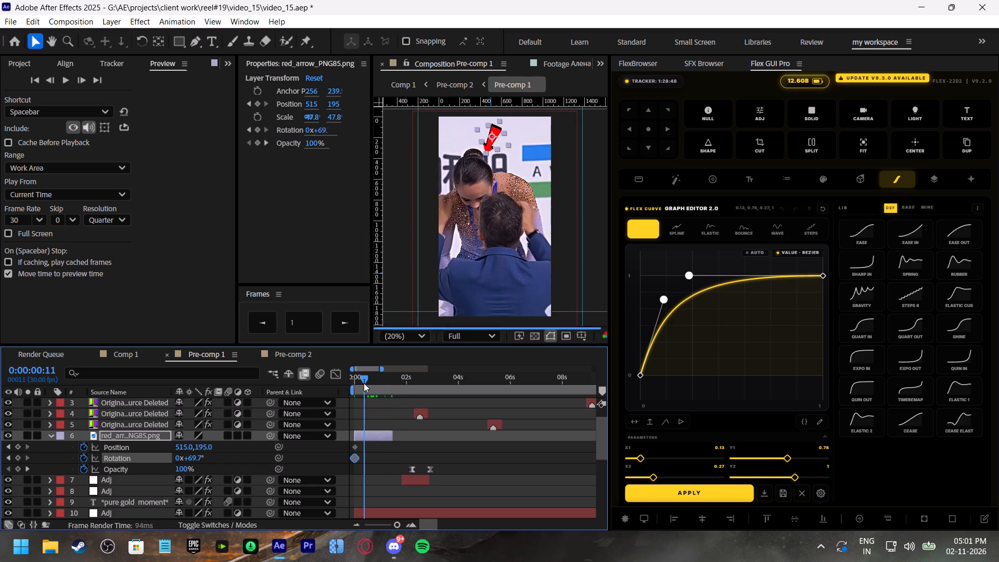
pyautogui.moveTo(364, 383); pyautogui.dragTo(385, 392)
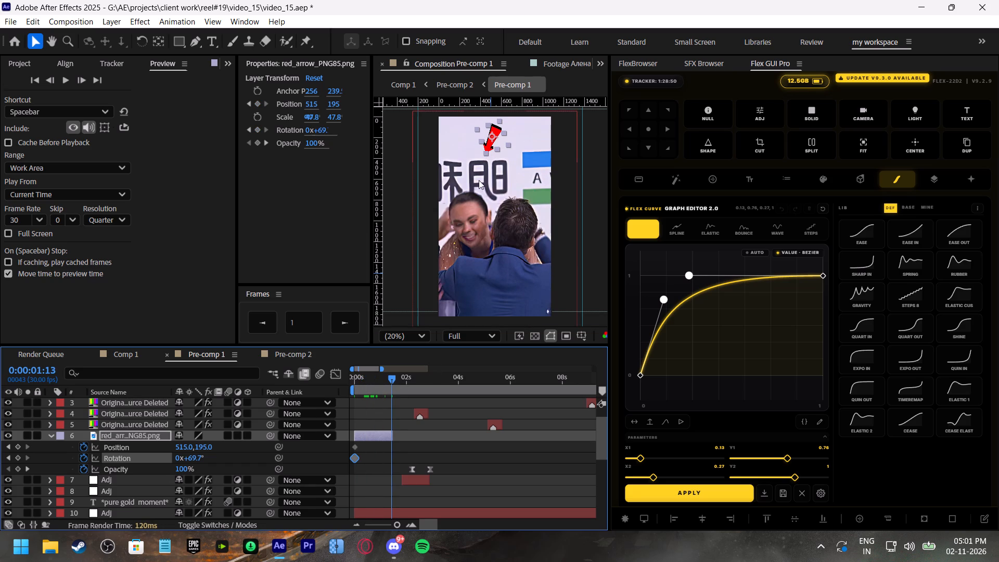
pyautogui.moveTo(499, 140); pyautogui.dragTo(509, 182)
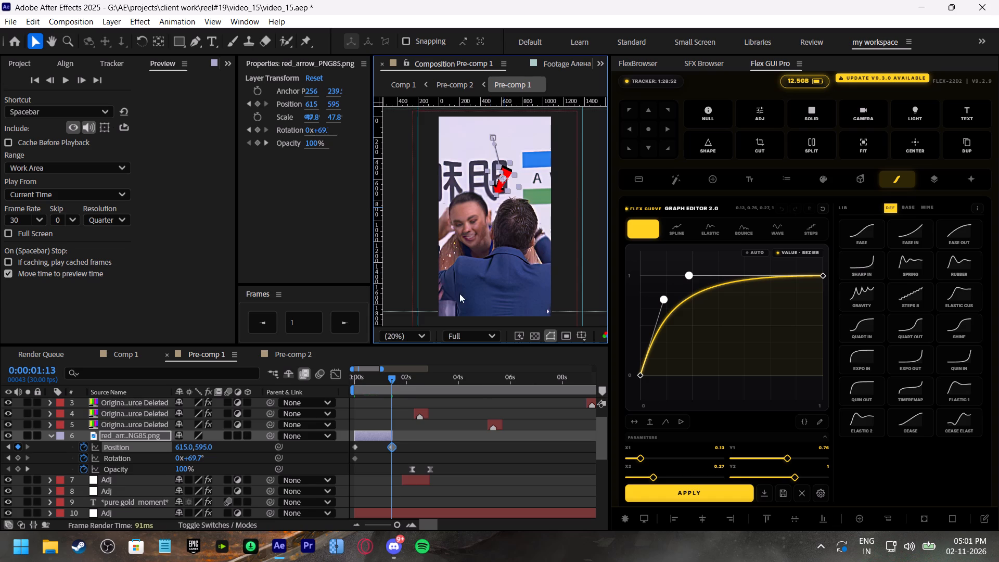
pyautogui.moveTo(201, 461); pyautogui.dragTo(214, 456)
pyautogui.moveTo(389, 376); pyautogui.dragTo(382, 375)
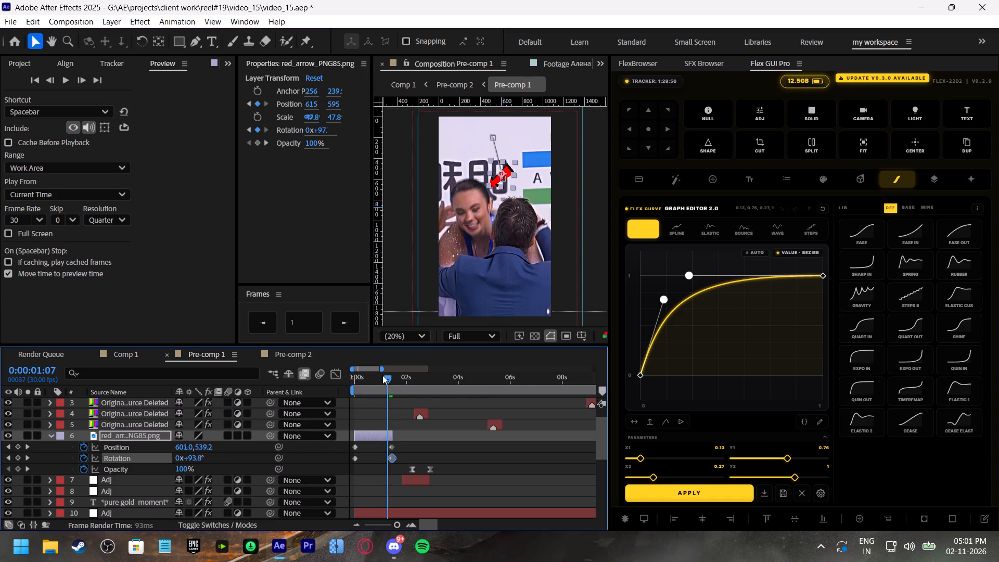
pyautogui.moveTo(382, 375); pyautogui.dragTo(369, 374)
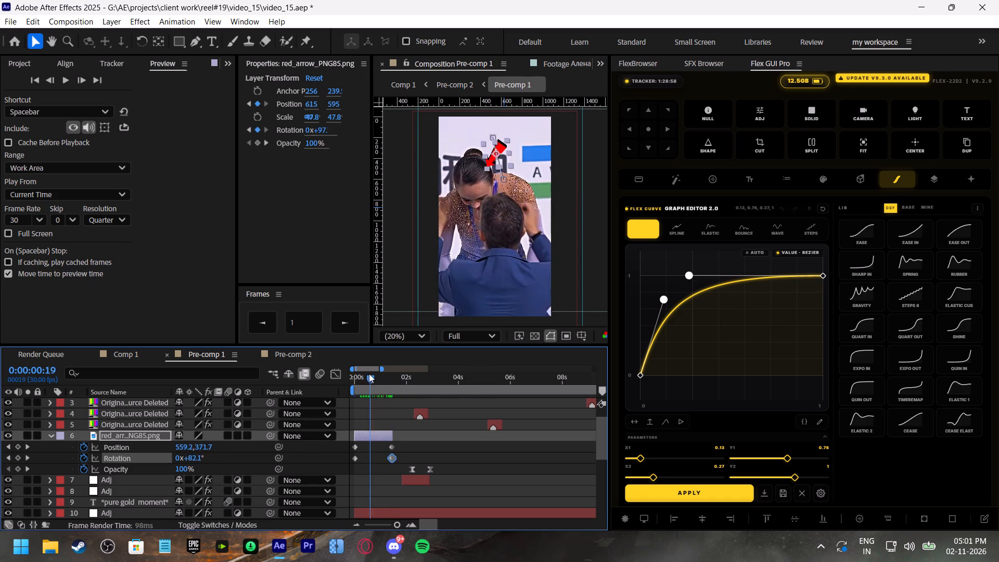
pyautogui.moveTo(369, 374); pyautogui.dragTo(381, 391)
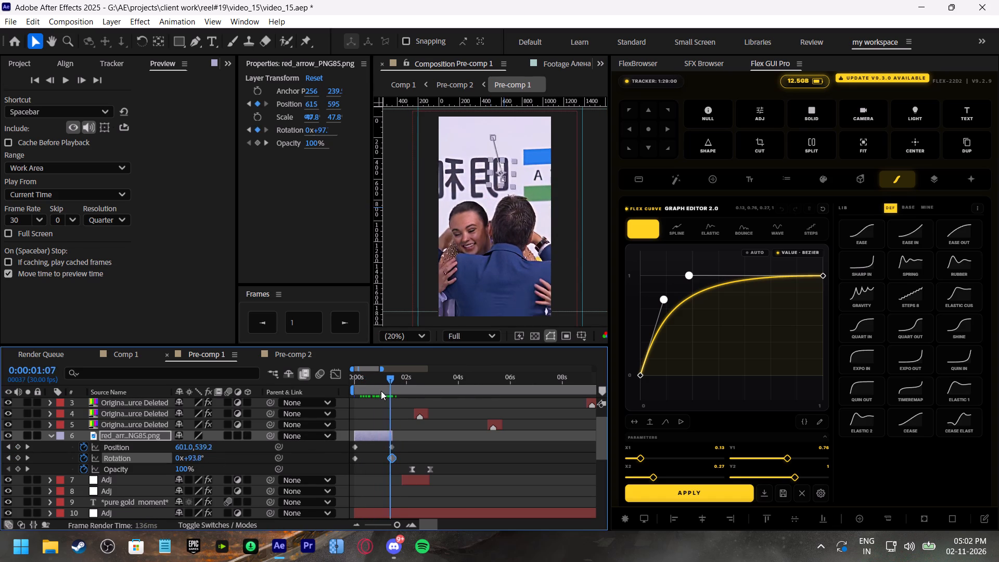
pyautogui.moveTo(381, 391); pyautogui.dragTo(343, 389)
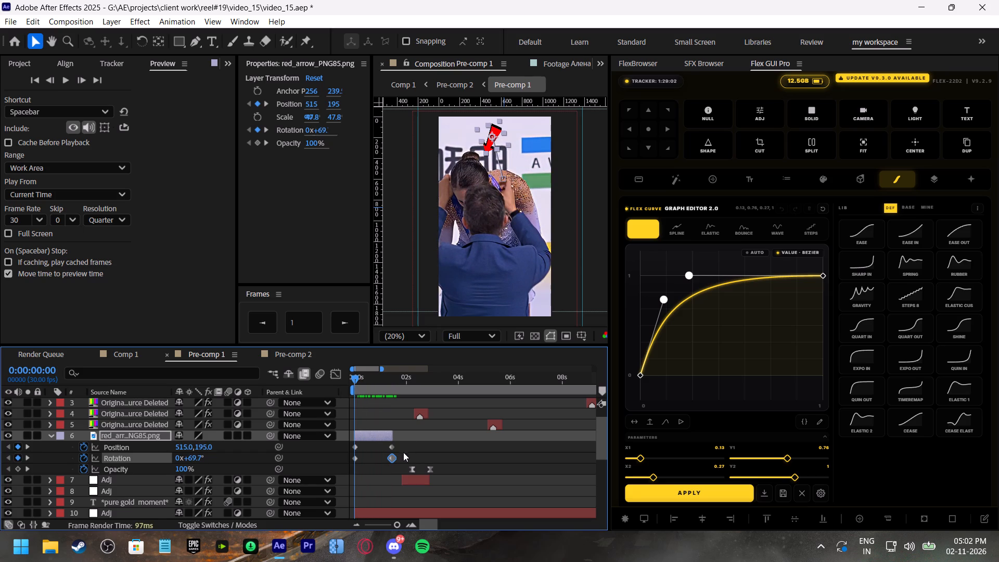
# Apply Easy Ease to all of the red arrow's Position and Rotation keyframes.
pyautogui.moveTo(405, 444); pyautogui.dragTo(350, 457)
pyautogui.click(340, 369)
pyautogui.moveTo(416, 429); pyautogui.dragTo(338, 382)
pyautogui.click(337, 378)
pyautogui.moveTo(410, 445); pyautogui.dragTo(349, 461)
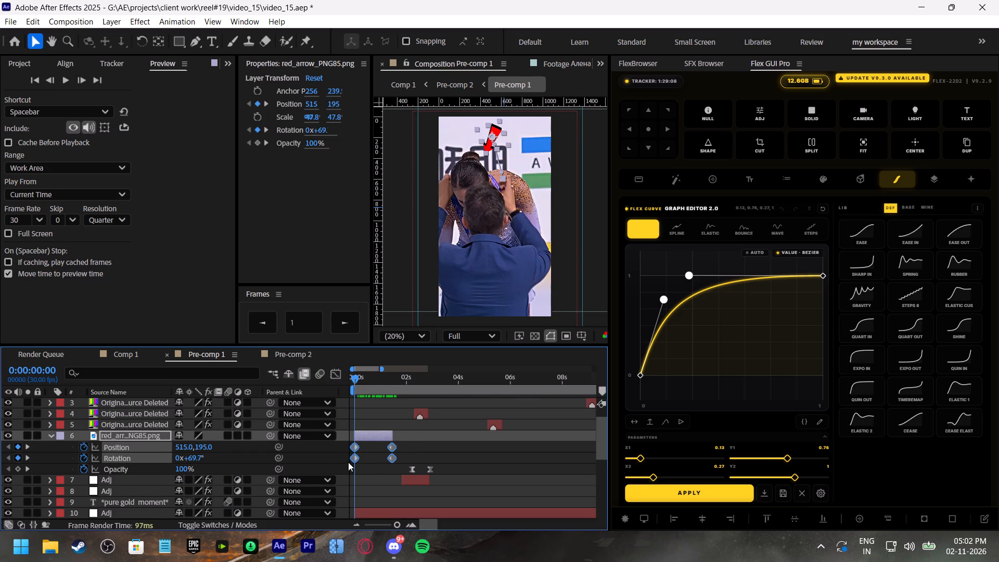
pyautogui.press('F9')
# Skew the arrow's Rotation and Position speed curves towards their second keyframes, with 100% outgoing influence for Position, and preview from the start.
pyautogui.click(334, 369)
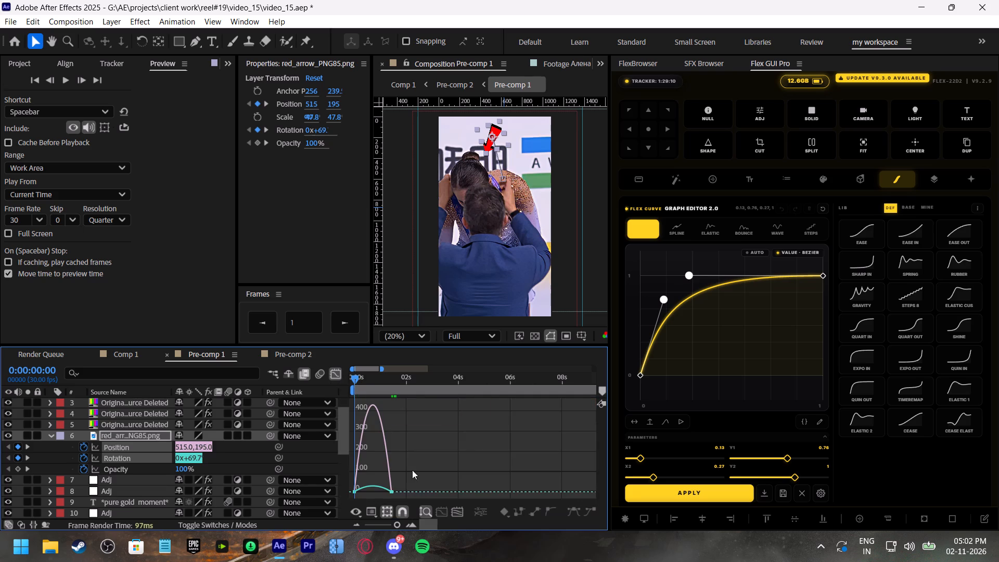
pyautogui.moveTo(412, 470); pyautogui.dragTo(366, 499)
pyautogui.moveTo(362, 488); pyautogui.dragTo(385, 488)
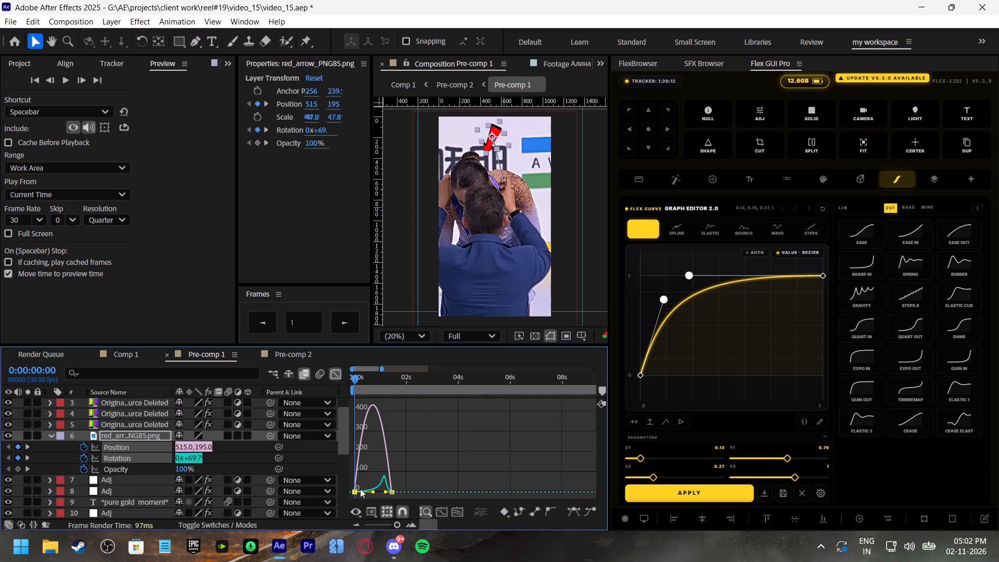
pyautogui.click(354, 489)
pyautogui.click(355, 494)
pyautogui.click(356, 478)
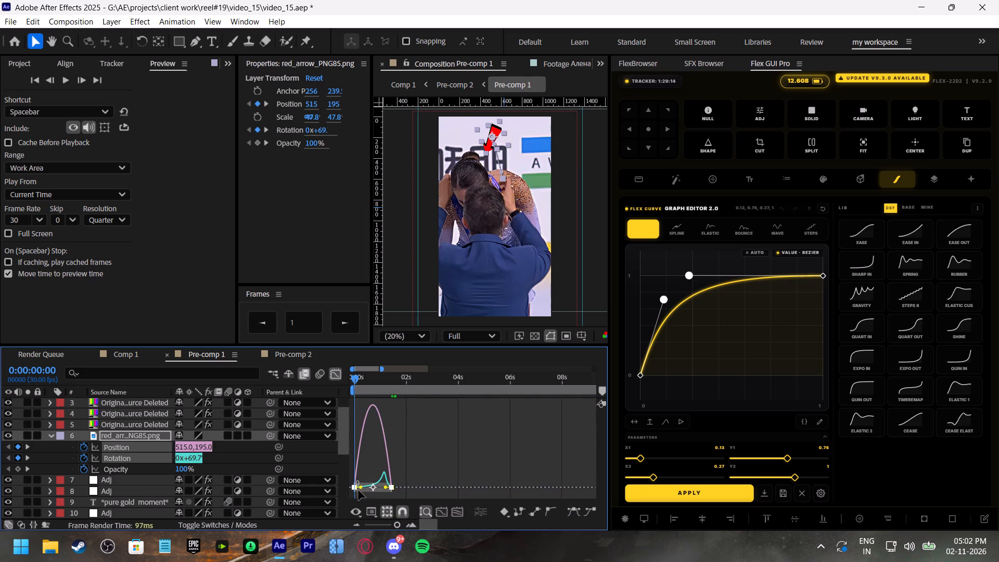
pyautogui.moveTo(358, 490); pyautogui.dragTo(369, 490)
pyautogui.hotkey('ctrl', 'z')
pyautogui.moveTo(361, 488); pyautogui.dragTo(380, 488)
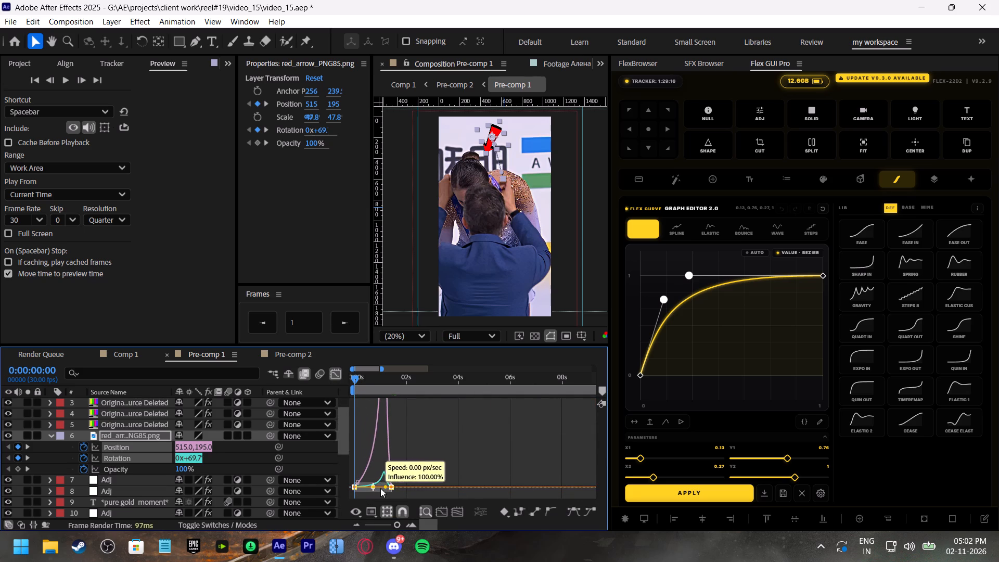
pyautogui.moveTo(380, 488); pyautogui.dragTo(382, 488)
pyautogui.moveTo(365, 383); pyautogui.dragTo(340, 391)
pyautogui.press('space')
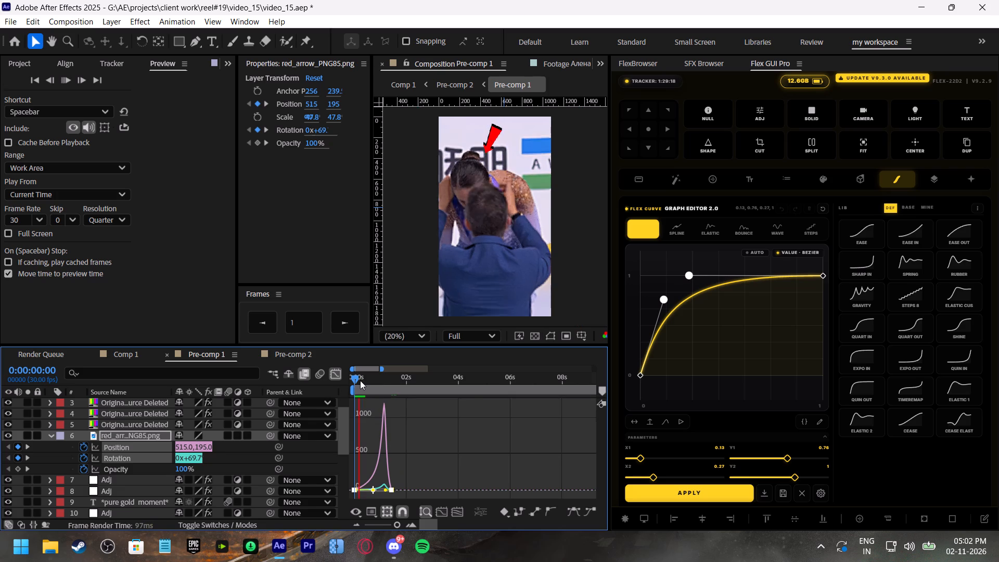
# Undo the speed-curve changes and the Easy Ease on the red arrow's Position and Rotation keyframes, and scrub through its motion.
pyautogui.click(360, 380)
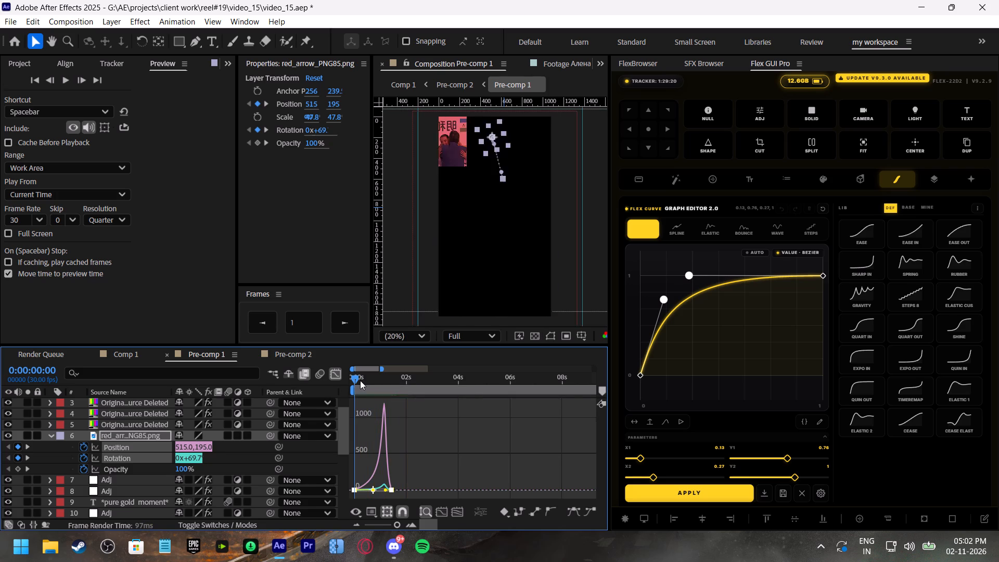
pyautogui.hotkey('ctrl', 'z')
pyautogui.hotkey('ctrl', 'z')
pyautogui.hotkey('ctrl', 'z')
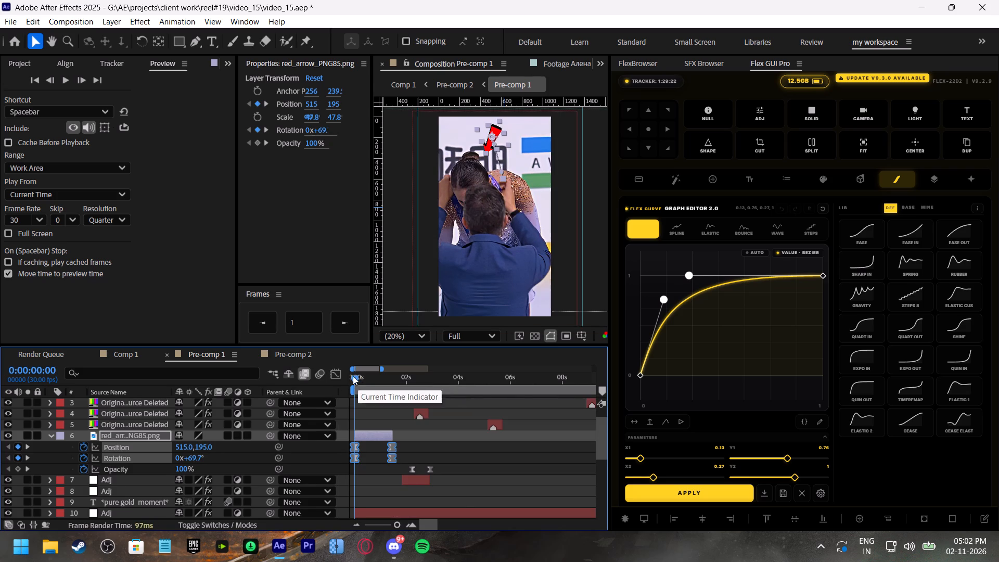
pyautogui.hotkey('ctrl', 'z')
pyautogui.click(374, 379)
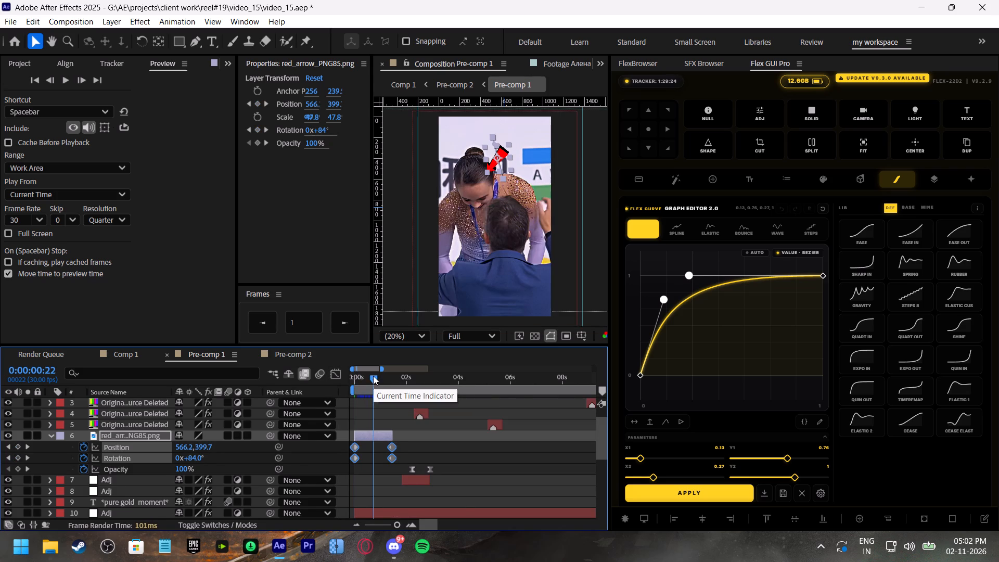
pyautogui.moveTo(373, 376); pyautogui.dragTo(351, 384)
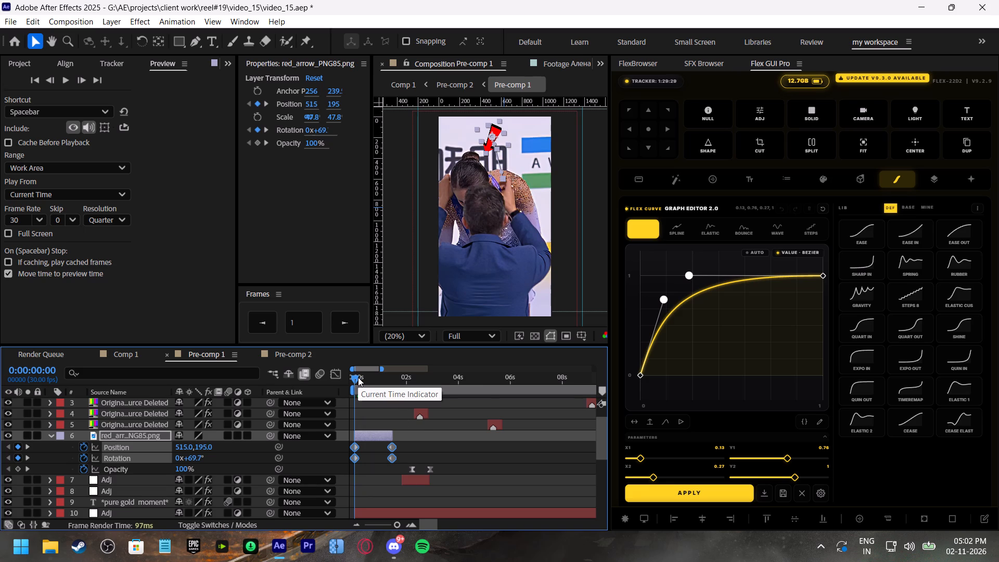
pyautogui.moveTo(351, 379); pyautogui.dragTo(357, 385)
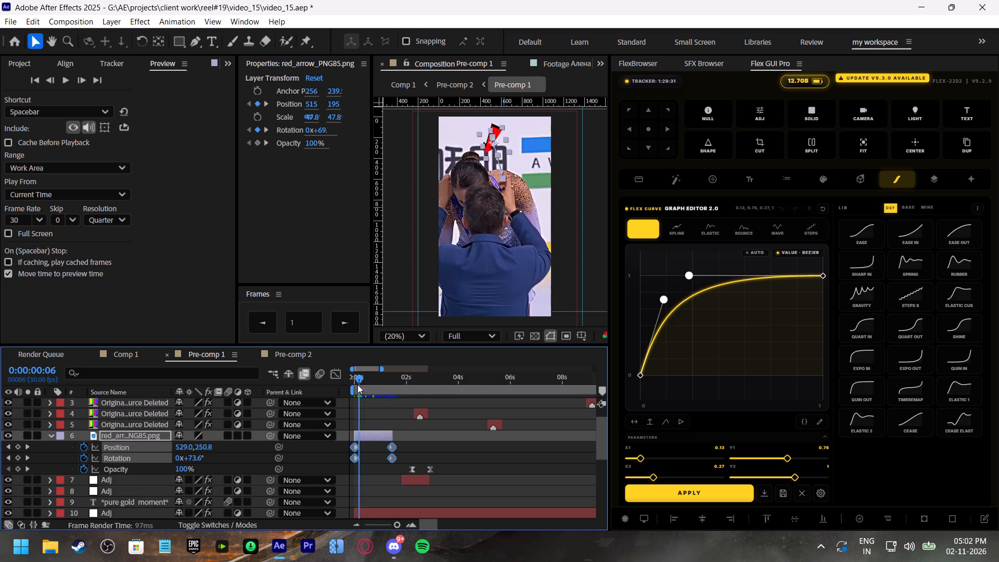
pyautogui.moveTo(357, 385); pyautogui.dragTo(369, 410)
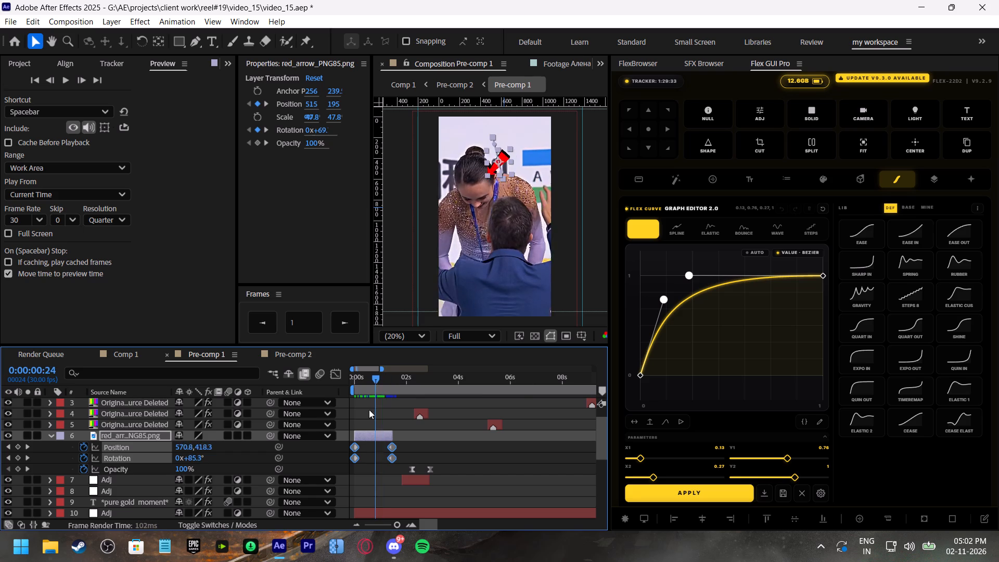
pyautogui.moveTo(369, 410); pyautogui.dragTo(352, 405)
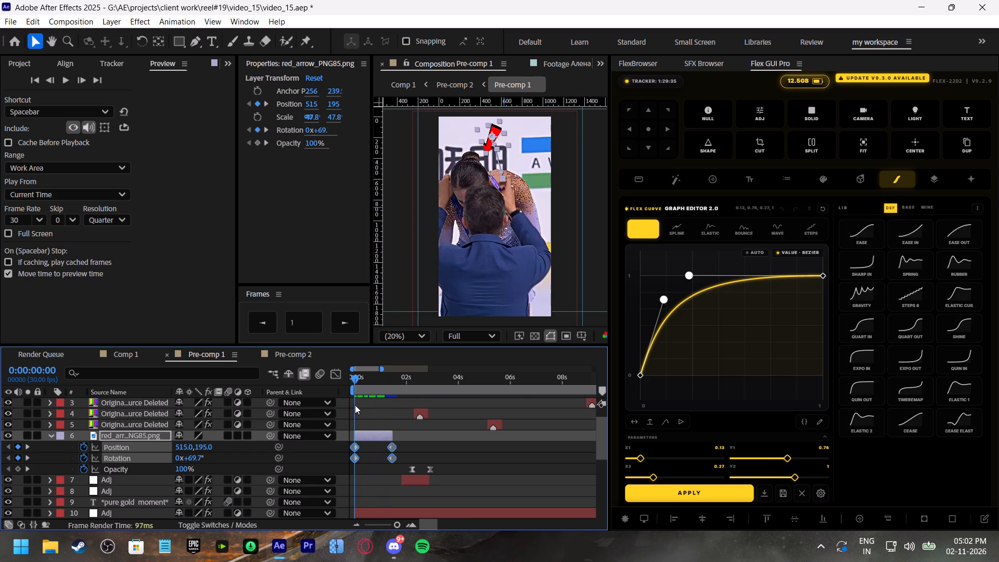
# Delete the red arrow's second Position keyframe at 0:00:01:13.
pyautogui.click(368, 451)
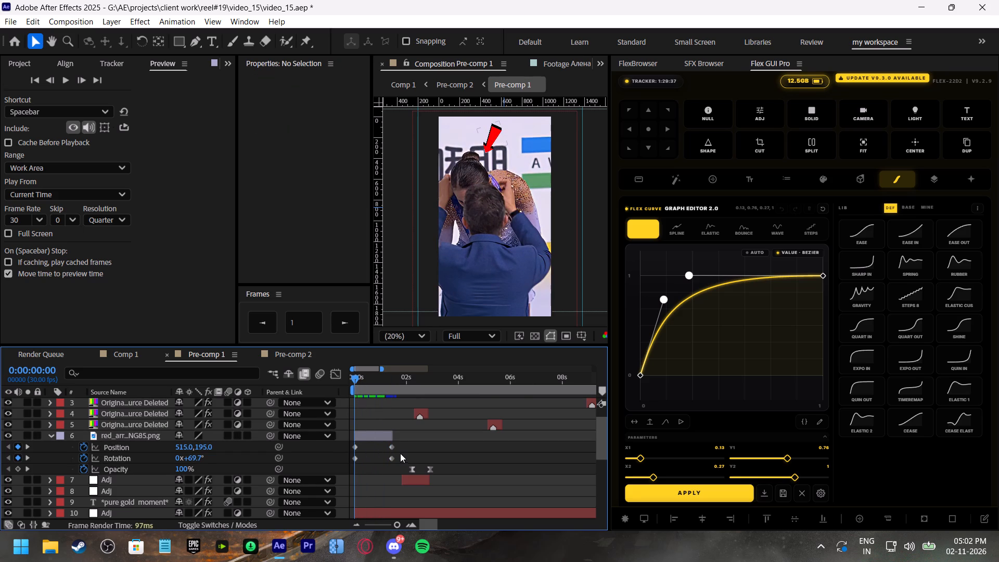
pyautogui.click(375, 435)
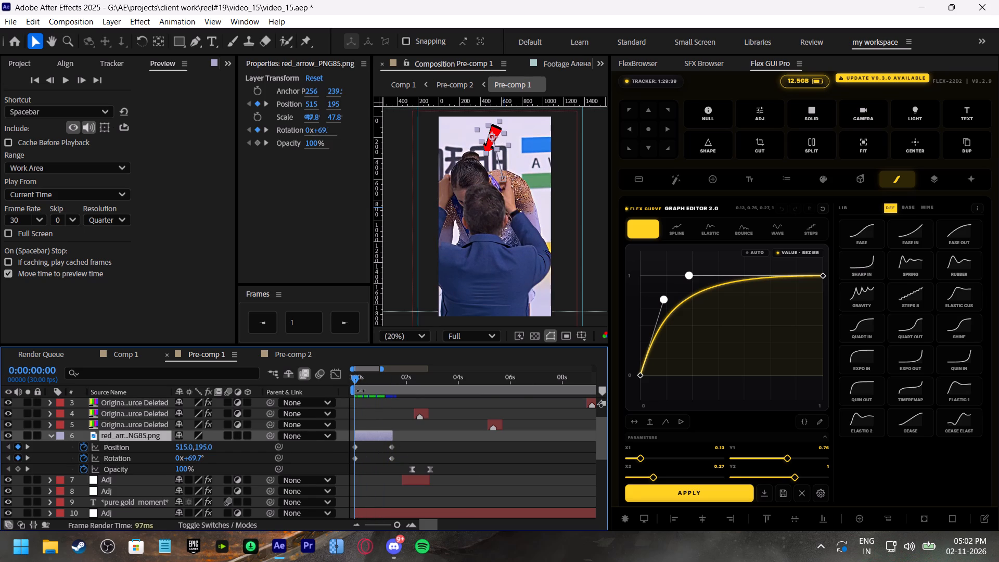
pyautogui.click(392, 446)
pyautogui.press('BackSpace')
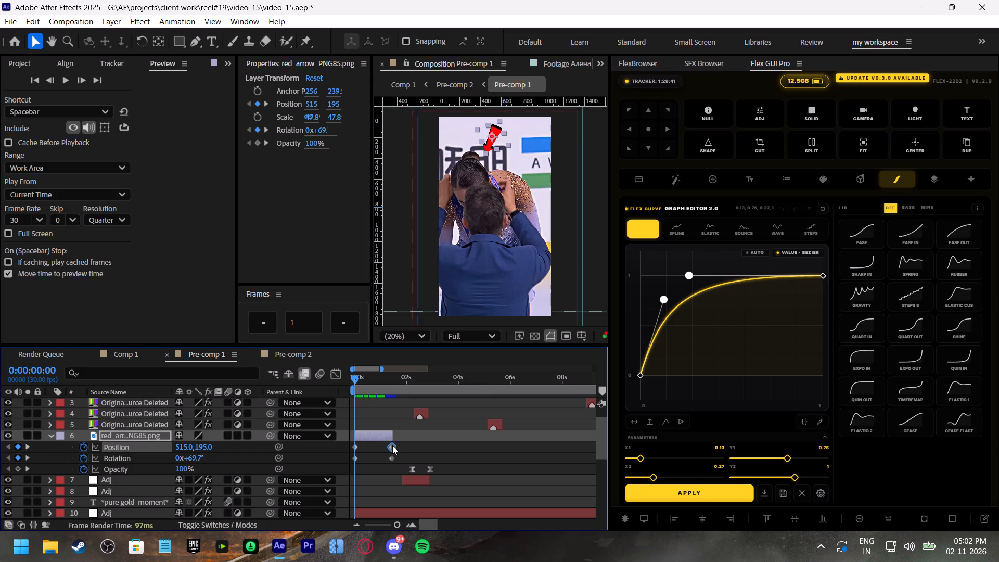
# Set the frame-jump amount to 5 and try it on the timeline, ending back at 0:00:00:00.
pyautogui.moveTo(306, 317); pyautogui.dragTo(280, 317)
pyautogui.moveTo(310, 329); pyautogui.dragTo(285, 326)
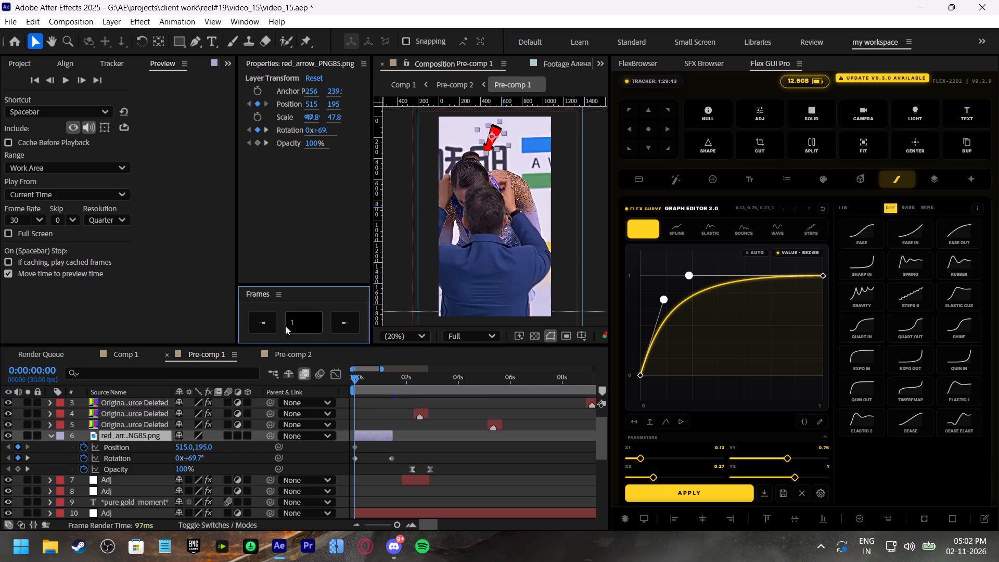
pyautogui.moveTo(285, 326); pyautogui.dragTo(280, 325)
pyautogui.moveTo(308, 318); pyautogui.dragTo(280, 324)
pyautogui.press('5')
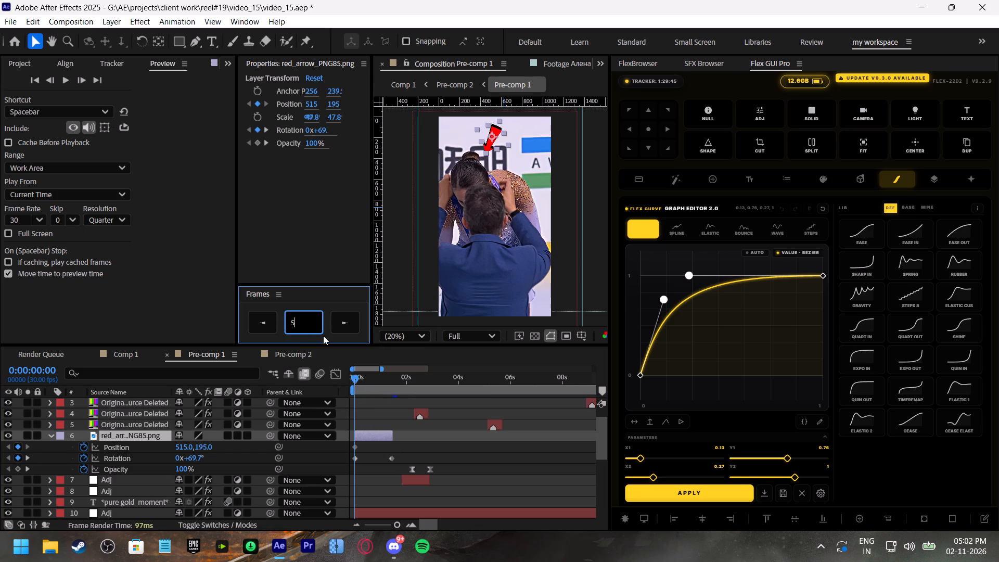
pyautogui.click(323, 336)
pyautogui.click(345, 324)
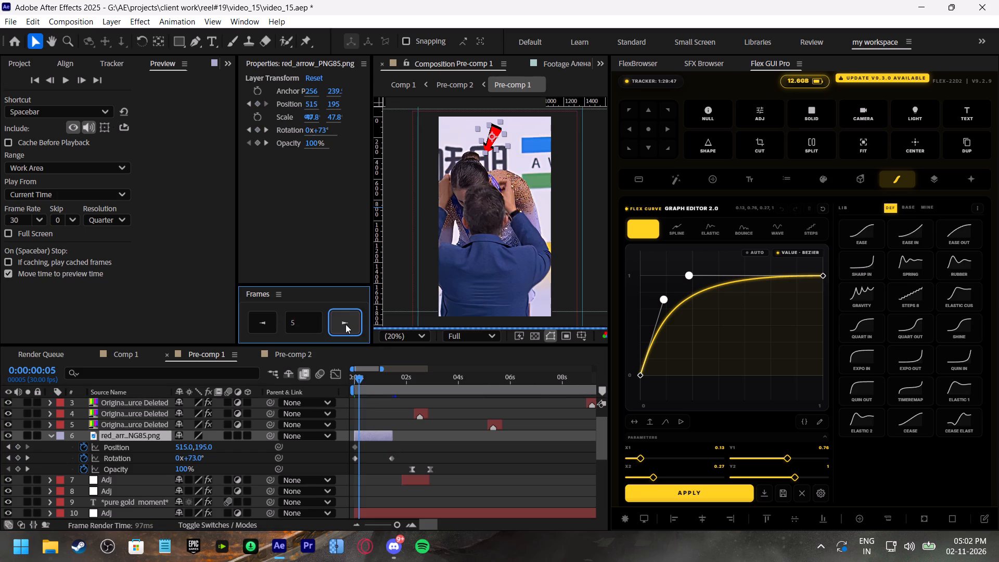
pyautogui.click(345, 324)
pyautogui.click(345, 324)
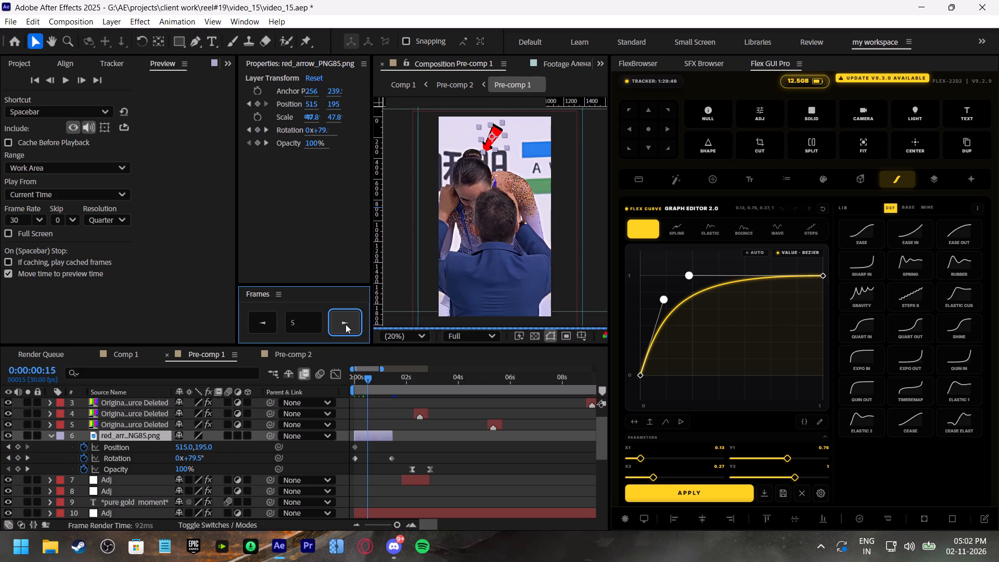
pyautogui.click(252, 321)
pyautogui.doubleClick(257, 321)
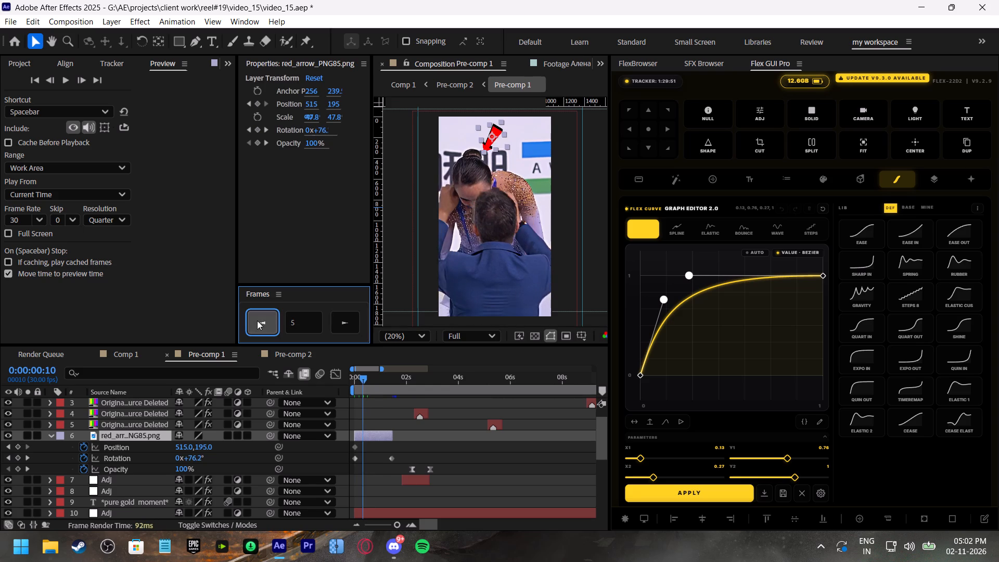
# Keyframe the red arrow's Position at 455, 265 at 0:00:00:00 and 485, 255 at 0:00:00:10.
pyautogui.moveTo(490, 143); pyautogui.dragTo(486, 148)
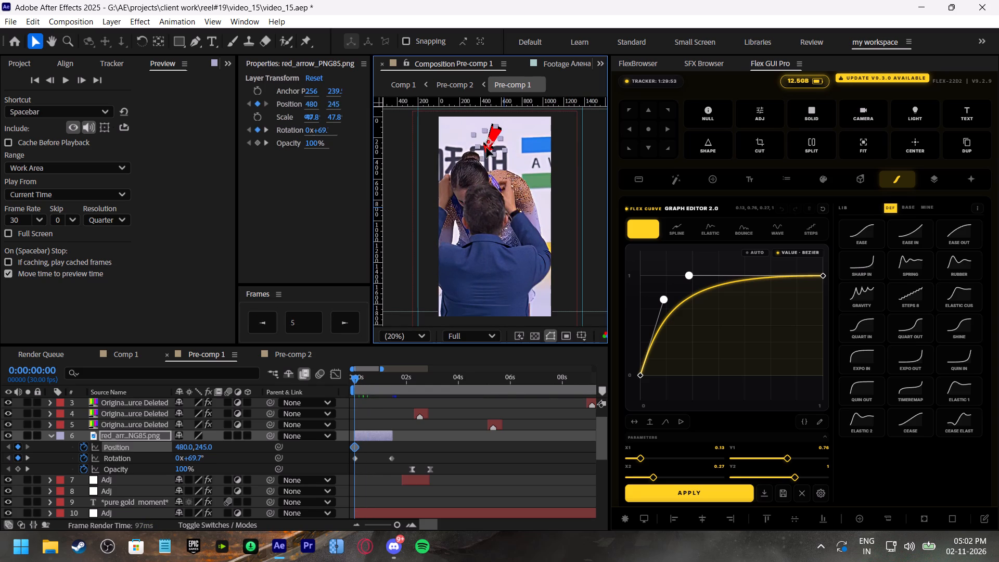
pyautogui.moveTo(486, 148); pyautogui.dragTo(484, 150)
pyautogui.doubleClick(349, 326)
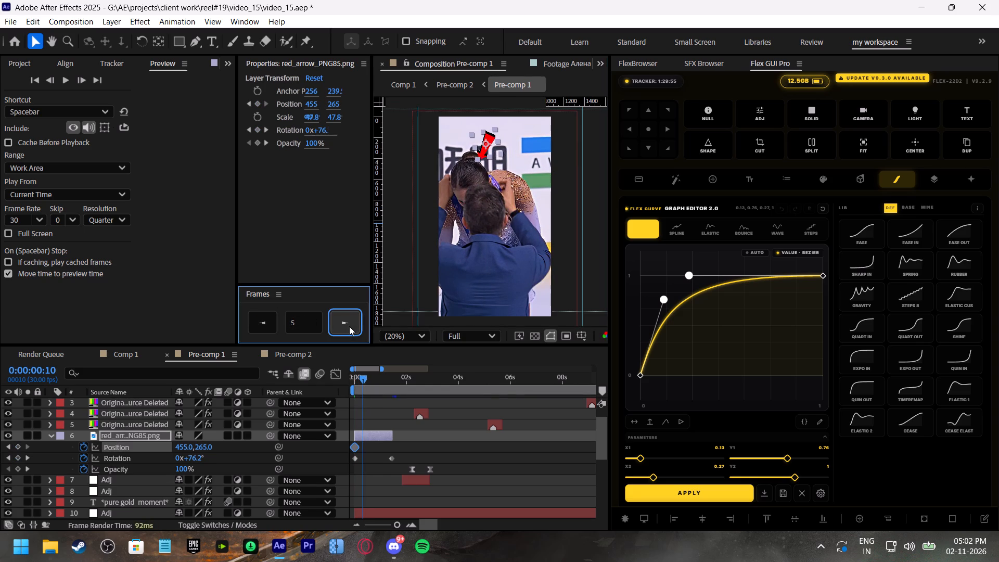
pyautogui.click(483, 152)
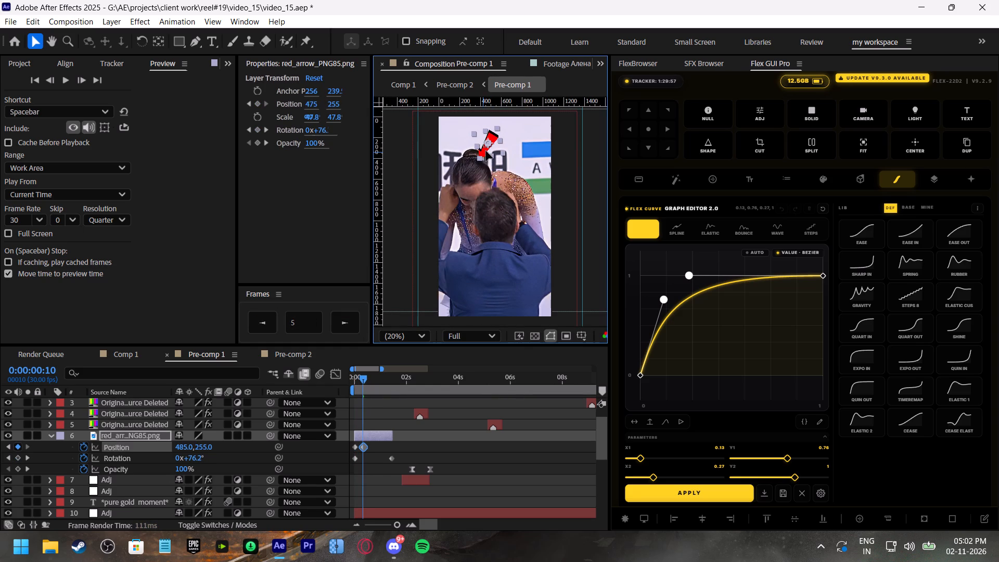
# At 0:00:00:20, keyframe the red arrow's Position at 530, 255 so it follows the skater's head.
pyautogui.doubleClick(338, 321)
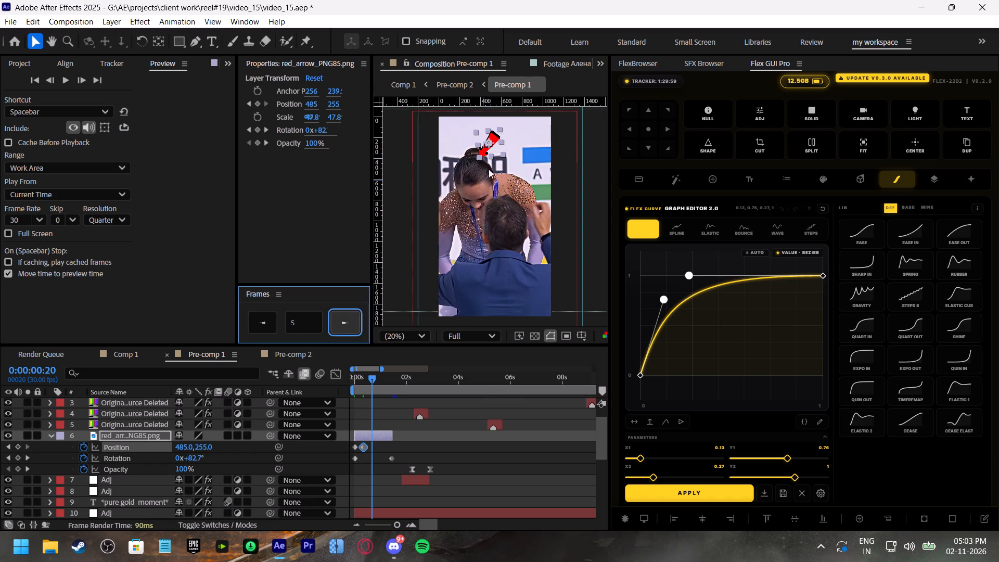
pyautogui.click(485, 149)
pyautogui.hotkey('ctrl', 'z')
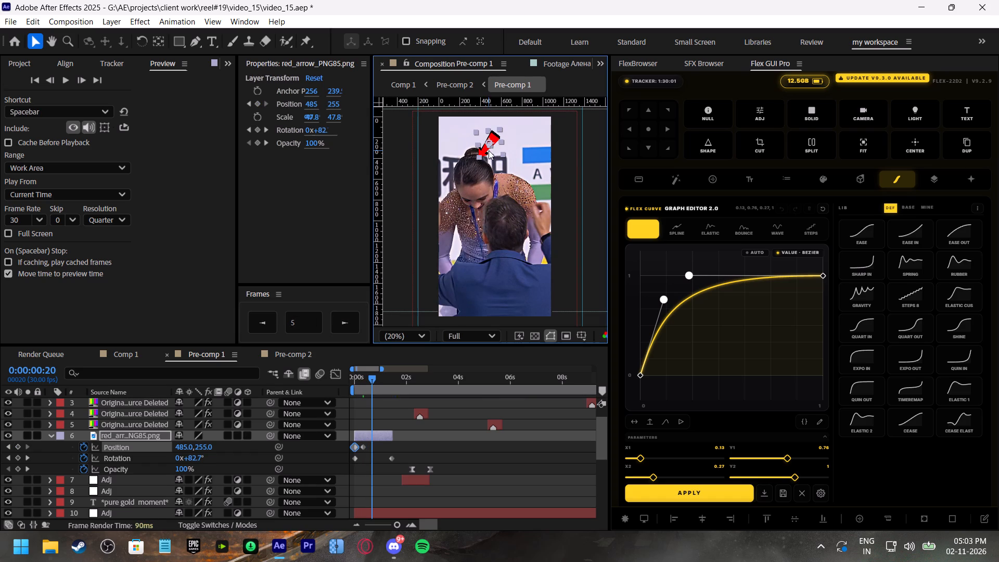
pyautogui.moveTo(483, 155); pyautogui.dragTo(486, 155)
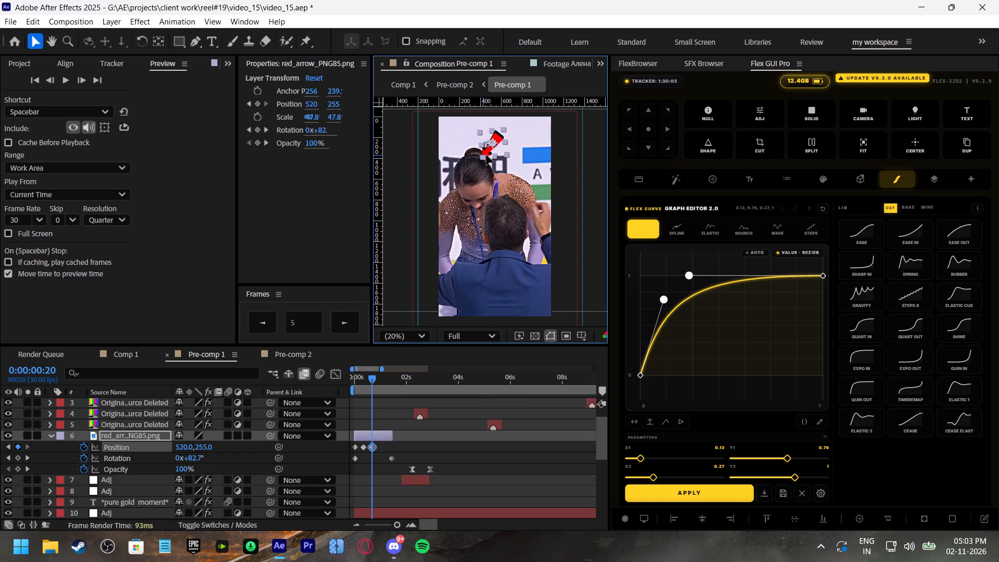
pyautogui.moveTo(486, 155); pyautogui.dragTo(488, 155)
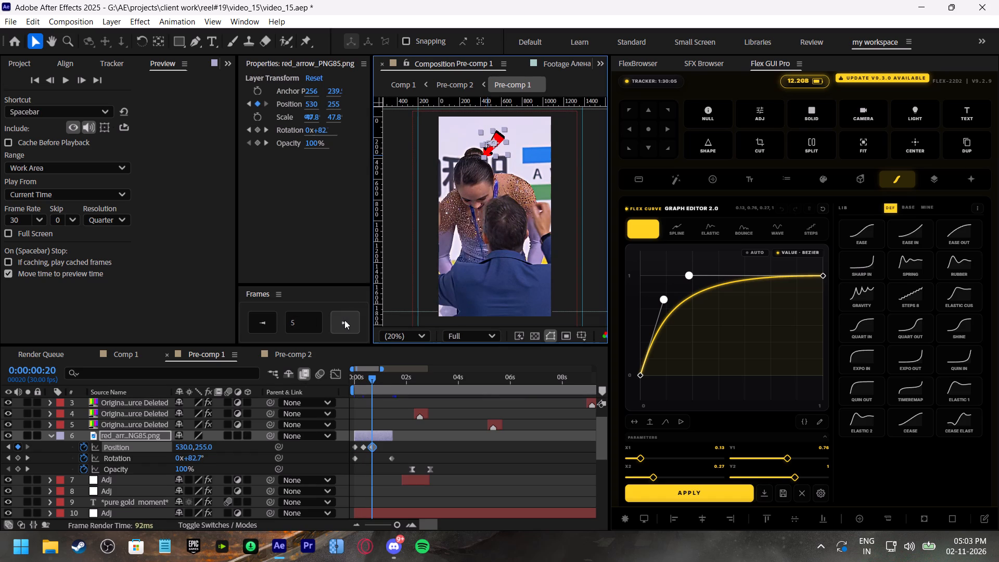
# Keyframe the red arrow's Position at 555, 260 at 0:00:01:00 and 560, 285 at 0:00:01:05.
pyautogui.doubleClick(344, 320)
pyautogui.click(491, 151)
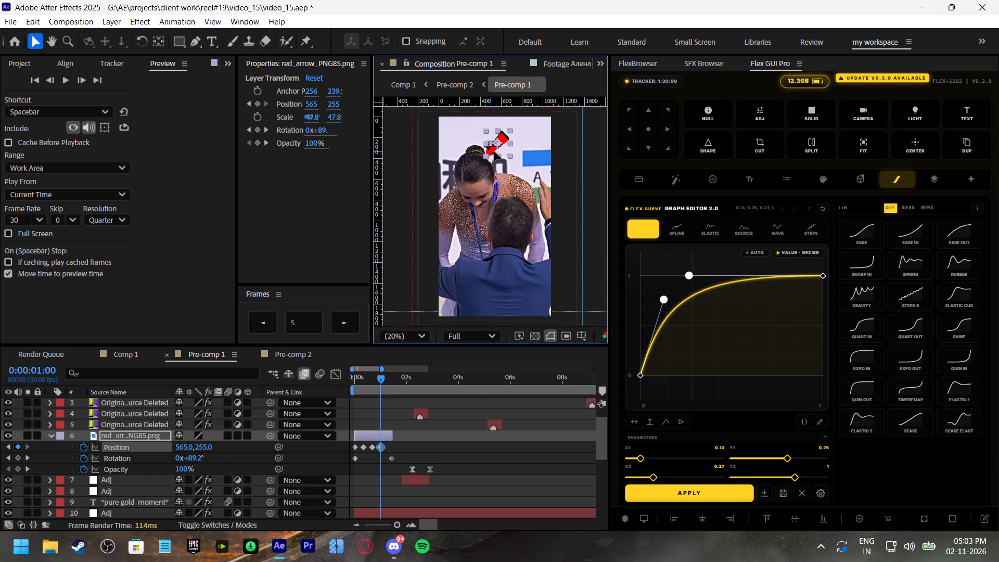
pyautogui.click(342, 321)
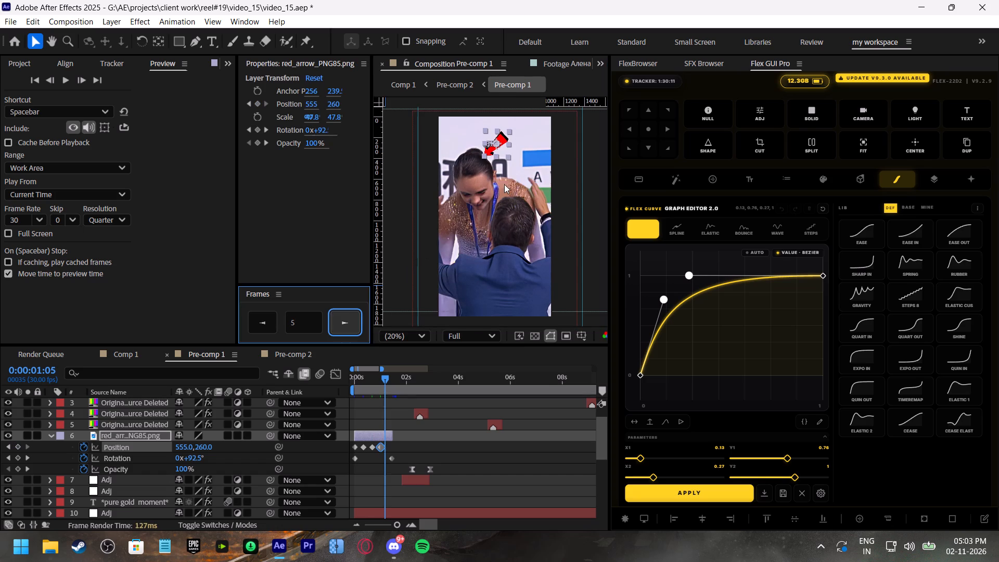
pyautogui.click(493, 150)
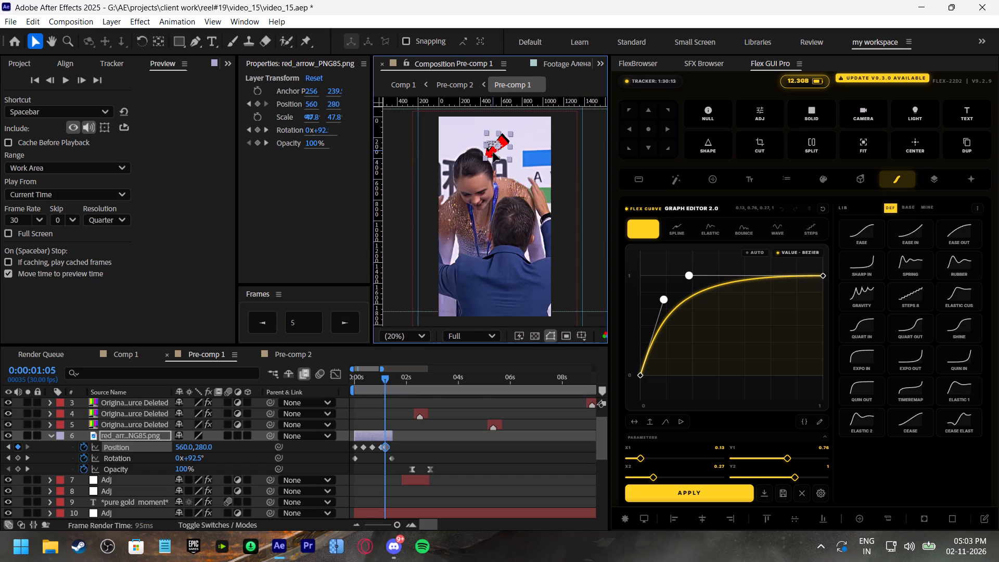
# Keyframe the red arrow's Position at 550, 530 at 0:00:01:10 and 555, 655 at 0:00:01:13, just above the skater's head.
pyautogui.click(352, 327)
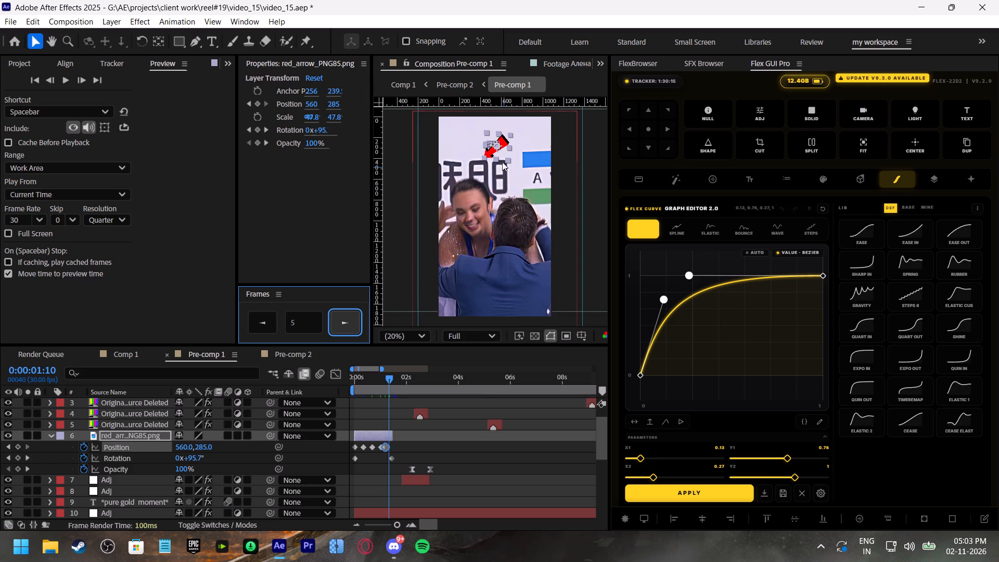
pyautogui.moveTo(491, 155); pyautogui.dragTo(490, 181)
pyautogui.click(390, 377)
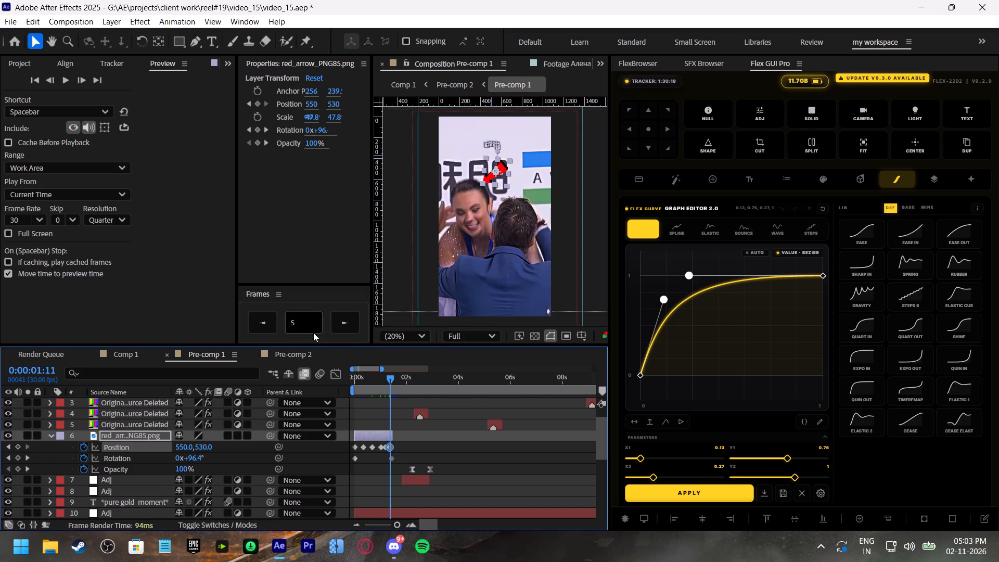
pyautogui.moveTo(383, 380); pyautogui.dragTo(392, 382)
pyautogui.moveTo(497, 182); pyautogui.dragTo(495, 190)
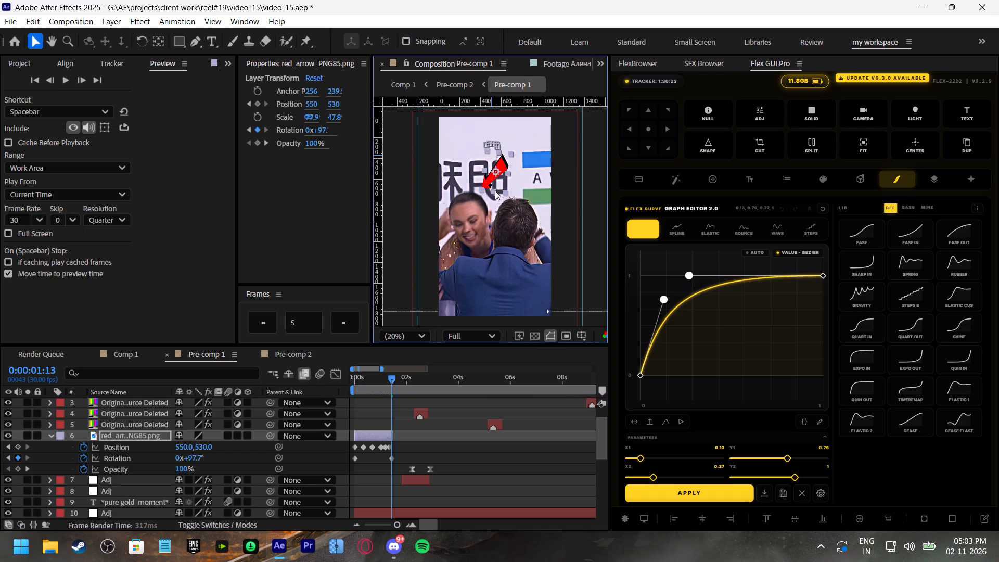
pyautogui.moveTo(495, 190); pyautogui.dragTo(495, 192)
pyautogui.hotkey('ctrl', 'z')
pyautogui.moveTo(499, 178); pyautogui.dragTo(501, 183)
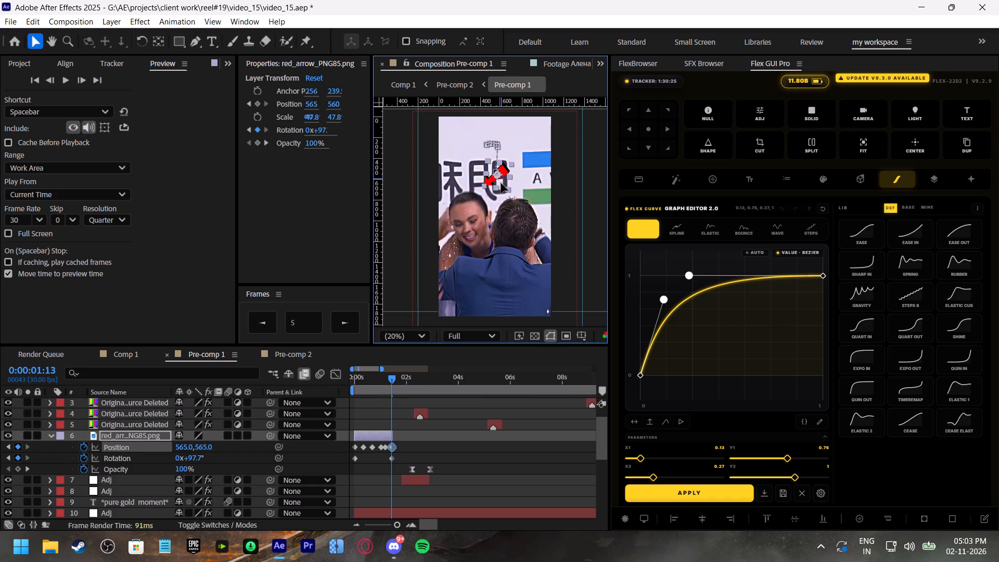
pyautogui.moveTo(501, 183); pyautogui.dragTo(500, 191)
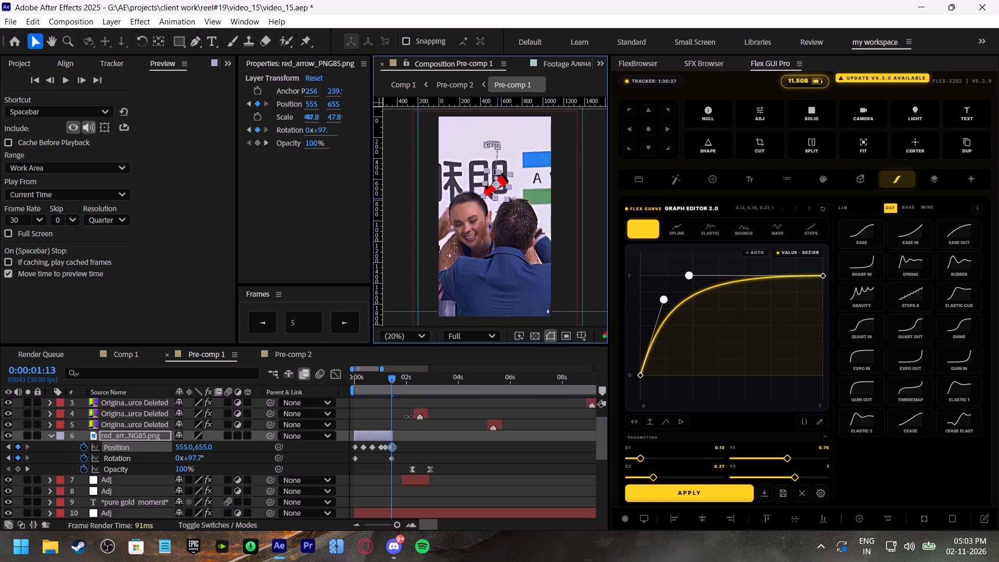
# Set the red arrow's Rotation keyframe at 0:00:01:13 to about 81°.
pyautogui.moveTo(196, 458); pyautogui.dragTo(191, 458)
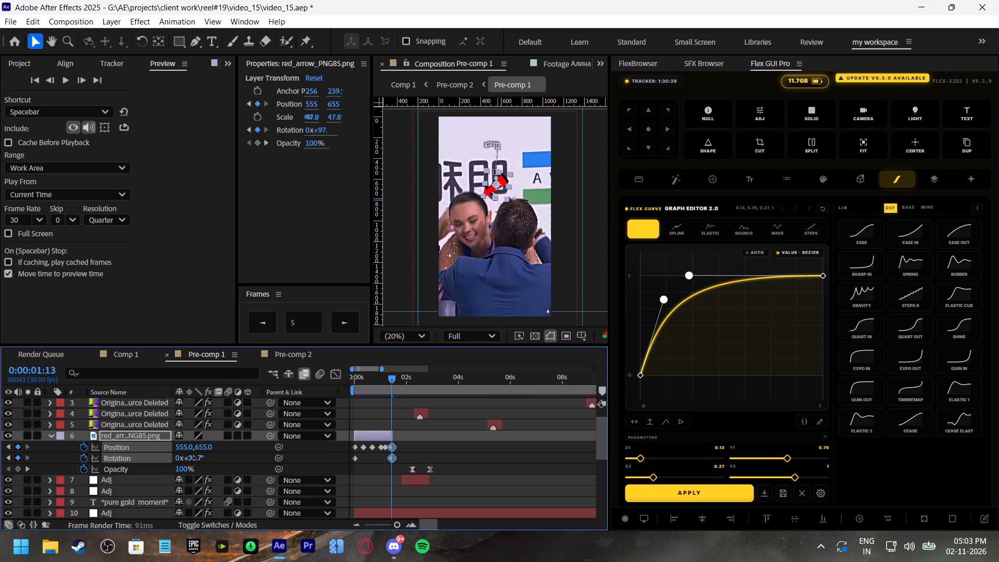
pyautogui.moveTo(191, 458); pyautogui.dragTo(185, 457)
# Save the project and preview the red arrow's motion from the start, returning to 0:00:00:00.
pyautogui.moveTo(378, 379); pyautogui.dragTo(344, 383)
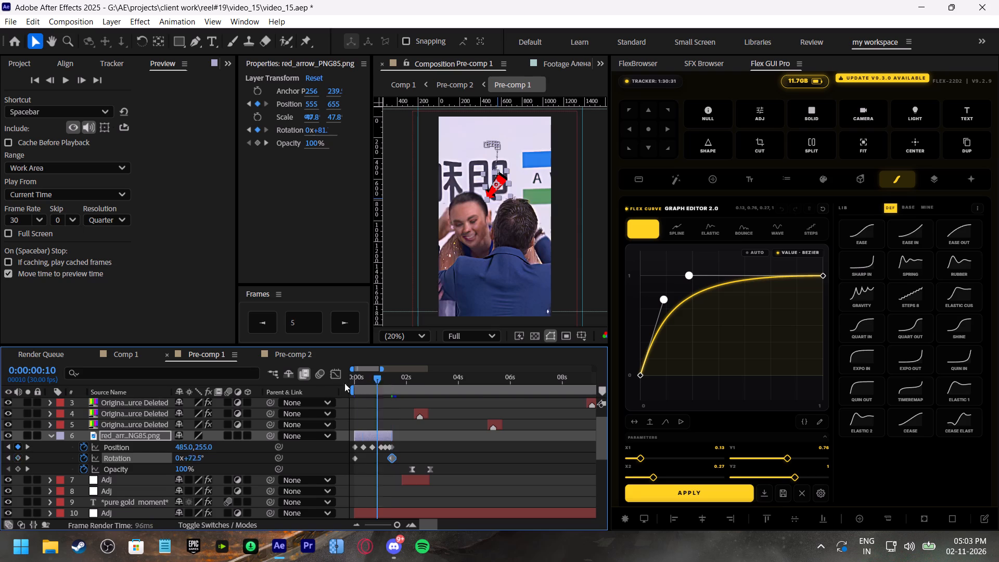
pyautogui.moveTo(344, 383); pyautogui.dragTo(313, 390)
pyautogui.hotkey('ctrl', 's')
pyautogui.press('space')
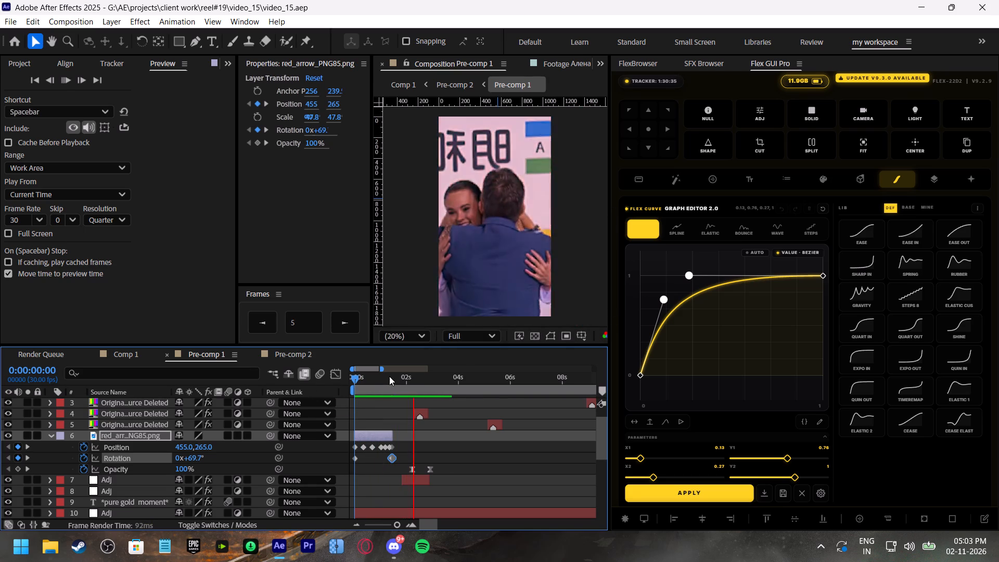
pyautogui.moveTo(389, 376); pyautogui.dragTo(331, 388)
pyautogui.press('space')
pyautogui.moveTo(356, 383); pyautogui.dragTo(349, 386)
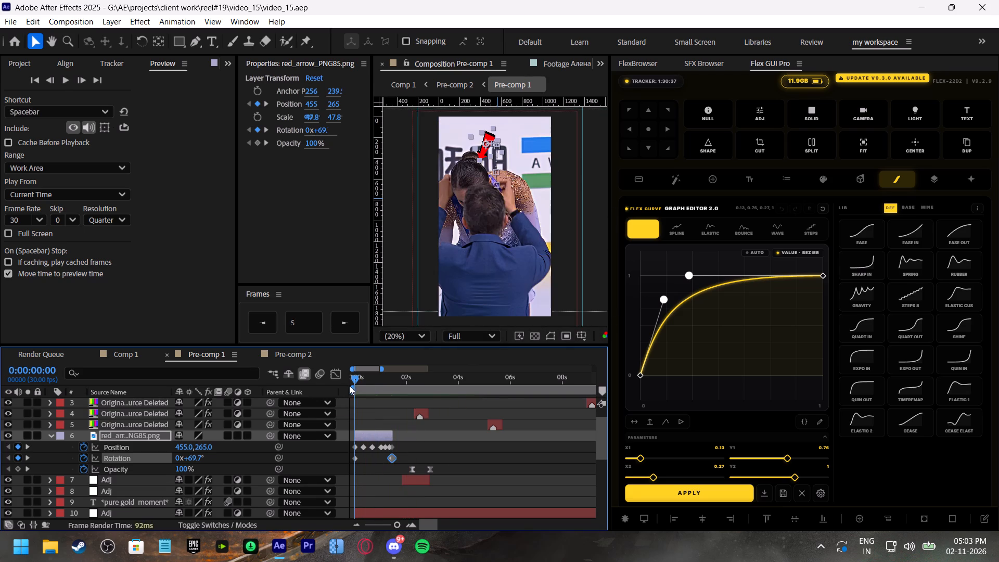
pyautogui.moveTo(349, 386); pyautogui.dragTo(341, 388)
# Save the project and collapse the red arrow layer's keyframed properties.
pyautogui.click(363, 462)
pyautogui.click(365, 434)
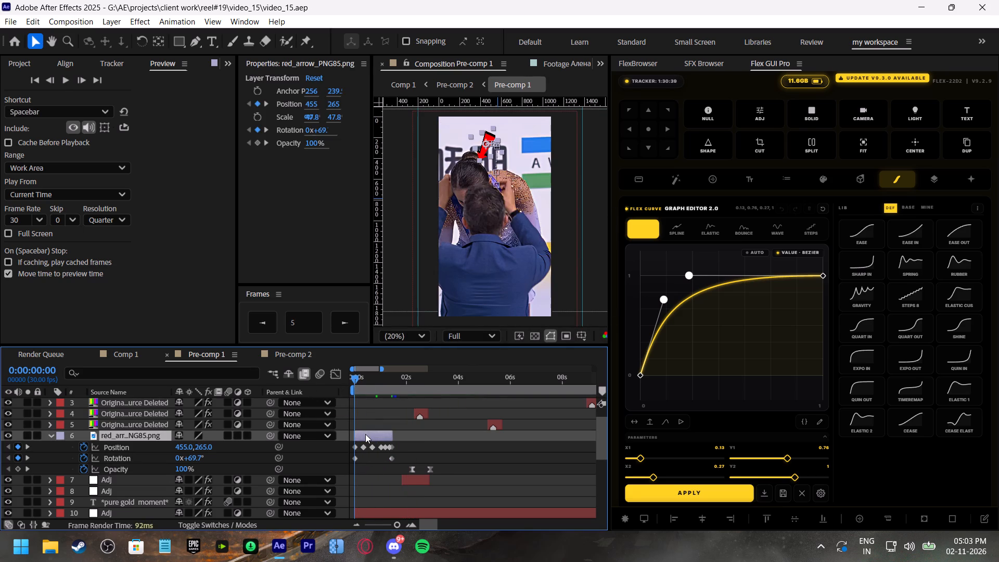
pyautogui.hotkey('ctrl', 's')
pyautogui.click(53, 438)
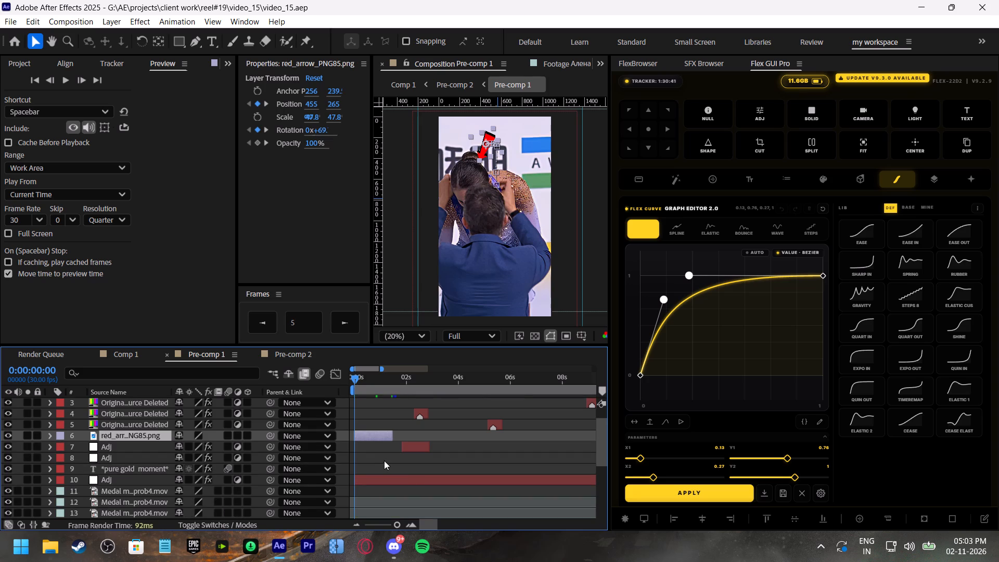
# Add a null above the red arrow layer, matching its duration, with the arrow parented to it.
pyautogui.click(373, 451)
pyautogui.click(374, 431)
pyautogui.click(709, 118)
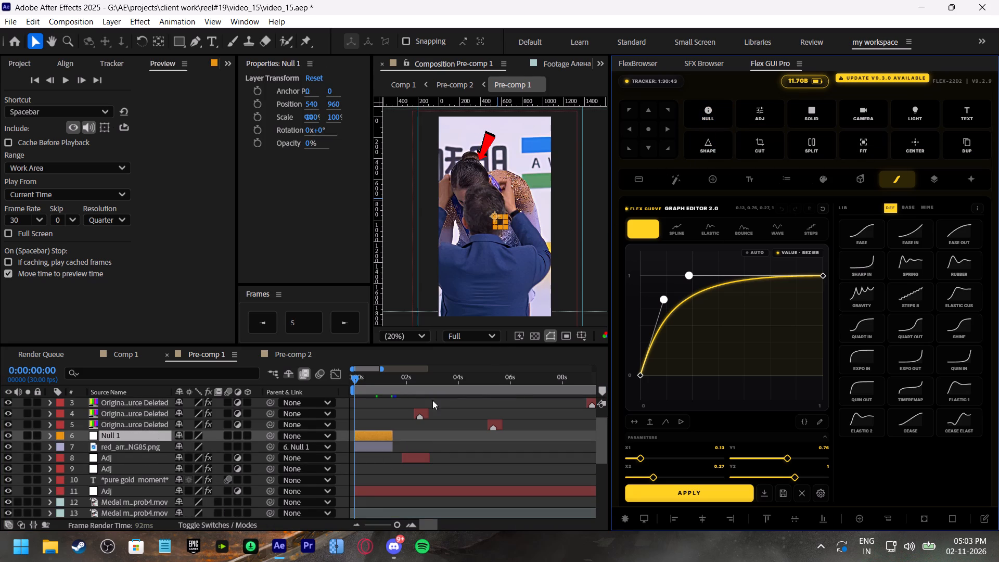
# Keyframe the null's Position at 640, 820 at 0:00:00:00 and 540, 960 at 0:00:00:09, so the arrow slides in.
pyautogui.click(374, 439)
pyautogui.press('p')
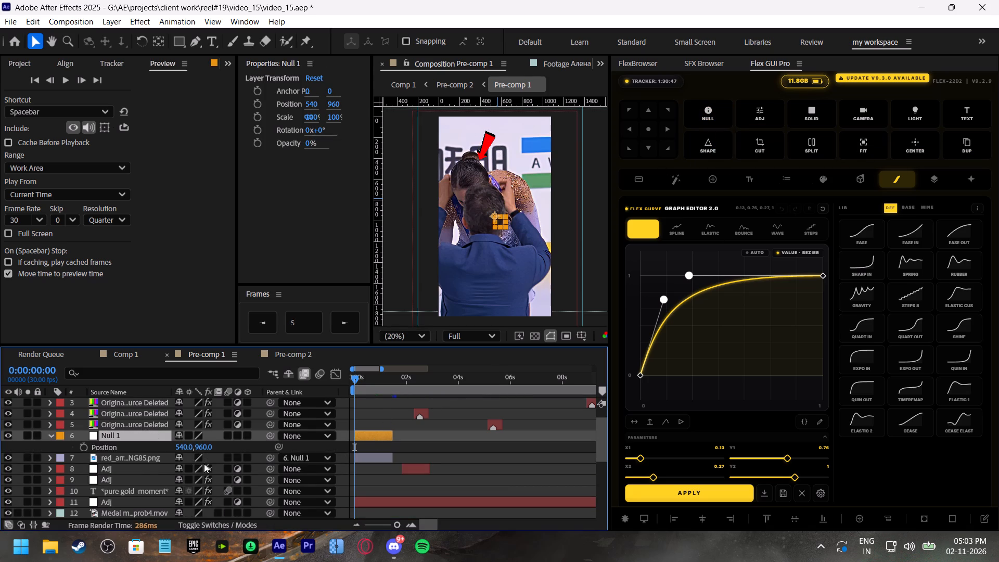
pyautogui.click(82, 447)
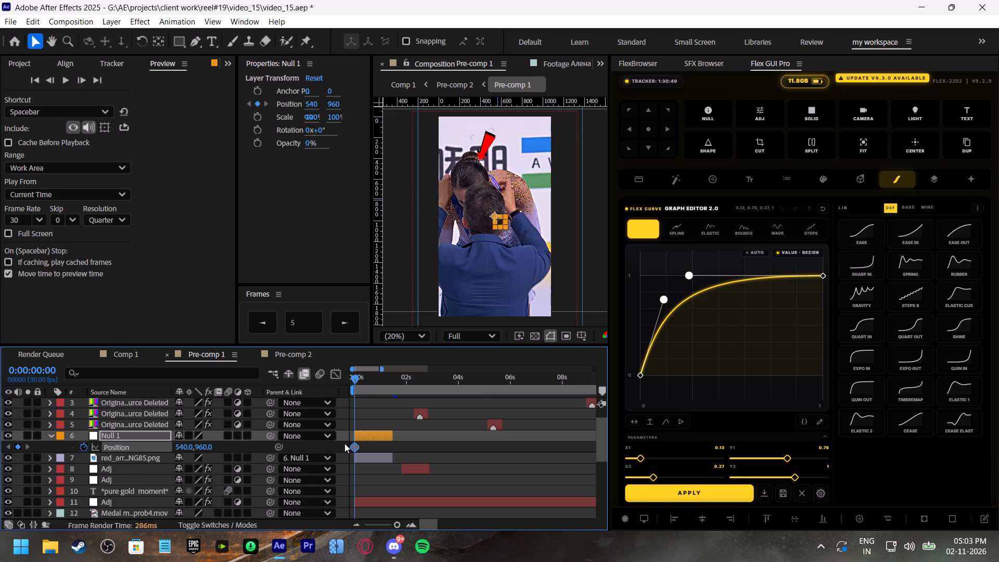
pyautogui.moveTo(355, 443); pyautogui.dragTo(363, 446)
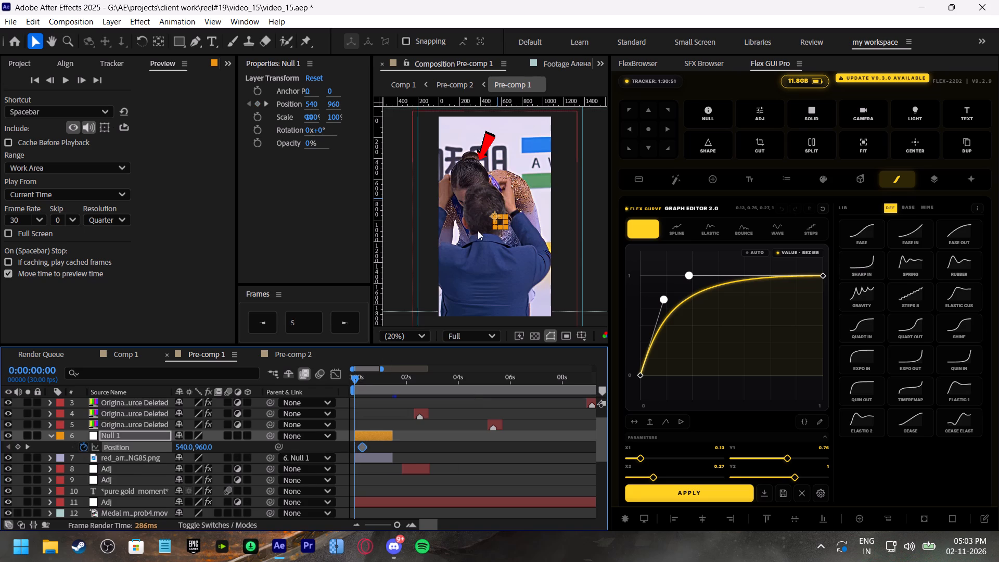
pyautogui.moveTo(500, 221); pyautogui.dragTo(510, 206)
# Easy-ease both of the null's Position keyframes and shape the speed graph into a fast start with a long slow-down.
pyautogui.moveTo(376, 443); pyautogui.dragTo(341, 456)
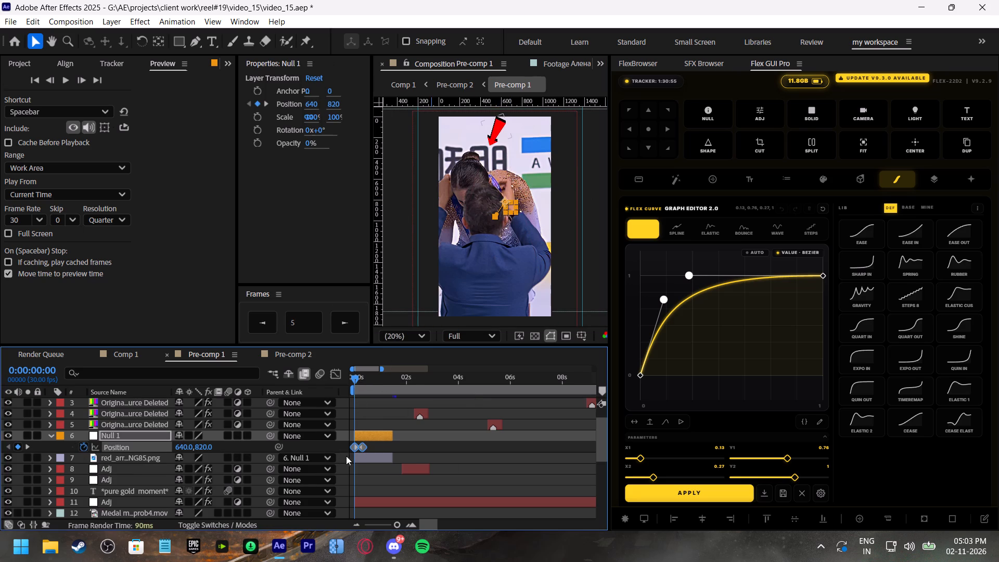
pyautogui.press('F9')
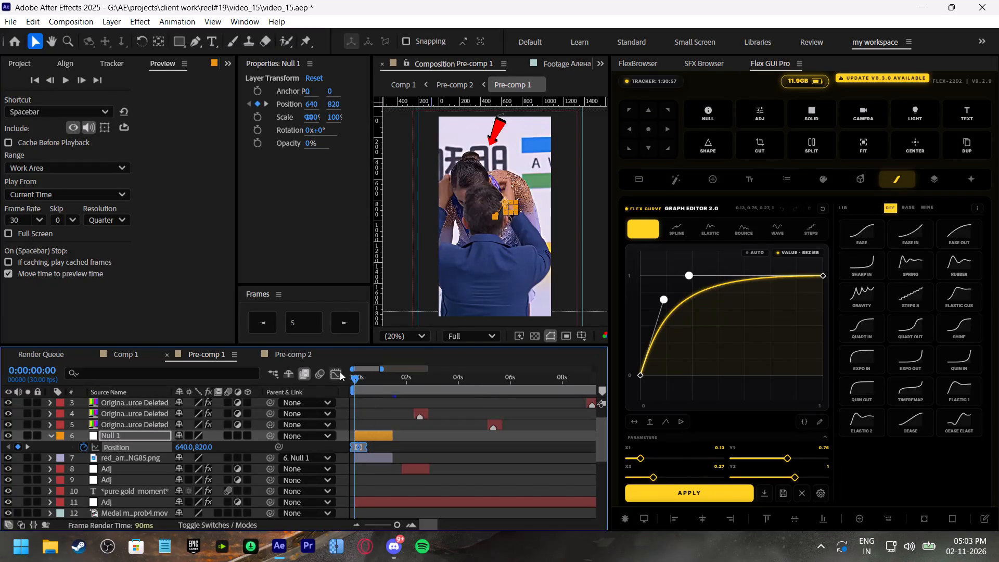
pyautogui.click(335, 371)
pyautogui.moveTo(396, 444); pyautogui.dragTo(339, 490)
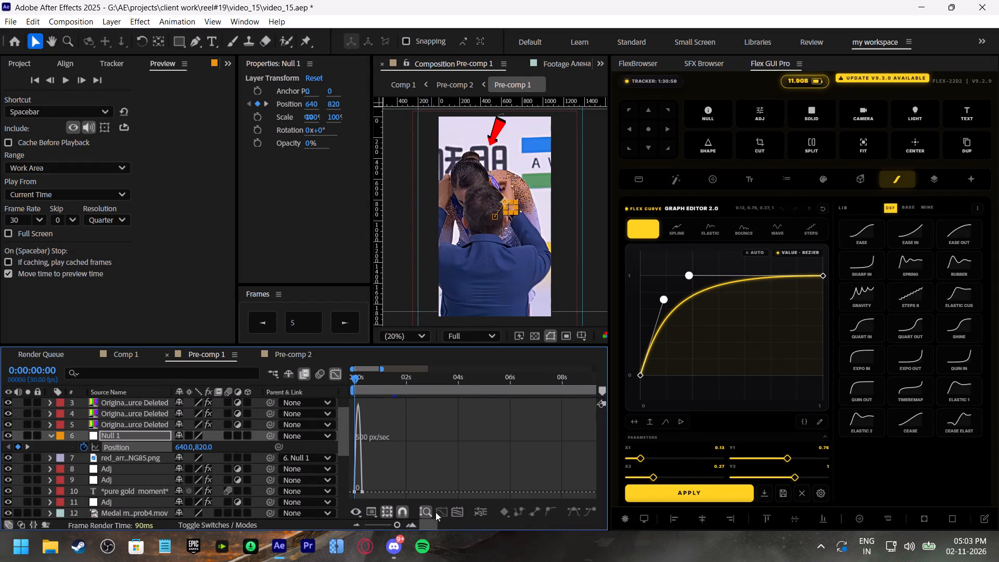
pyautogui.click(457, 510)
pyautogui.click(594, 491)
pyautogui.moveTo(554, 491); pyautogui.dragTo(527, 494)
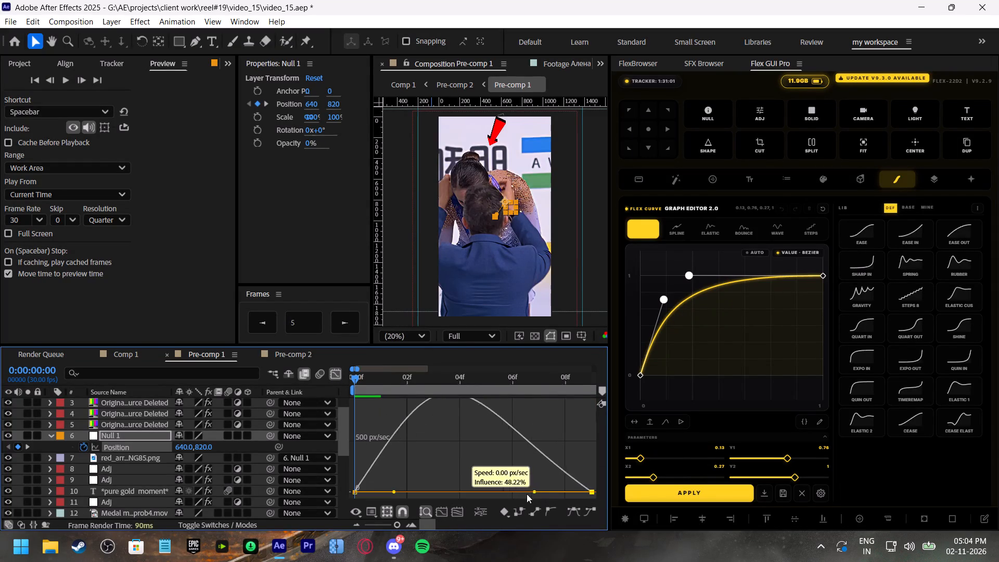
pyautogui.moveTo(527, 494); pyautogui.dragTo(448, 495)
pyautogui.moveTo(395, 491); pyautogui.dragTo(330, 491)
# Preview the arrow's slide-in from the start of Pre-comp 1, leave the graph editor and collapse the null's properties.
pyautogui.moveTo(367, 375); pyautogui.dragTo(359, 376)
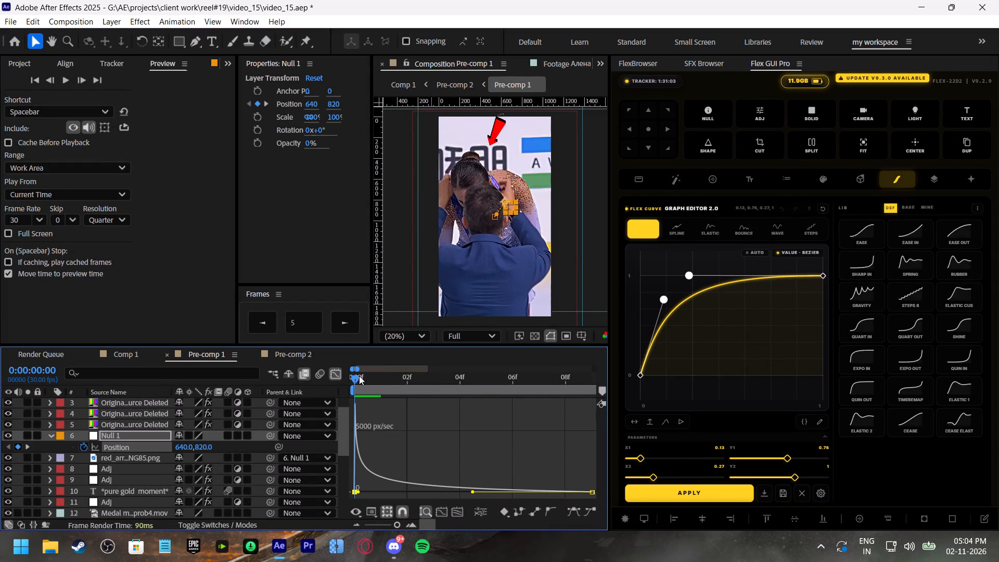
pyautogui.moveTo(359, 376); pyautogui.dragTo(325, 384)
pyautogui.press('space')
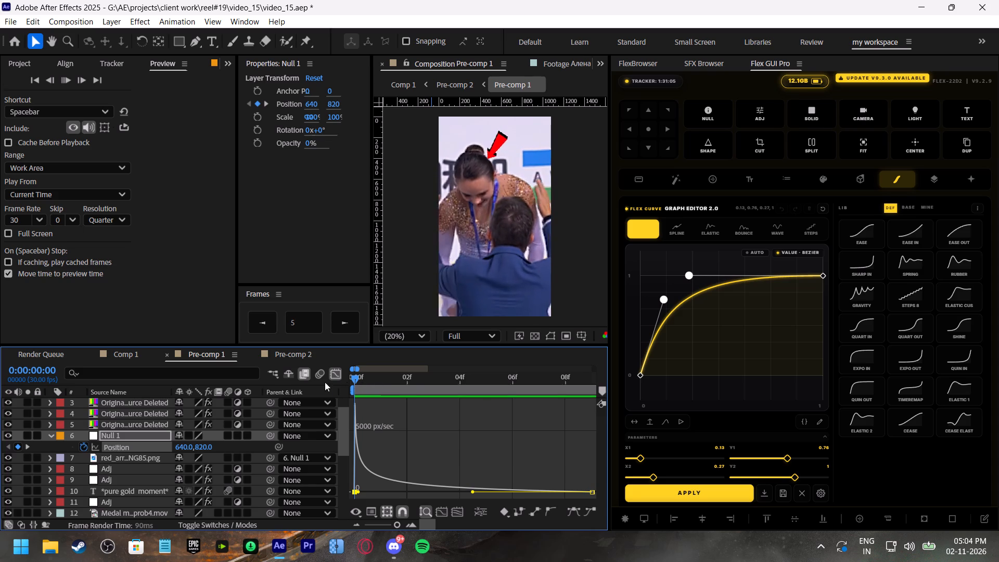
pyautogui.click(337, 376)
pyautogui.moveTo(368, 378); pyautogui.dragTo(339, 383)
pyautogui.moveTo(380, 523); pyautogui.dragTo(352, 527)
pyautogui.click(52, 436)
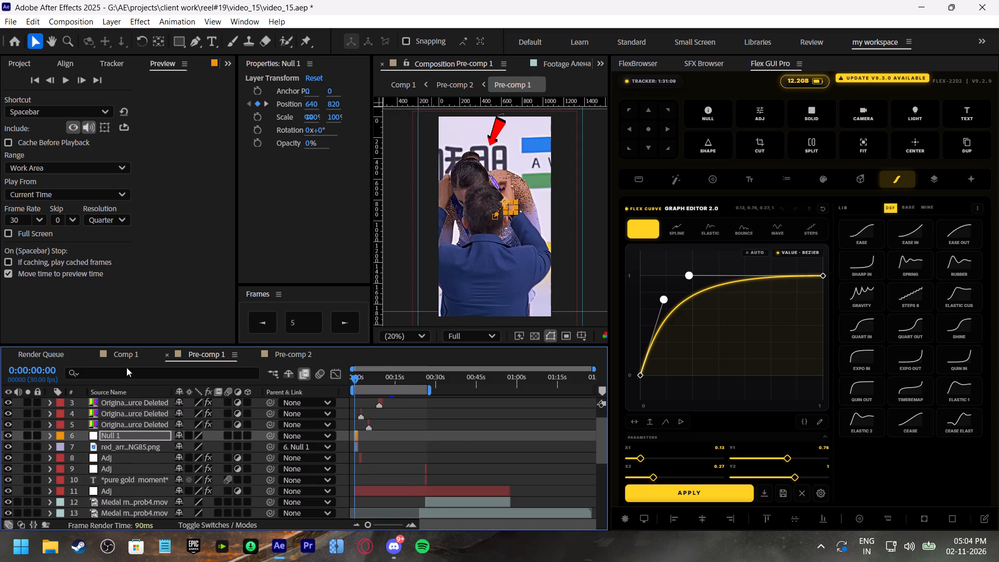
# Play Comp 1 from the start to review the arrow within the full edit, stopping at 0:00:04:28.
pyautogui.click(135, 347)
pyautogui.moveTo(395, 379); pyautogui.dragTo(293, 388)
pyautogui.press('space')
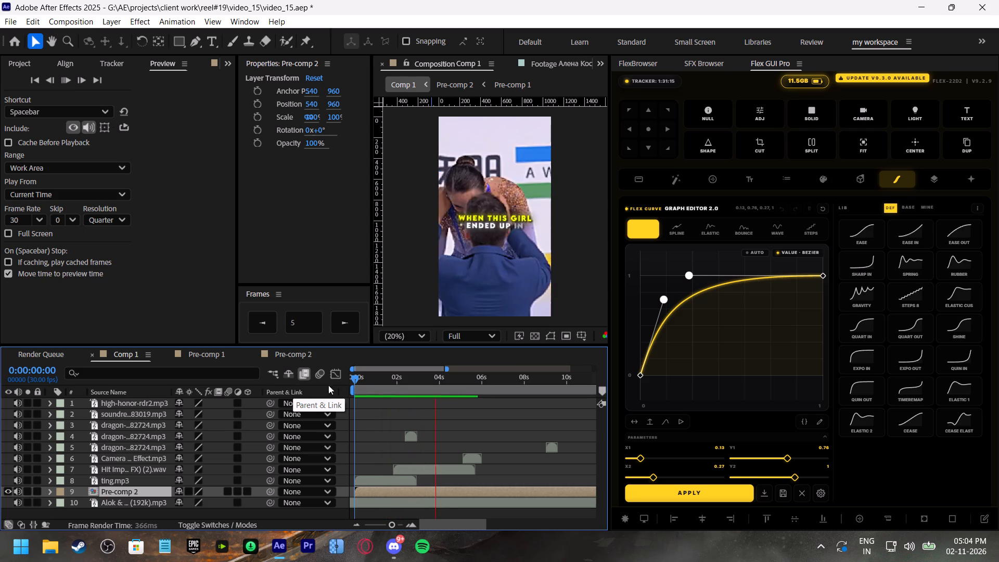
pyautogui.click(459, 375)
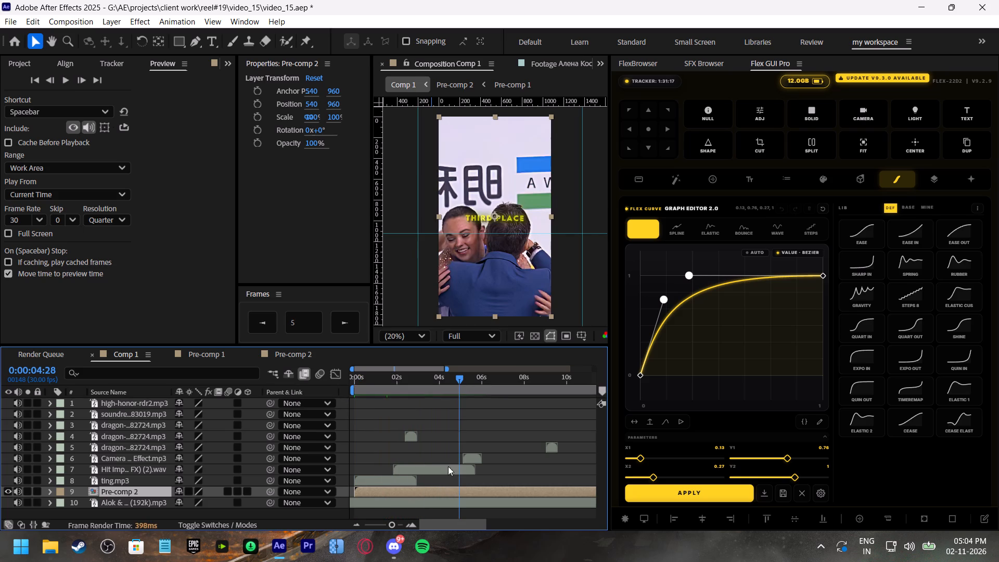
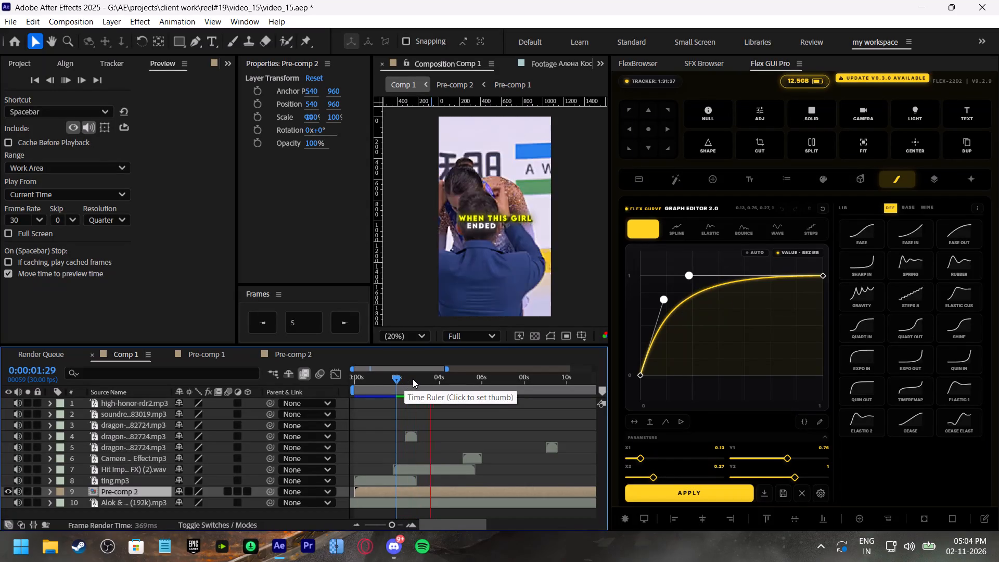
# Replay Comp 1 from about 0:00:02:00, then park the current time at 0:00:02:10.
pyautogui.moveTo(412, 378); pyautogui.dragTo(397, 375)
pyautogui.press('space')
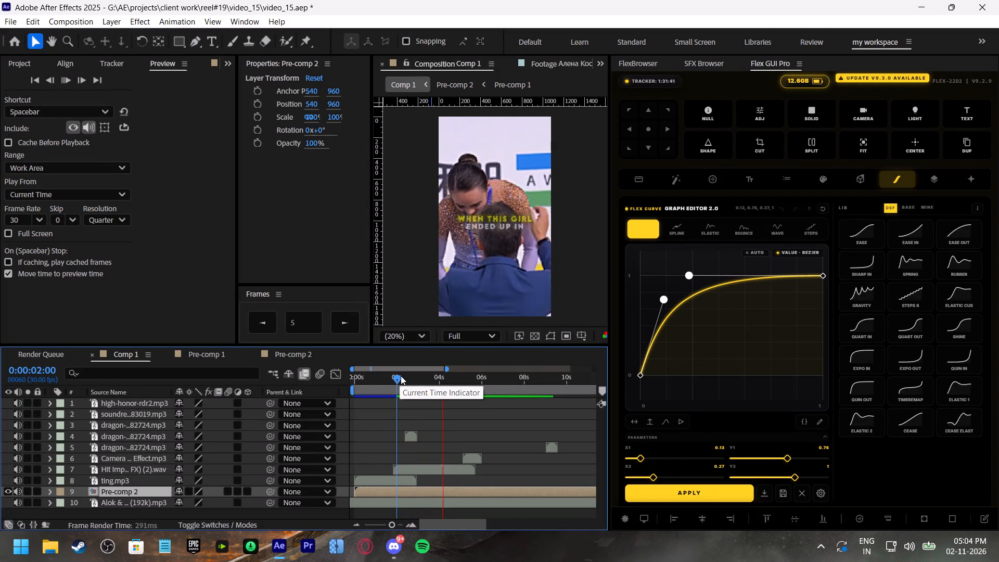
pyautogui.moveTo(401, 376); pyautogui.dragTo(408, 379)
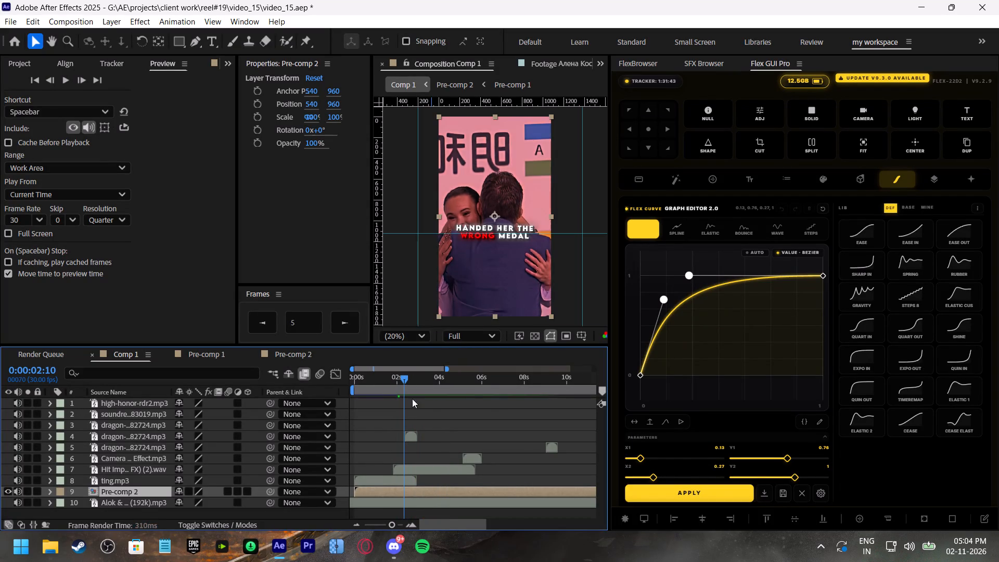
# Open Pre-comp 1 through Pre-comp 2 and examine the wide podium shot between 0:00:02:10 and about 0:00:03:11.
pyautogui.doubleClick(410, 489)
pyautogui.scroll(-2, 427, 457)
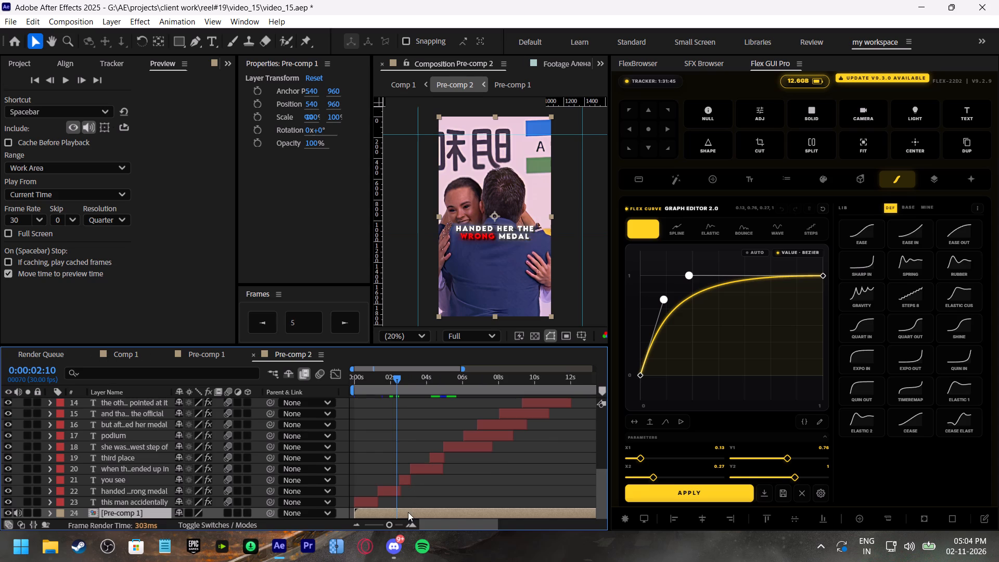
pyautogui.doubleClick(408, 512)
pyautogui.scroll(-4, 431, 464)
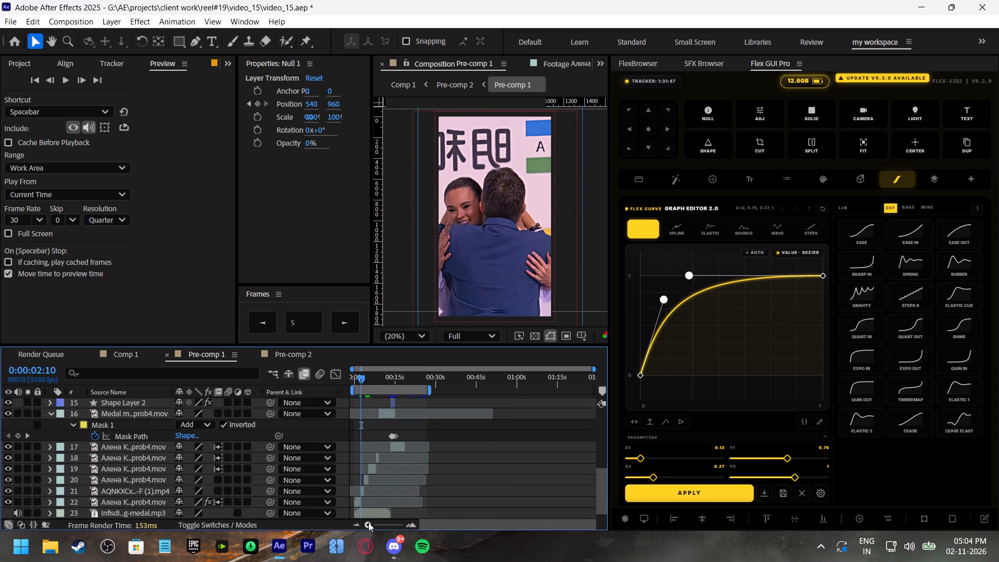
pyautogui.moveTo(369, 522); pyautogui.dragTo(395, 530)
pyautogui.press('space')
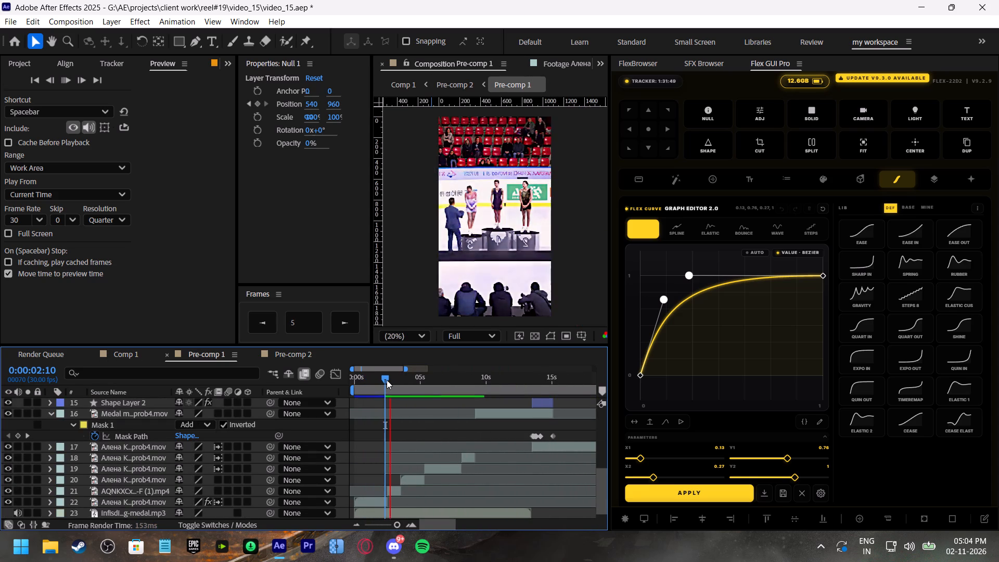
pyautogui.moveTo(387, 380); pyautogui.dragTo(392, 384)
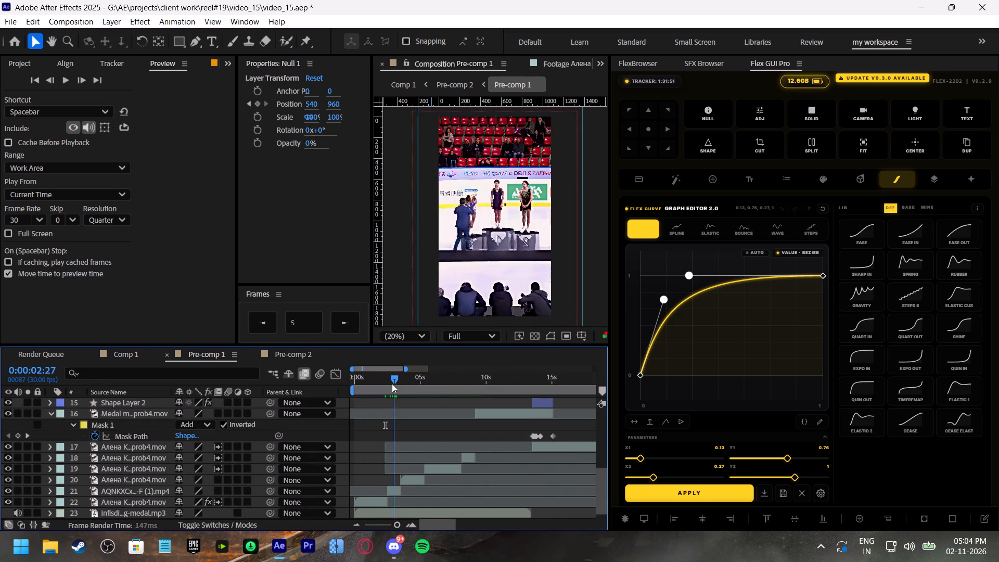
pyautogui.moveTo(392, 384); pyautogui.dragTo(400, 391)
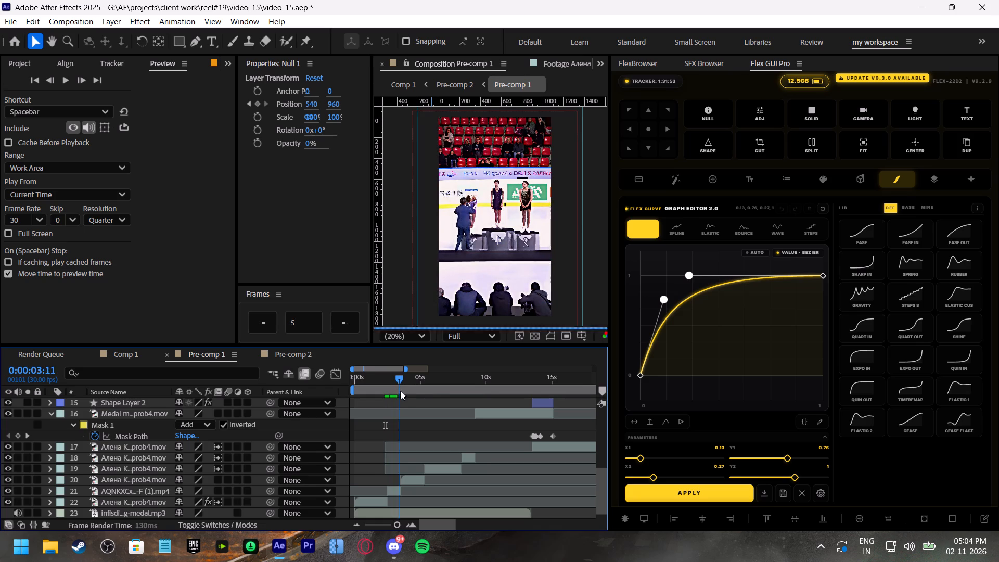
pyautogui.moveTo(400, 391); pyautogui.dragTo(393, 396)
# Slip the footage of the wide podium clip (layer 21) to an earlier moment while keeping its in and out points.
pyautogui.click(394, 490)
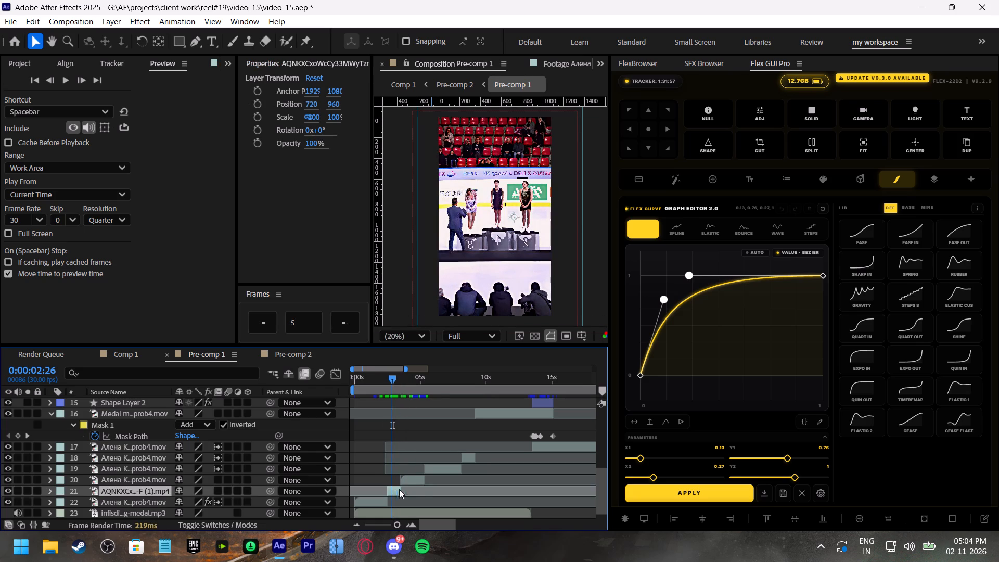
pyautogui.press('y')
pyautogui.click(424, 490)
pyautogui.click(389, 380)
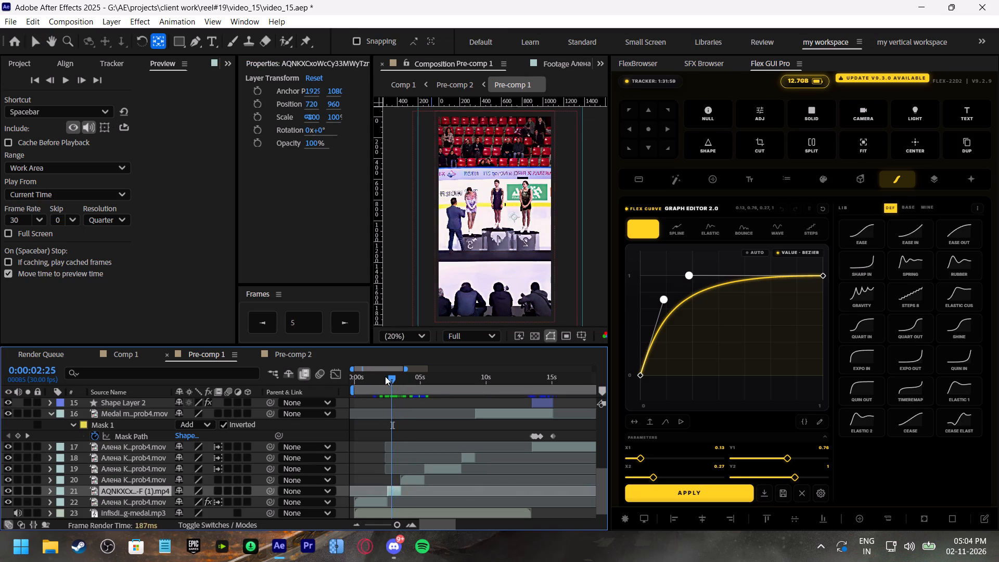
pyautogui.moveTo(422, 491); pyautogui.dragTo(428, 492)
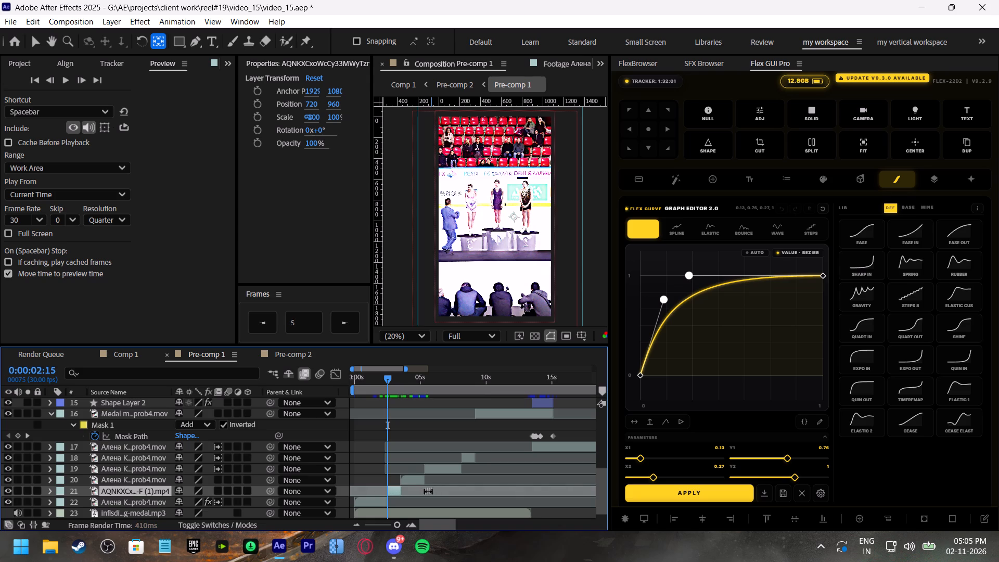
pyautogui.moveTo(428, 492); pyautogui.dragTo(433, 493)
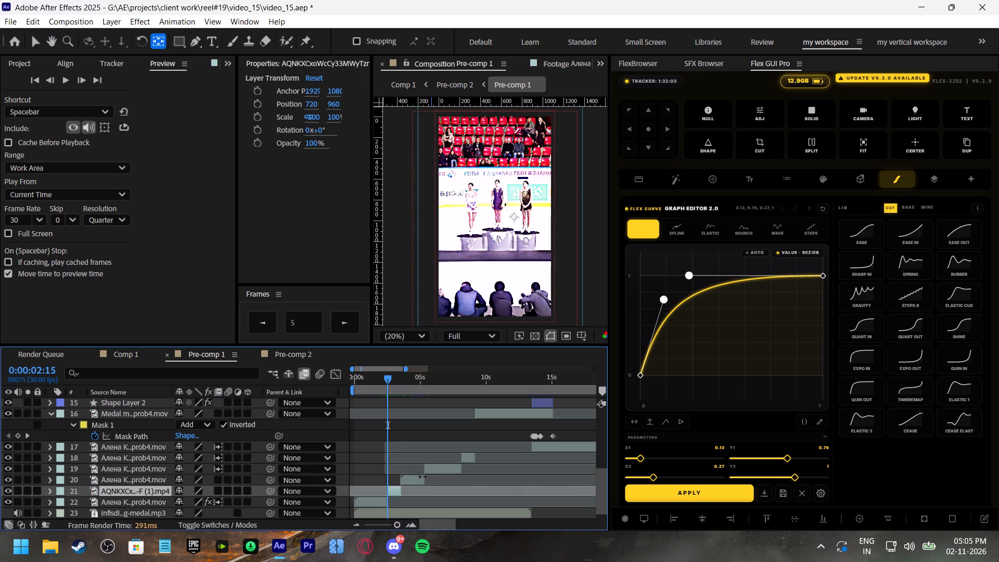
# Preview the slipped podium clip twice from 0:00:01:26, stopping at 0:00:03:05.
pyautogui.click(379, 382)
pyautogui.press('space')
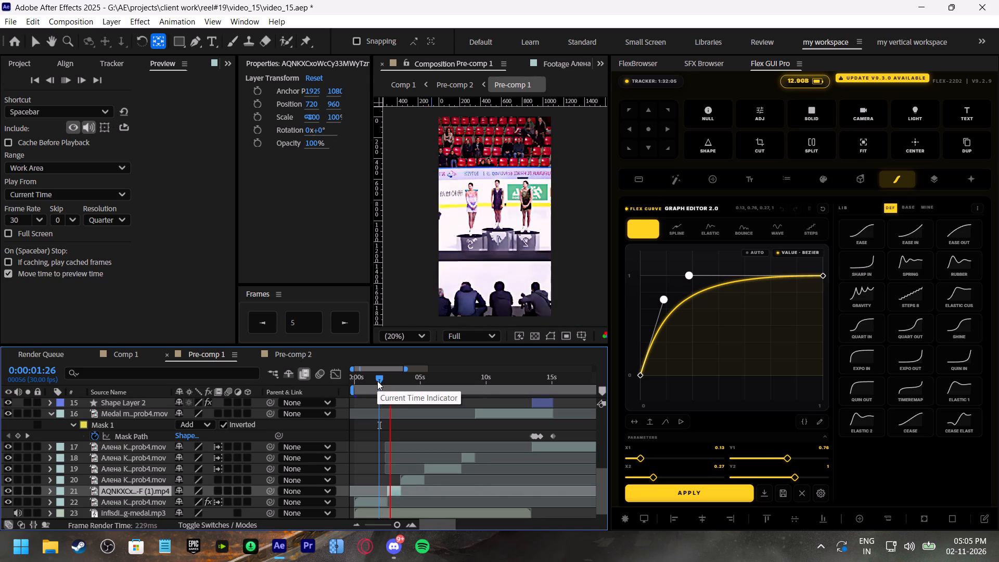
pyautogui.click(377, 381)
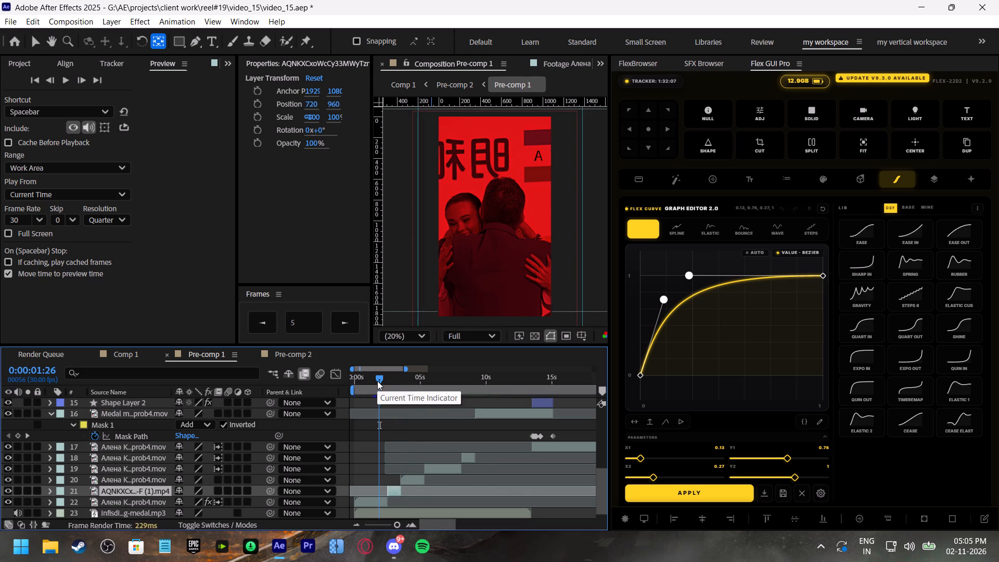
pyautogui.press('space')
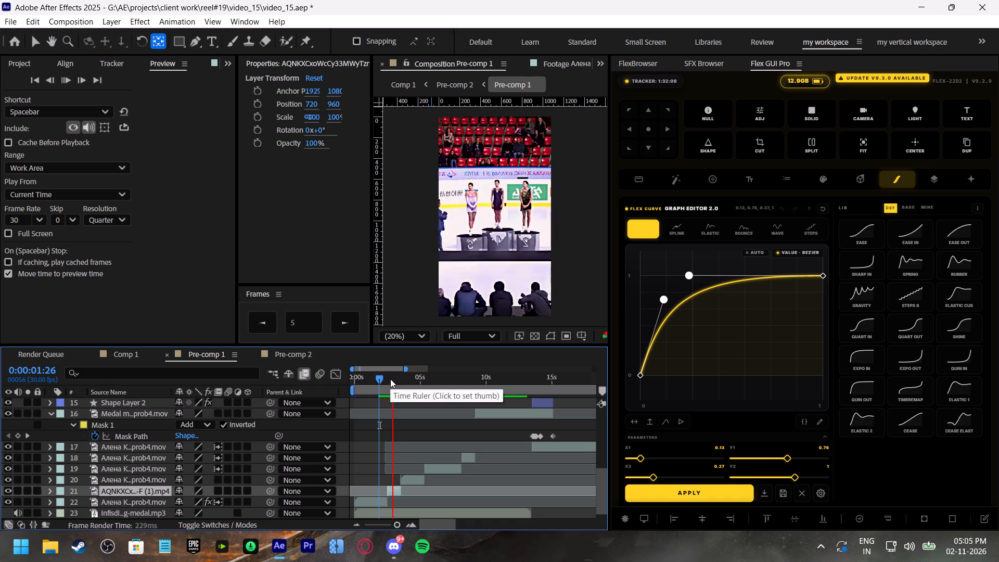
pyautogui.click(395, 381)
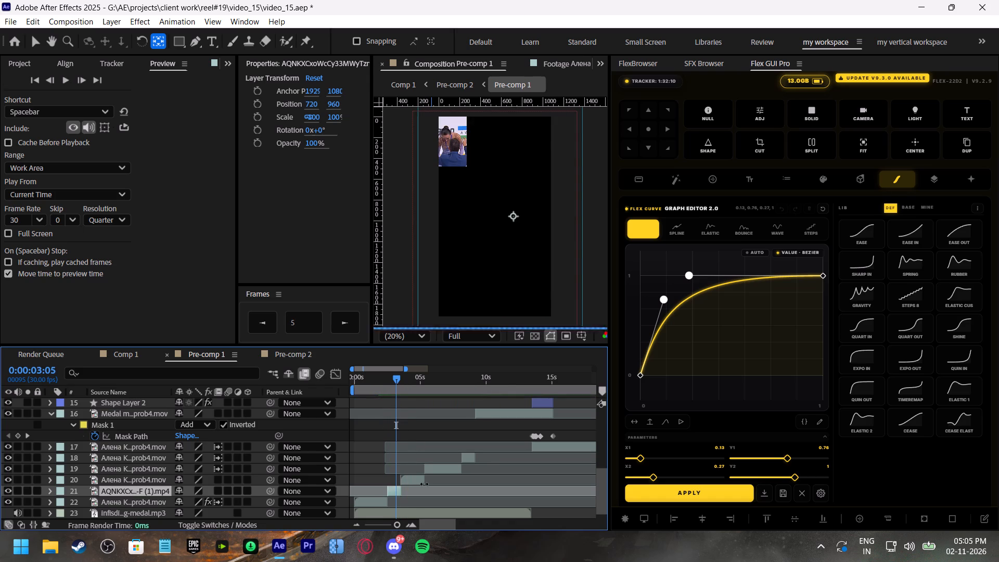
# Shift layer 20 later, extend the podium clip's end to meet it, trim layer 20's end to layer 19's start, and preview.
pyautogui.press('v')
pyautogui.moveTo(414, 479); pyautogui.dragTo(421, 481)
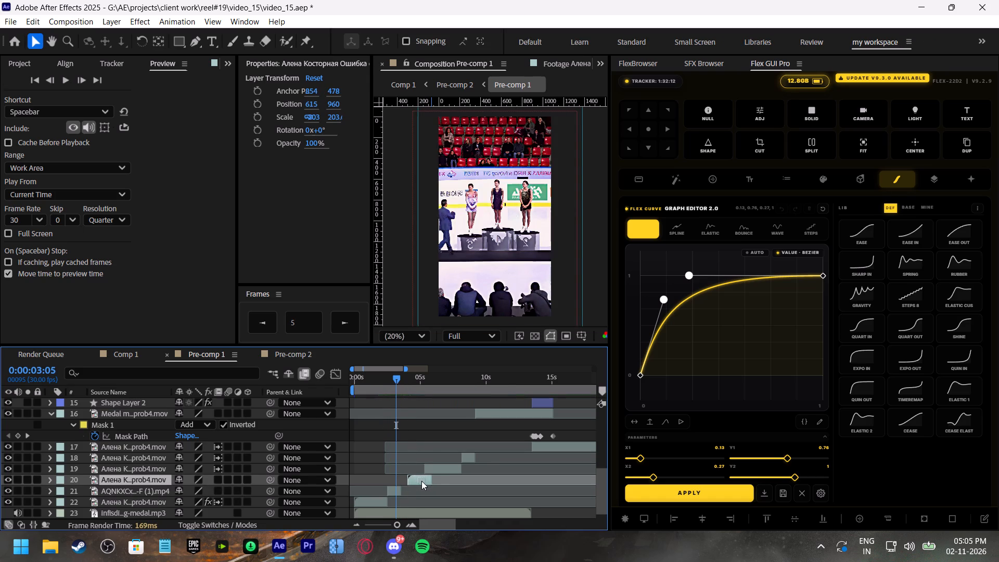
pyautogui.moveTo(421, 481); pyautogui.dragTo(423, 482)
pyautogui.moveTo(401, 493); pyautogui.dragTo(408, 496)
pyautogui.moveTo(434, 479); pyautogui.dragTo(429, 483)
pyautogui.moveTo(429, 483); pyautogui.dragTo(426, 484)
pyautogui.press('space')
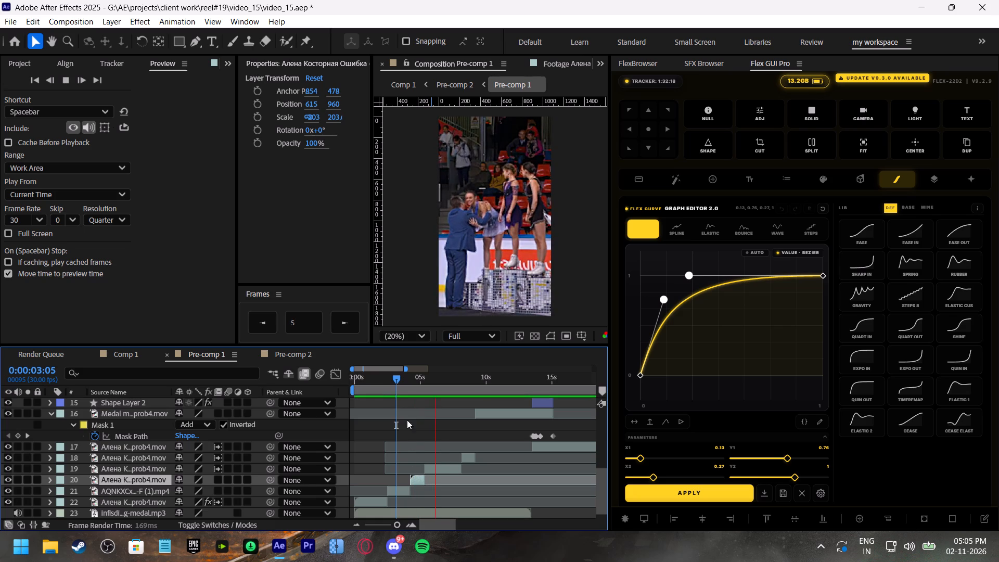
# Set the Frames step to 1 and advance the current time to the podium clip's first frame, 0:00:02:15.
pyautogui.click(386, 384)
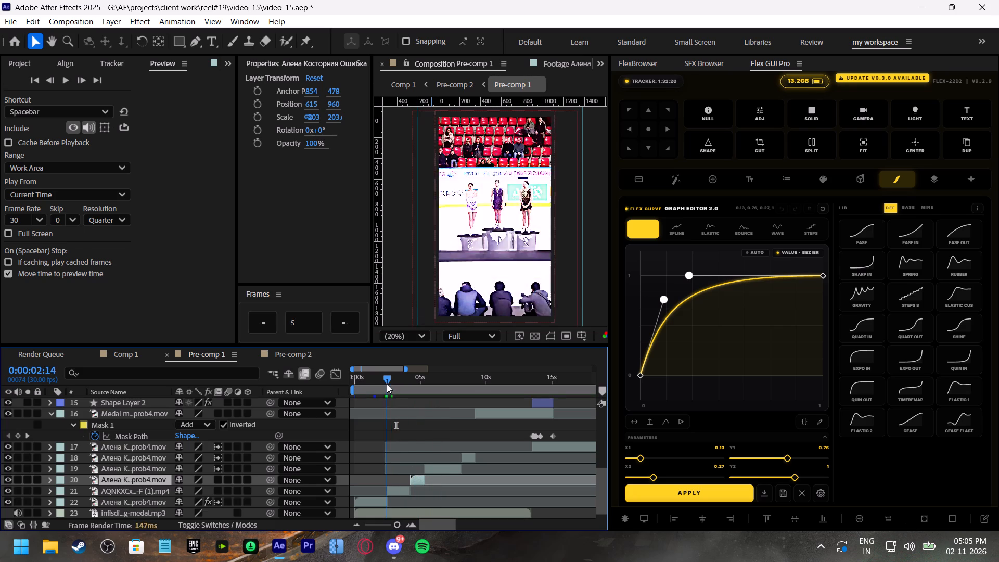
pyautogui.click(399, 495)
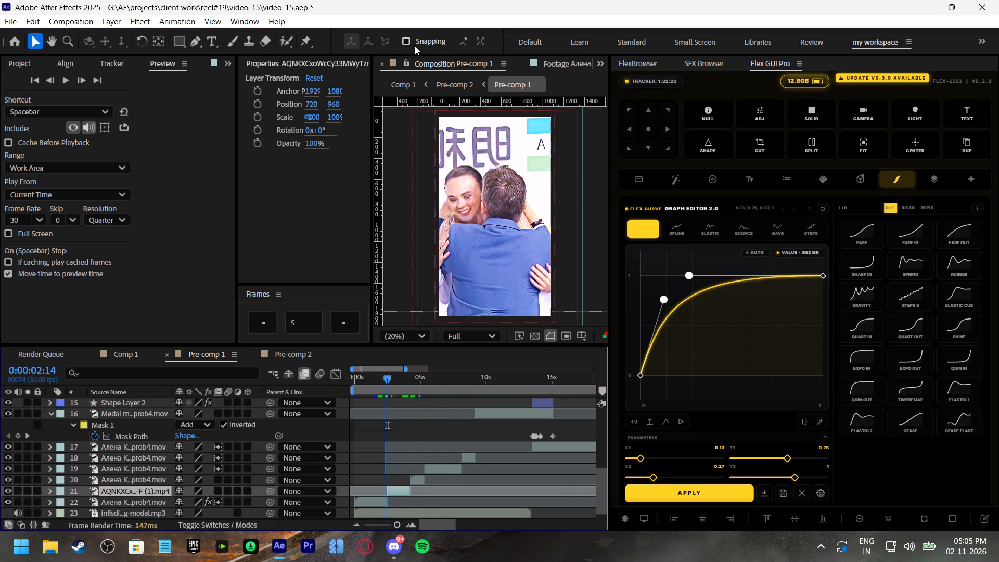
pyautogui.moveTo(306, 322); pyautogui.dragTo(272, 327)
pyautogui.press('1')
pyautogui.click(359, 304)
pyautogui.click(353, 318)
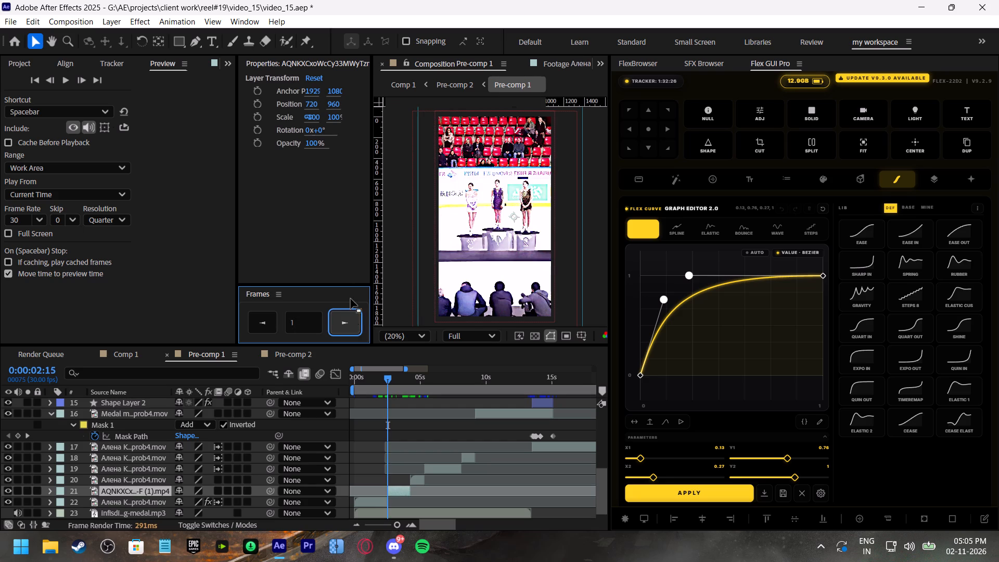
# With no layer selected, set up the Ellipse tool with fill None and a magenta stroke, FF00FC.
pyautogui.moveTo(186, 43); pyautogui.dragTo(186, 46)
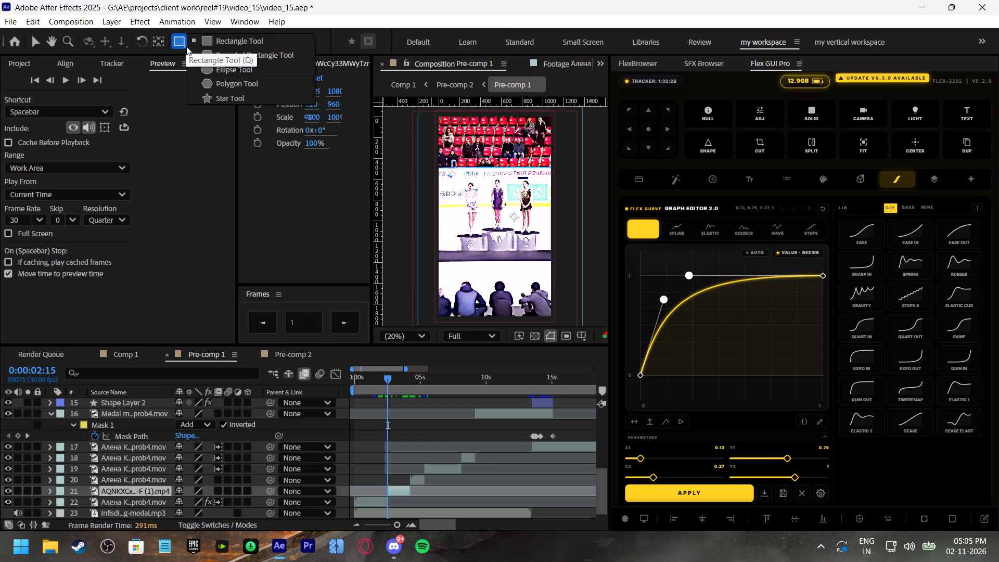
pyautogui.moveTo(186, 46); pyautogui.dragTo(223, 70)
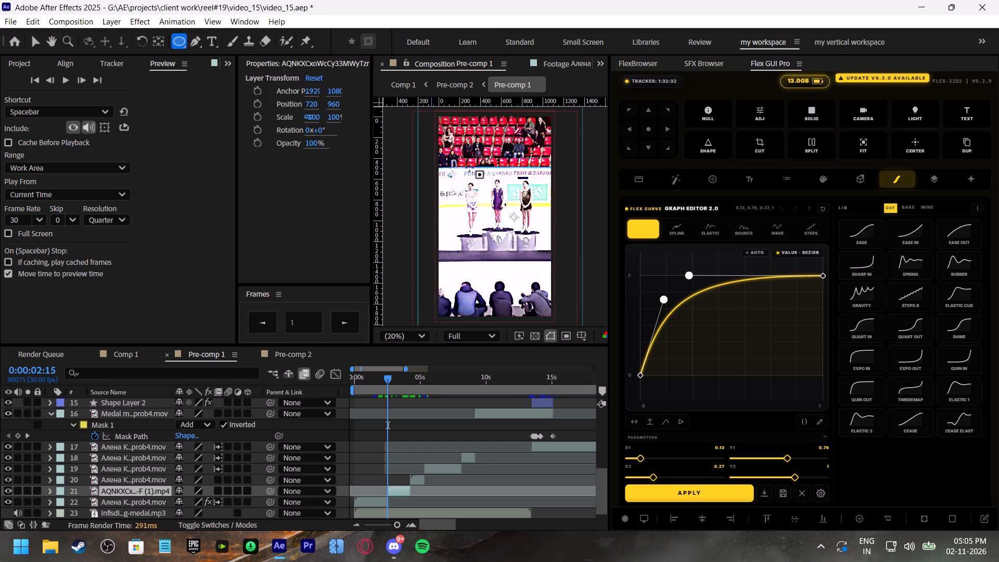
pyautogui.click(399, 482)
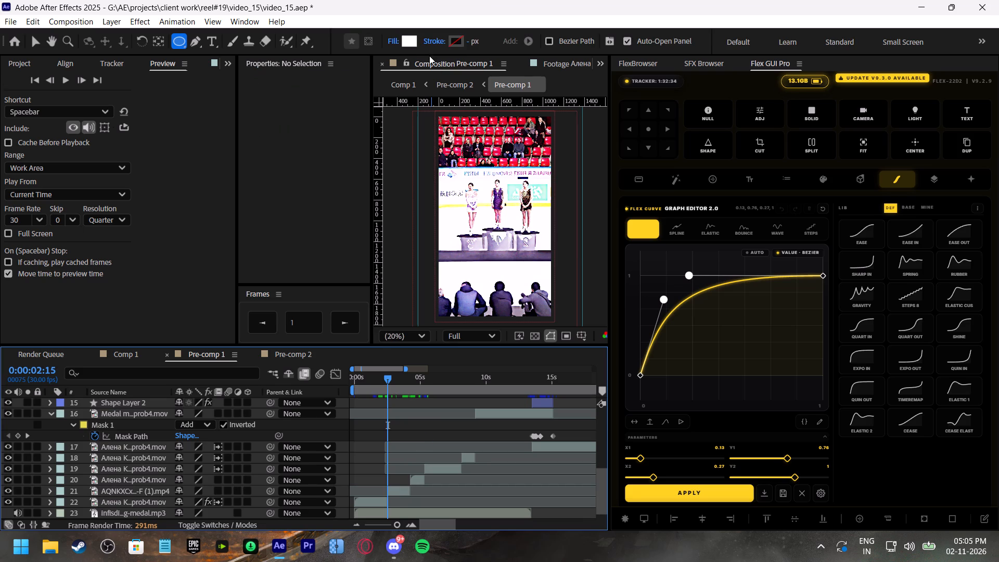
pyautogui.click(394, 43)
pyautogui.click(426, 235)
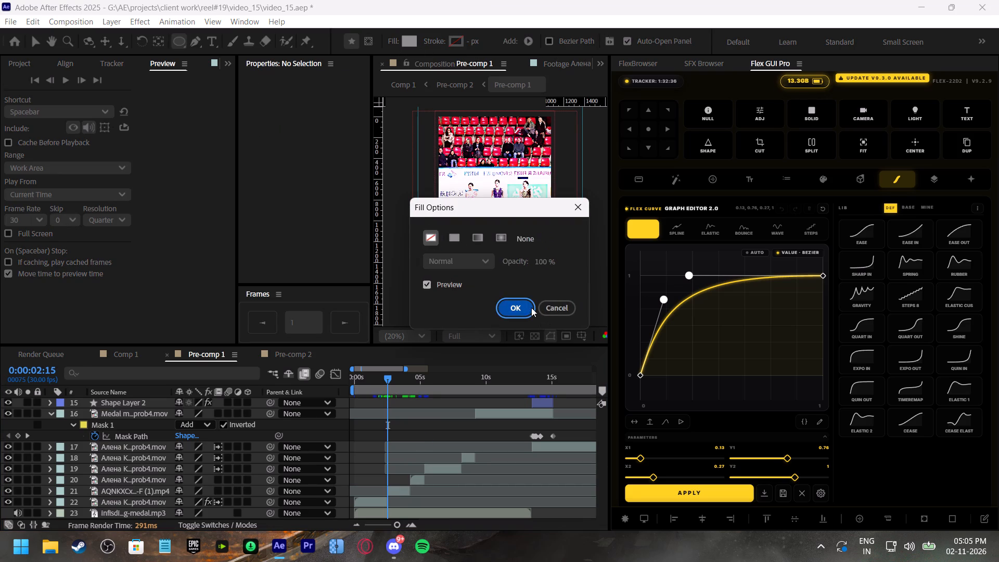
pyautogui.click(531, 308)
pyautogui.click(459, 40)
pyautogui.moveTo(400, 215); pyautogui.dragTo(289, 145)
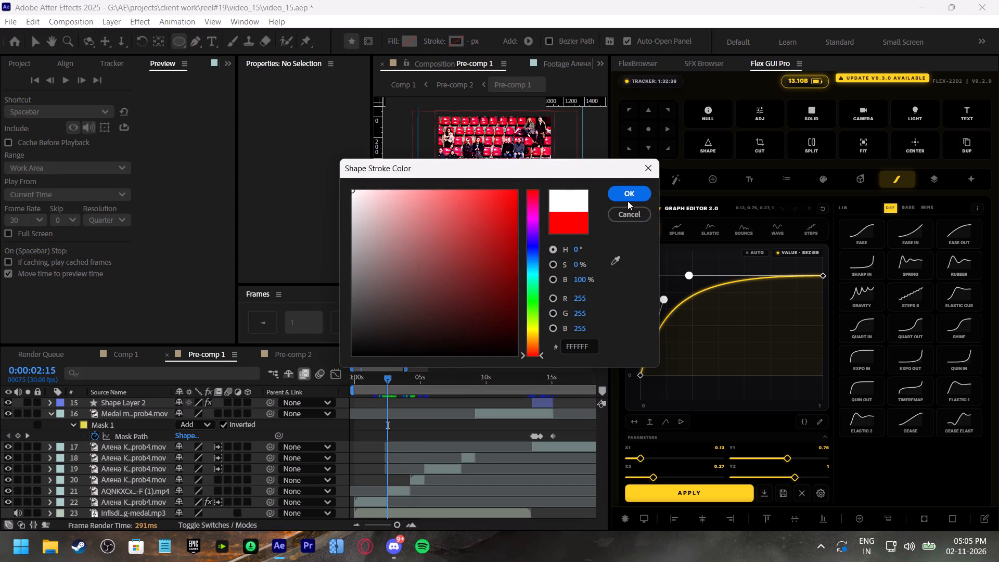
pyautogui.moveTo(502, 215); pyautogui.dragTo(554, 135)
pyautogui.click(532, 219)
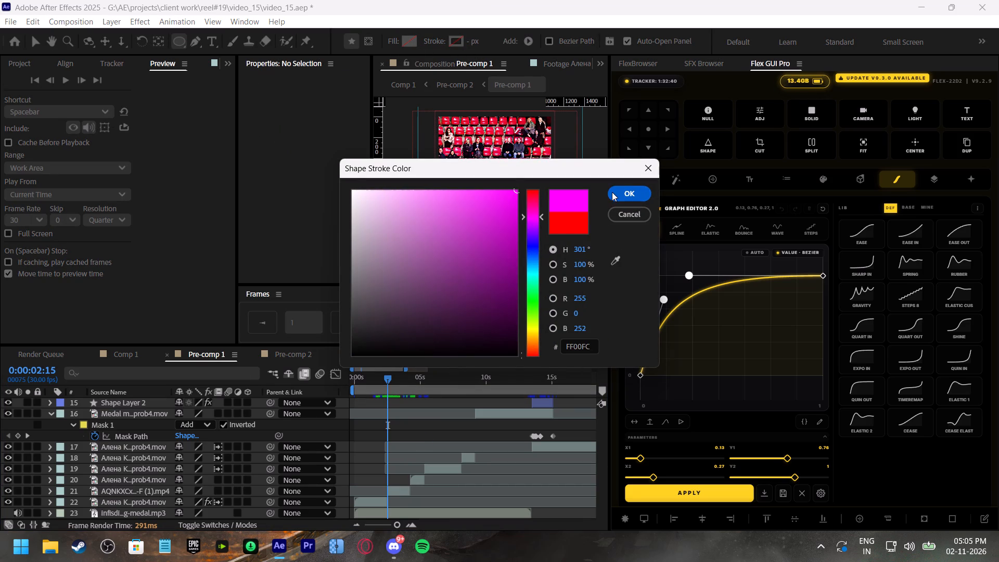
pyautogui.click(616, 191)
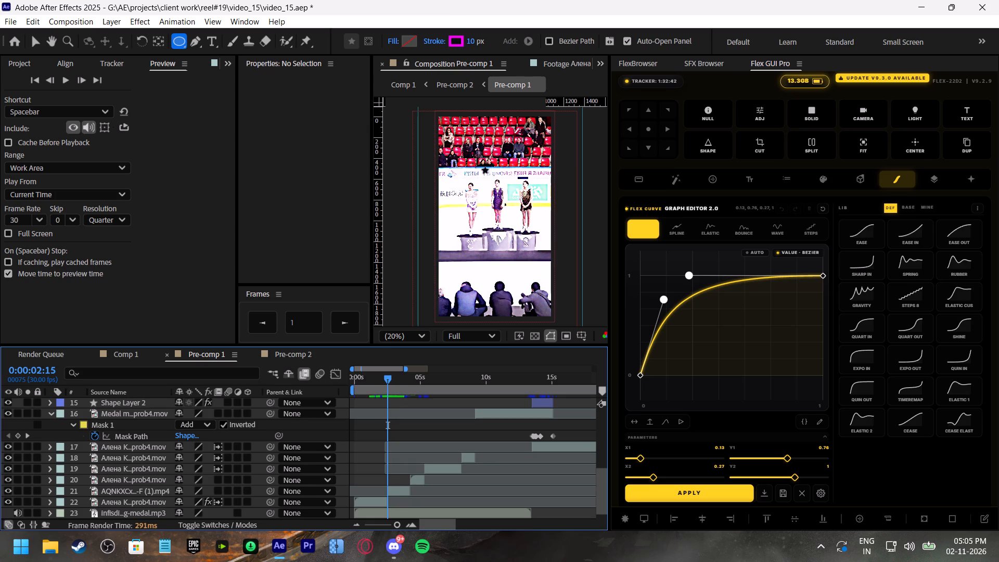
# Draw a circle about 150 px wide on a new shape layer, above and beside the leftmost skater's head.
pyautogui.moveTo(473, 170); pyautogui.dragTo(488, 186)
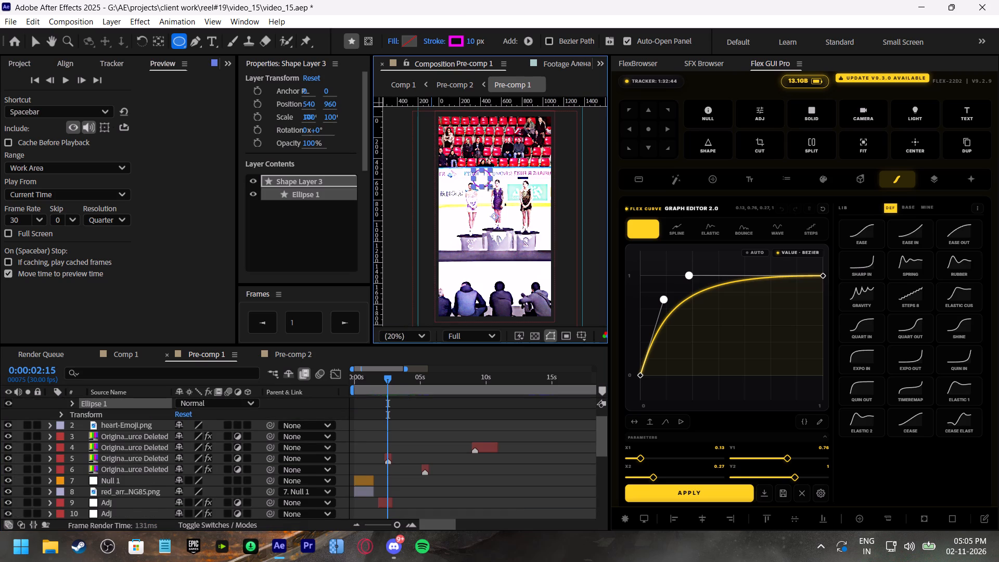
pyautogui.moveTo(488, 186); pyautogui.dragTo(487, 186)
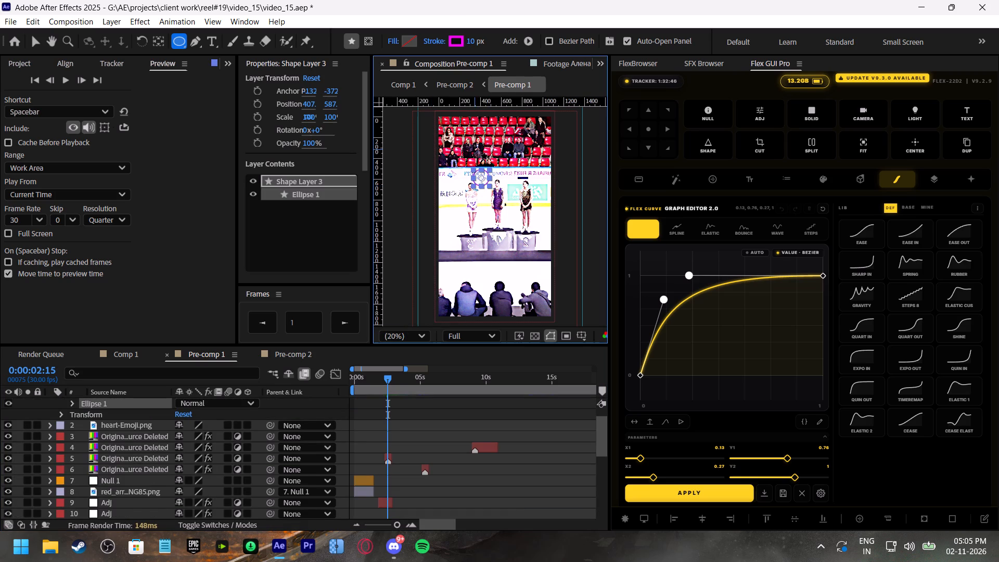
# Move the magenta circle so it frames the head of the leftmost skater on the podium.
pyautogui.scroll(2, 475, 149)
pyautogui.press('space')
pyautogui.press('space')
pyautogui.press('space')
pyautogui.press('space')
pyautogui.press('space')
pyautogui.press('space')
pyautogui.press('space')
pyautogui.press('space')
pyautogui.press('space')
pyautogui.press('space')
pyautogui.press('space')
pyautogui.press('space')
pyautogui.press('space')
pyautogui.press('space')
pyautogui.press('space')
pyautogui.press('space')
pyautogui.press('space')
pyautogui.press('space')
pyautogui.press('space')
pyautogui.press('space')
pyautogui.moveTo(480, 144); pyautogui.dragTo(532, 235)
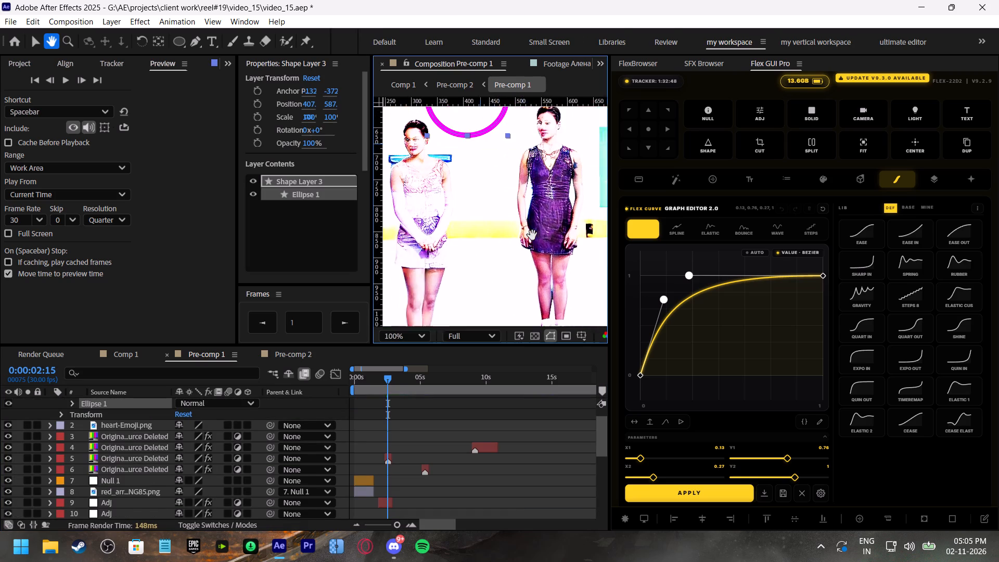
pyautogui.moveTo(532, 235); pyautogui.dragTo(544, 274)
pyautogui.moveTo(497, 221); pyautogui.dragTo(539, 230)
pyautogui.press('v')
pyautogui.moveTo(530, 179); pyautogui.dragTo(484, 212)
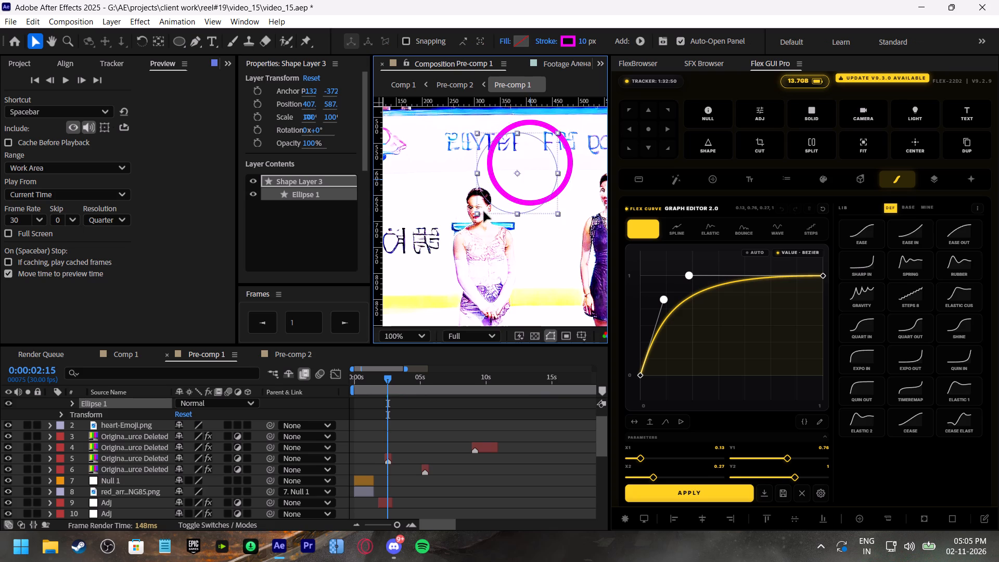
pyautogui.moveTo(484, 212); pyautogui.dragTo(479, 221)
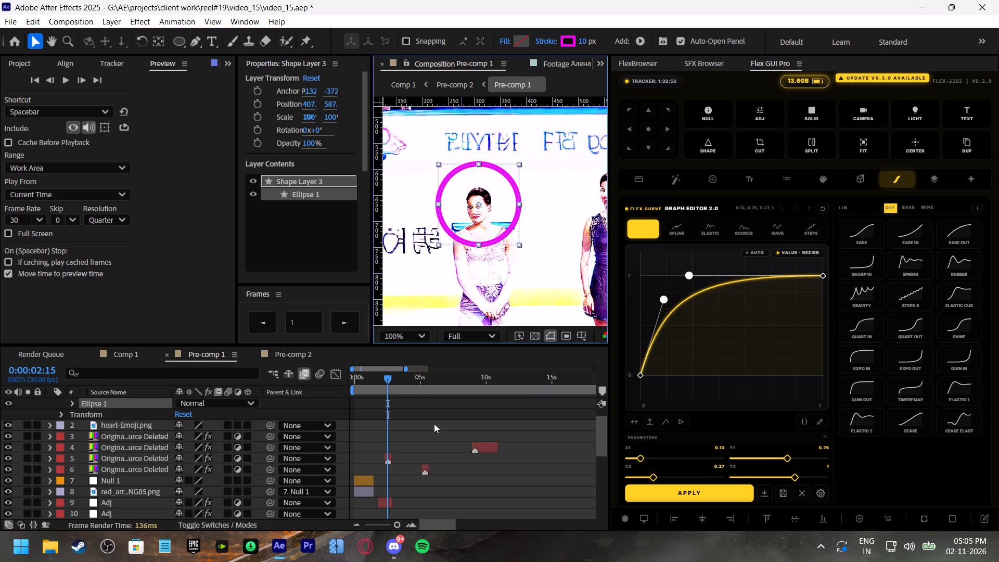
# Trim the circle shape layer's in-point to the podium clip's start at 0:00:02:15.
pyautogui.scroll(5, 449, 430)
pyautogui.moveTo(357, 403); pyautogui.dragTo(362, 406)
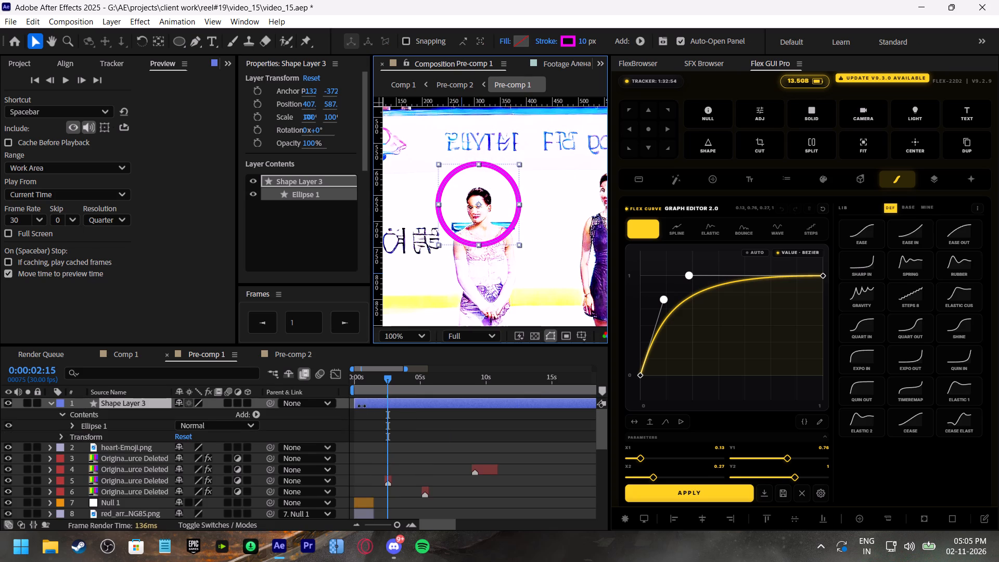
pyautogui.moveTo(362, 406); pyautogui.dragTo(388, 418)
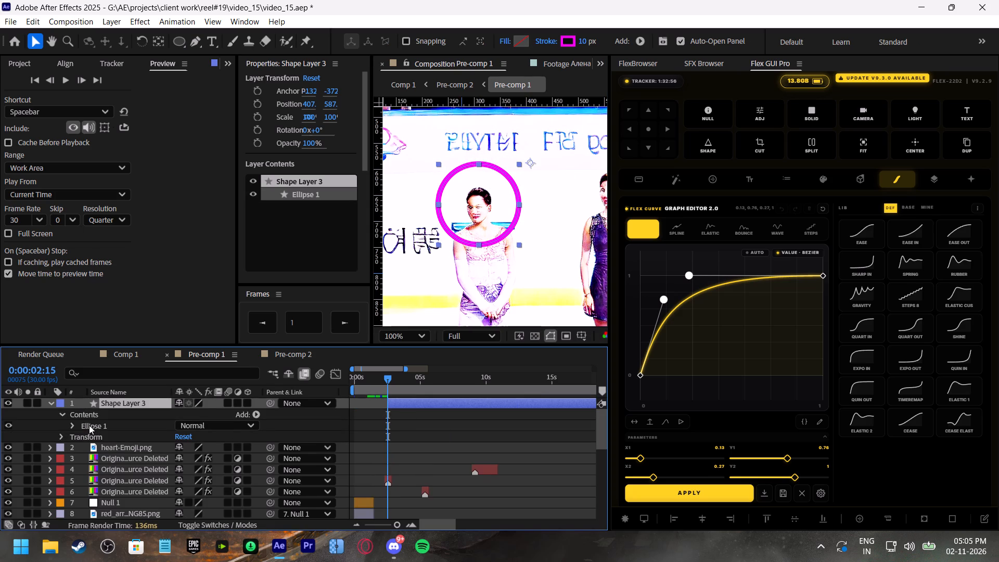
# Start keyframing the magenta circle's Position at 0:00:02:15 and shift it to about 409, 596 over the skater's head at 0:00:03:04.
pyautogui.press('p')
pyautogui.click(84, 415)
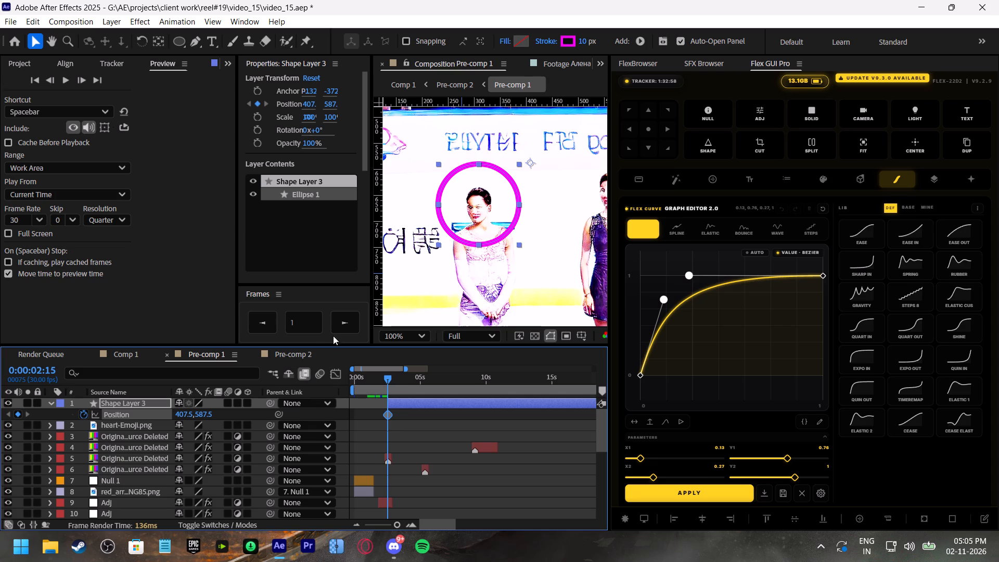
pyautogui.tripleClick(343, 326)
pyautogui.click(343, 326)
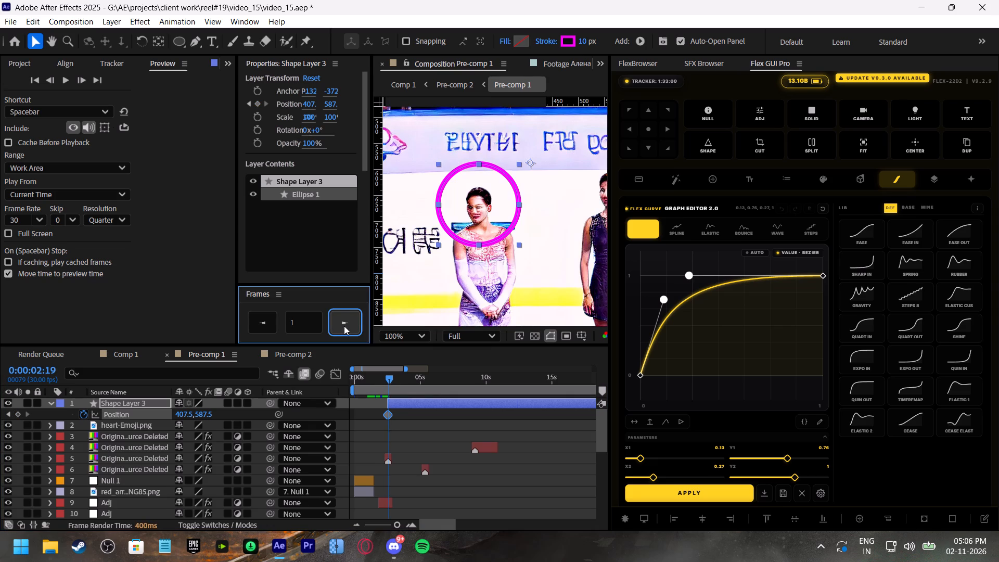
pyautogui.click(288, 321)
pyautogui.moveTo(306, 324); pyautogui.dragTo(290, 325)
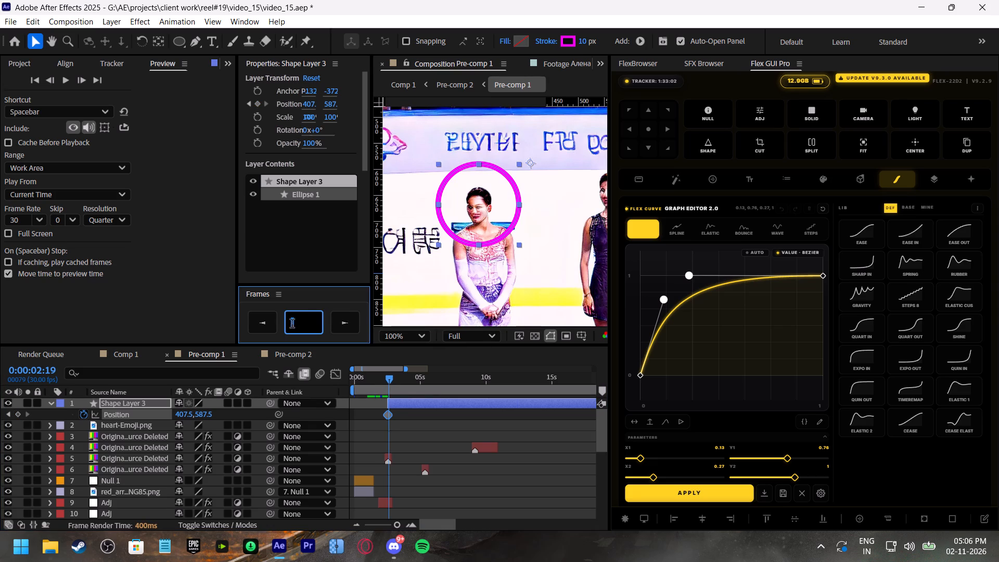
pyautogui.press('5')
pyautogui.click(347, 326)
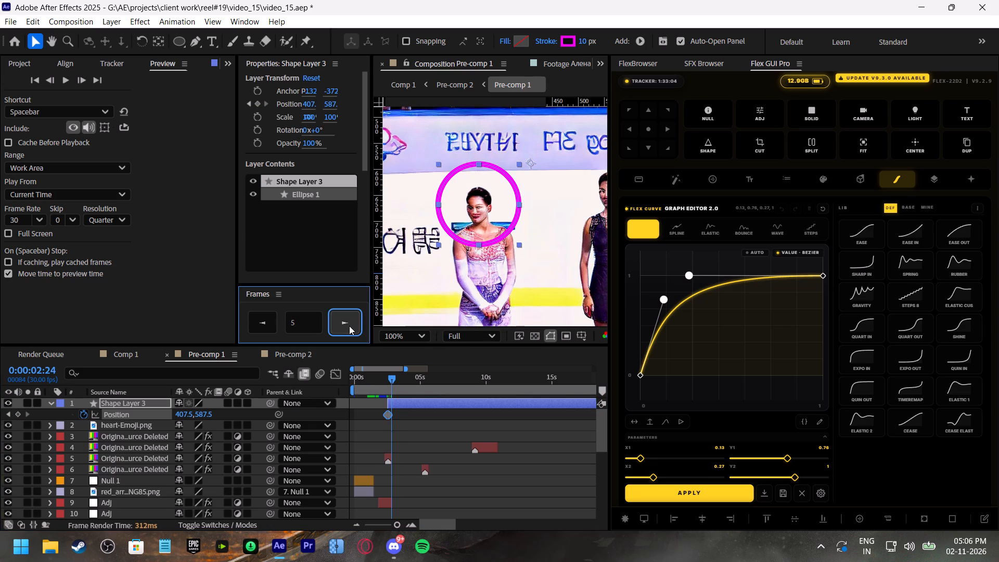
pyautogui.click(349, 326)
pyautogui.click(350, 326)
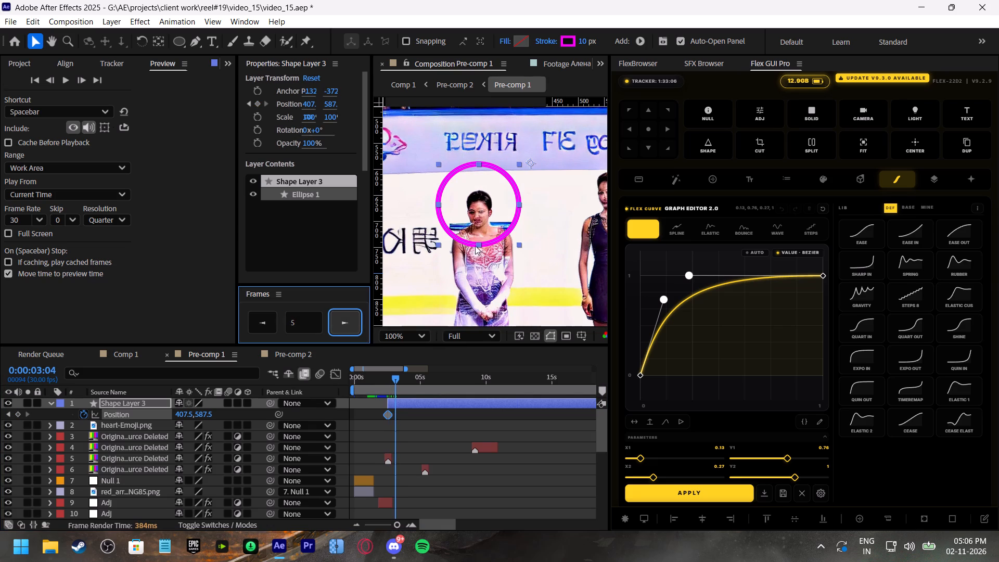
pyautogui.moveTo(497, 217); pyautogui.dragTo(498, 222)
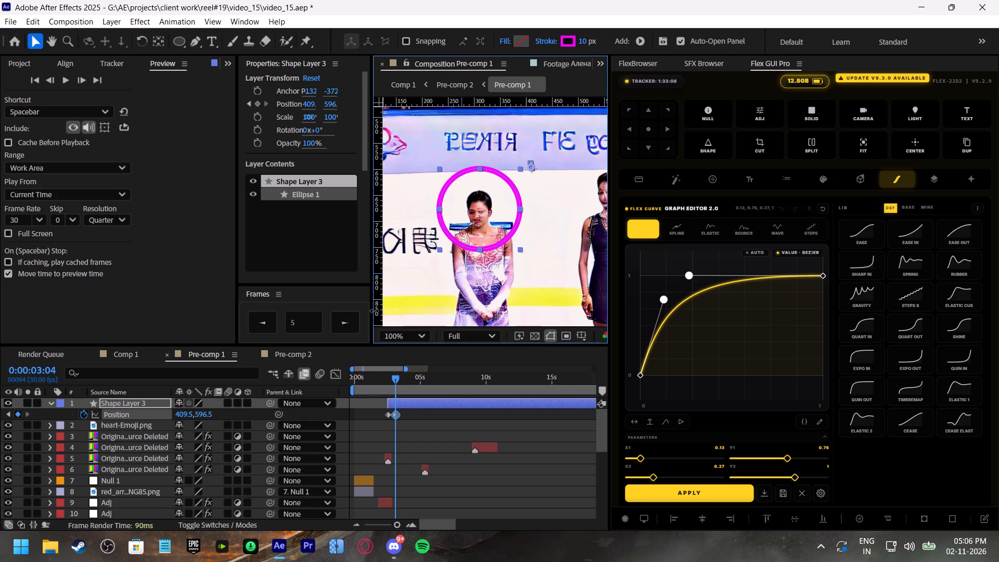
# Keyframe the circle's Position at 0:00:03:14, 0:00:03:24 and 0:00:04:04 to follow the skater bending down, ending at about 377, 732.
pyautogui.click(345, 321)
pyautogui.click(345, 321)
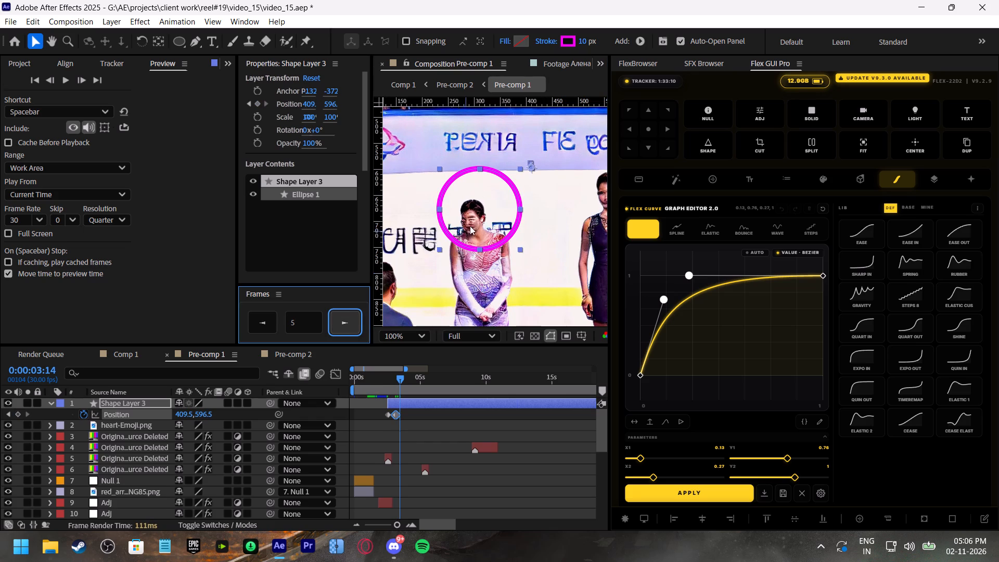
pyautogui.moveTo(485, 215); pyautogui.dragTo(480, 223)
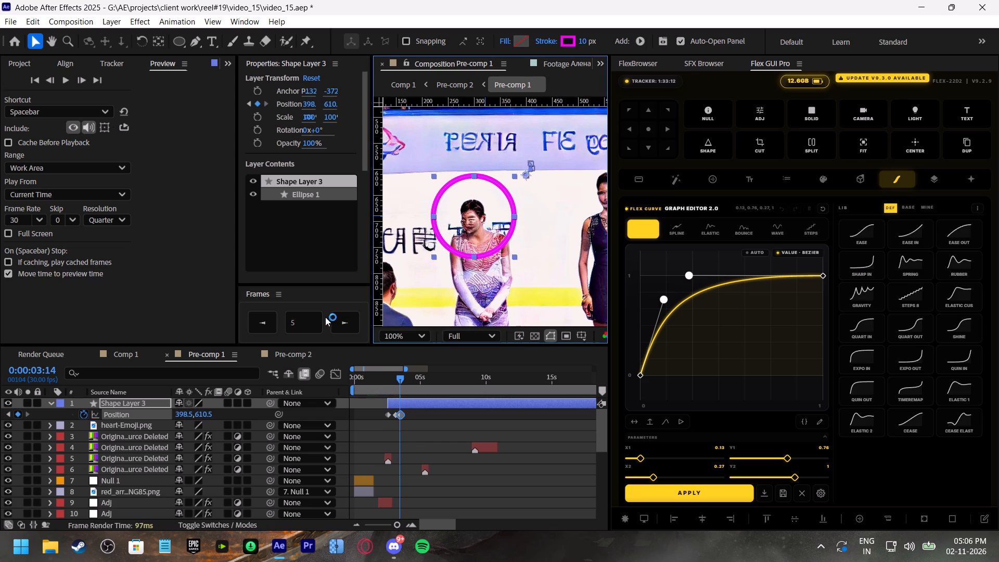
pyautogui.click(346, 319)
pyautogui.click(346, 319)
pyautogui.moveTo(475, 228); pyautogui.dragTo(477, 242)
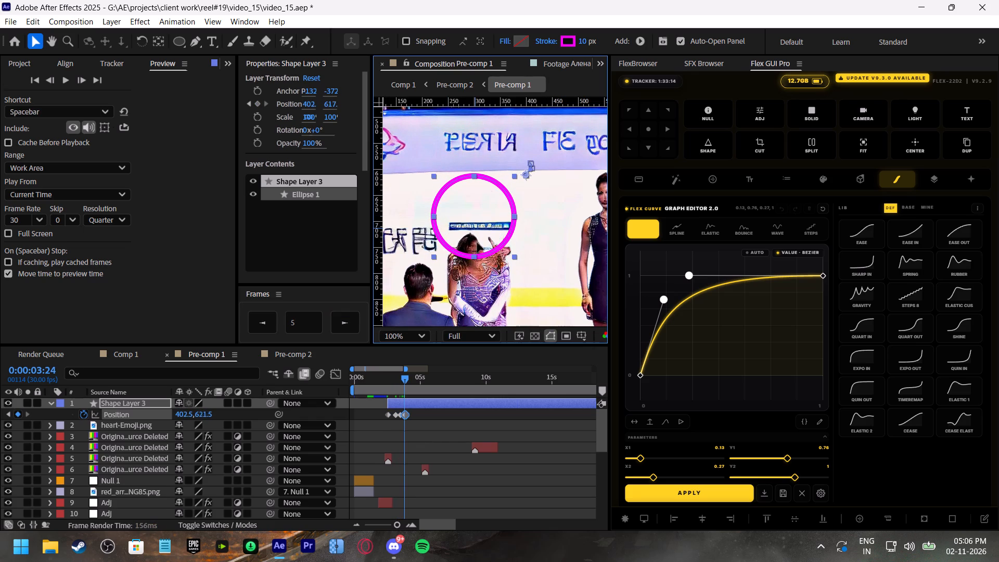
pyautogui.moveTo(477, 242); pyautogui.dragTo(472, 264)
pyautogui.click(349, 325)
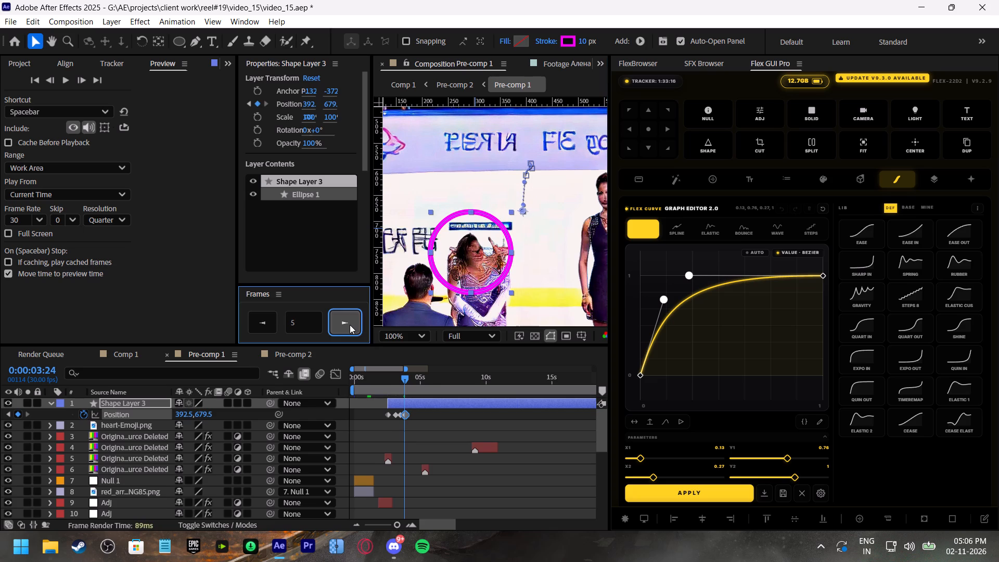
pyautogui.click(350, 325)
pyautogui.moveTo(475, 250); pyautogui.dragTo(471, 265)
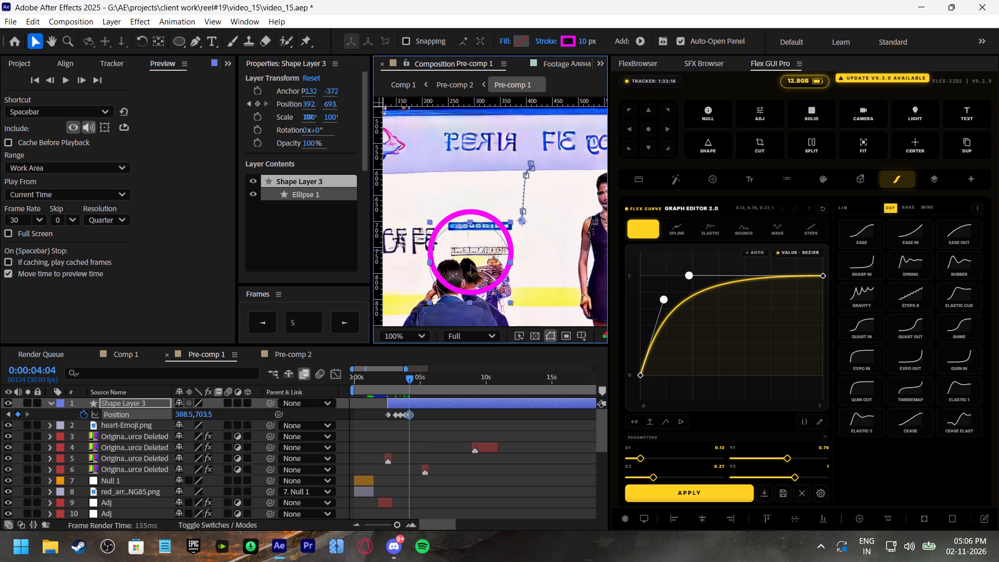
pyautogui.moveTo(471, 265); pyautogui.dragTo(467, 278)
# Cut off the circle layer at the end of the podium clip, 0:00:04:07, by splitting it and deleting the remainder; save the project.
pyautogui.click(340, 322)
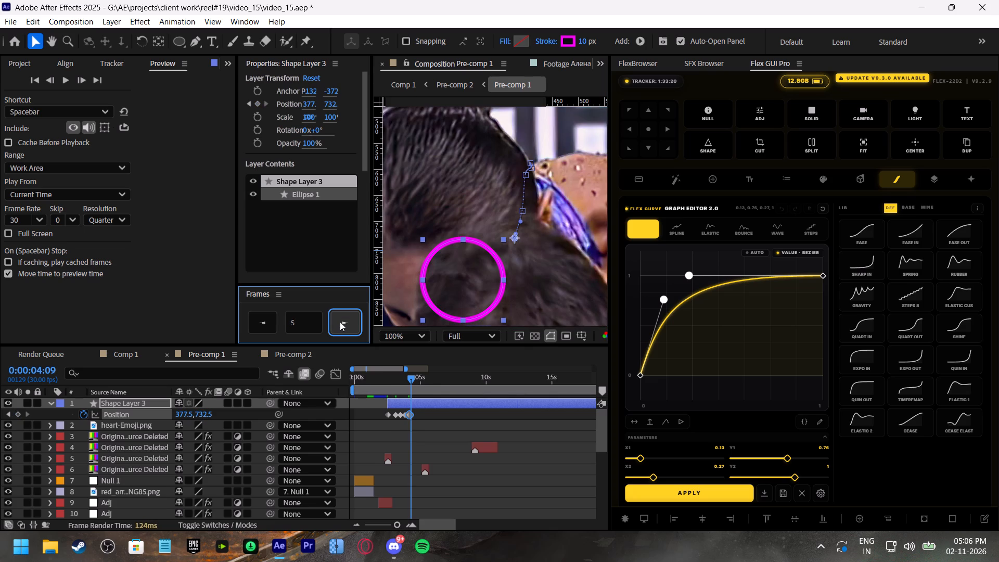
pyautogui.click(264, 321)
pyautogui.moveTo(314, 325); pyautogui.dragTo(287, 326)
pyautogui.press('1')
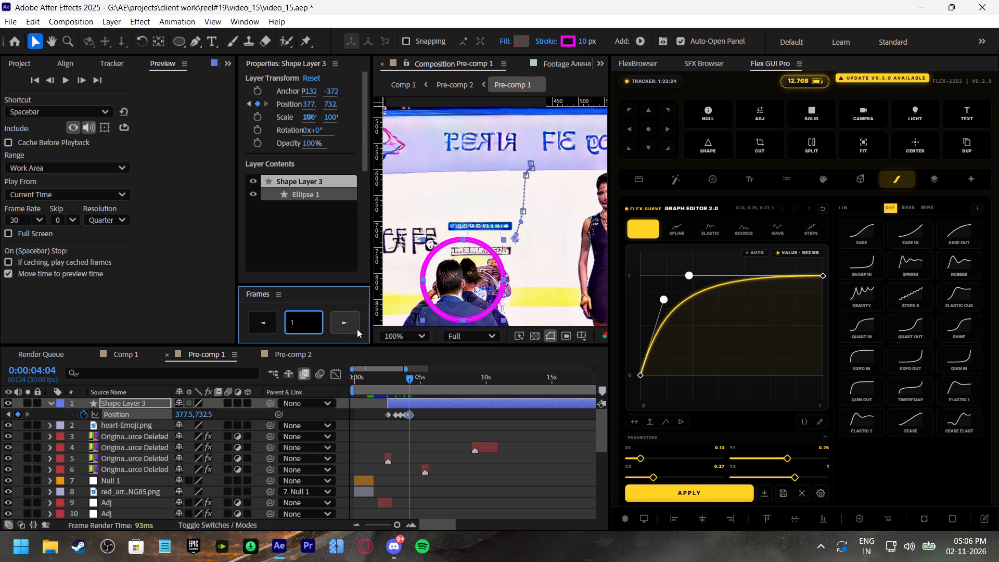
pyautogui.click(356, 323)
pyautogui.click(356, 323)
pyautogui.click(356, 323)
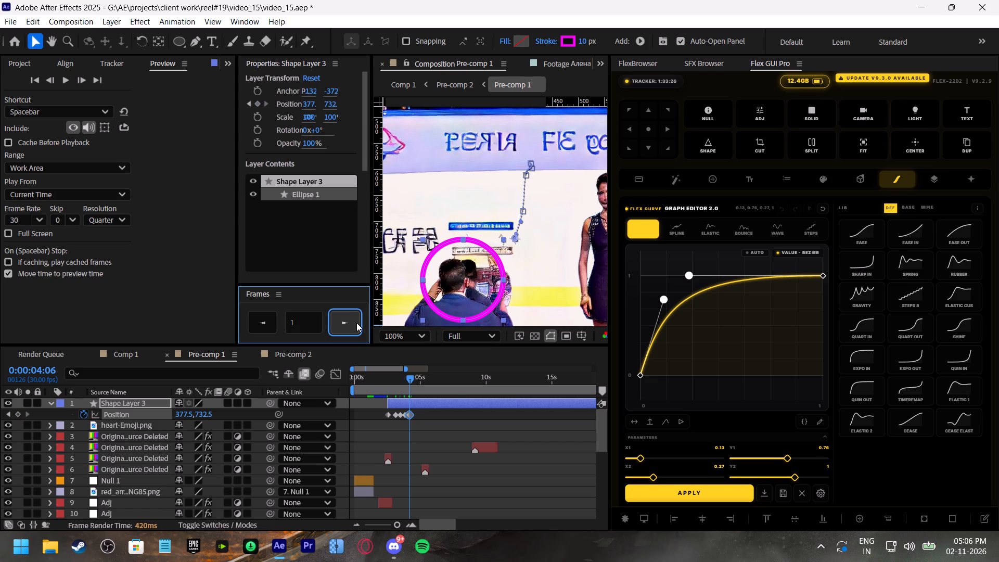
pyautogui.hotkey('ctrl', 'shift', 'd')
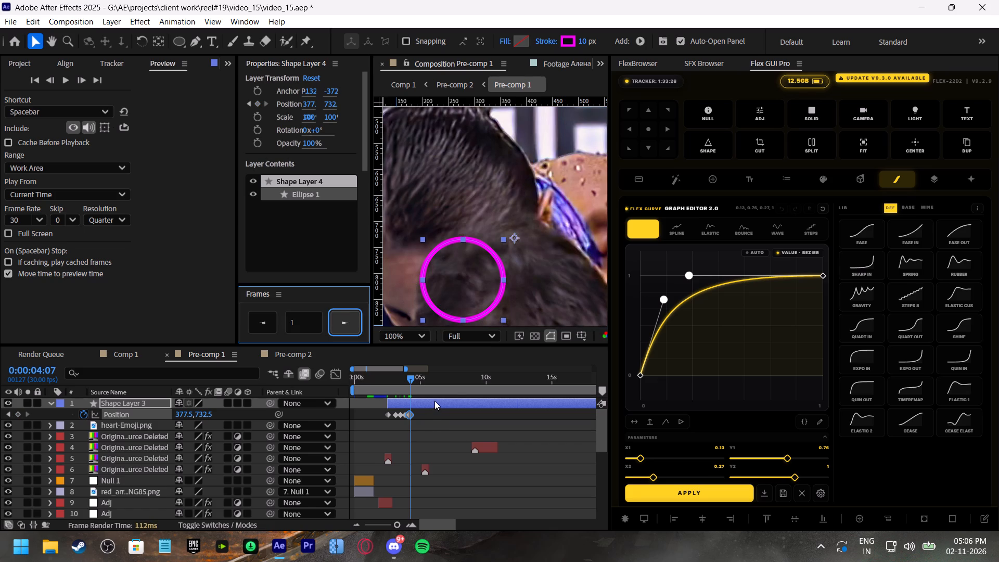
pyautogui.click(434, 401)
pyautogui.press('BackSpace')
pyautogui.click(369, 376)
pyautogui.hotkey('ctrl', 's')
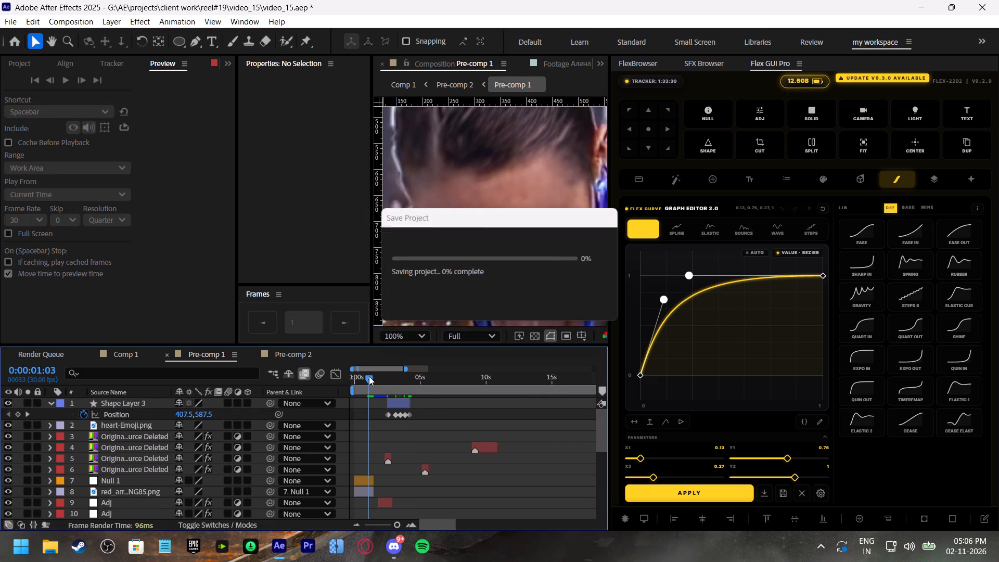
# Play Pre-comp 1 from the start with the whole frame in view to check the arrow and circle animation, and save.
pyautogui.click(393, 330)
pyautogui.click(399, 337)
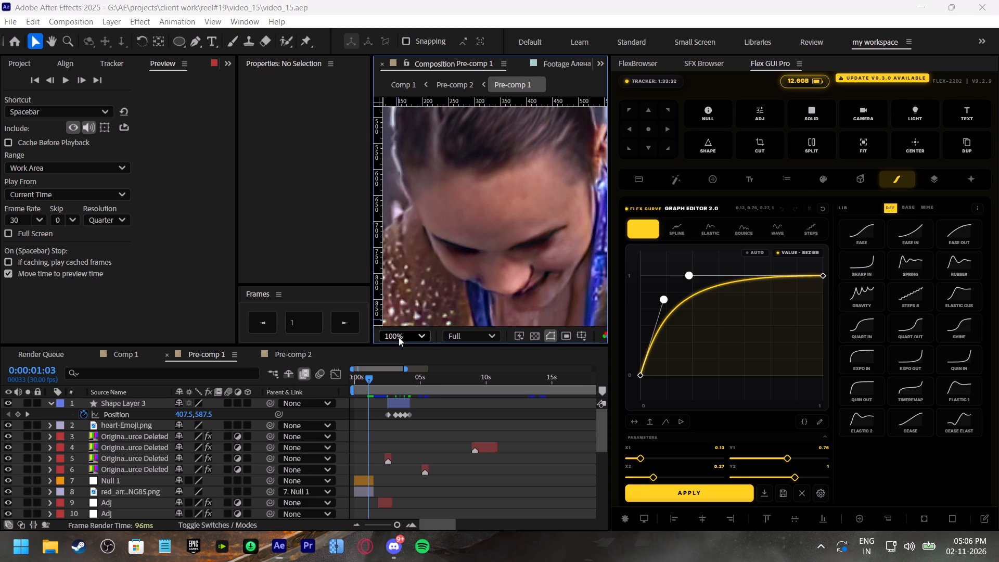
pyautogui.click(413, 74)
pyautogui.moveTo(385, 373); pyautogui.dragTo(318, 390)
pyautogui.press('space')
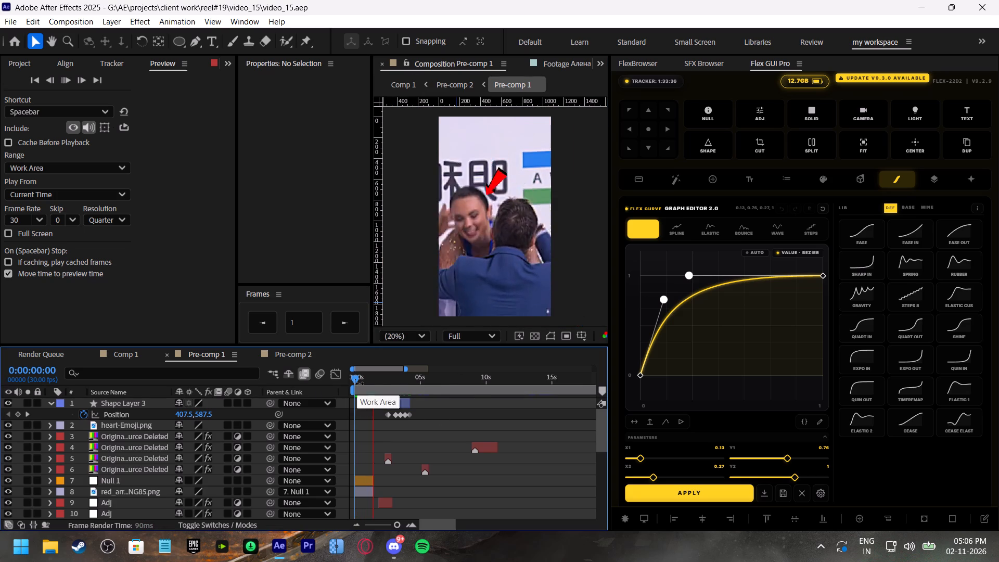
pyautogui.moveTo(361, 382); pyautogui.dragTo(345, 387)
pyautogui.press('space')
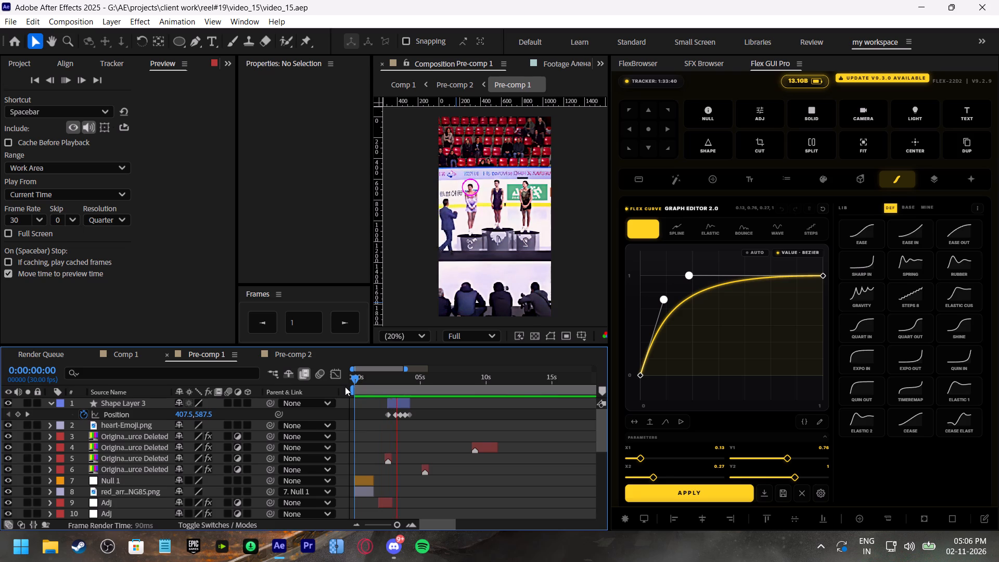
pyautogui.click(382, 376)
pyautogui.hotkey('ctrl', 's')
# Review Comp 1 by playing its closing seconds from 0:00:25:09, saving, and playing the reel from the start.
pyautogui.click(113, 353)
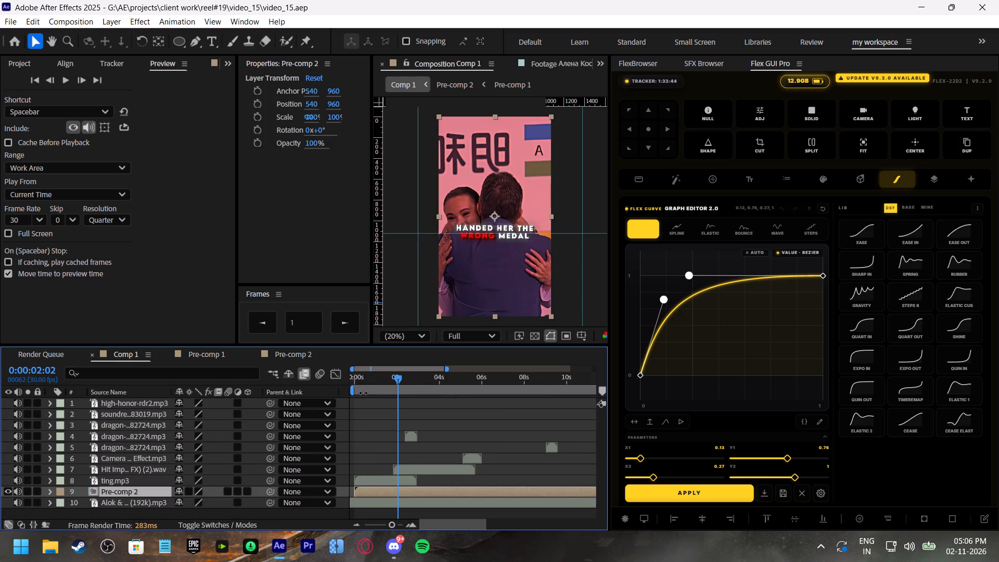
pyautogui.moveTo(378, 377); pyautogui.dragTo(302, 385)
pyautogui.moveTo(377, 523); pyautogui.dragTo(330, 536)
pyautogui.click(557, 374)
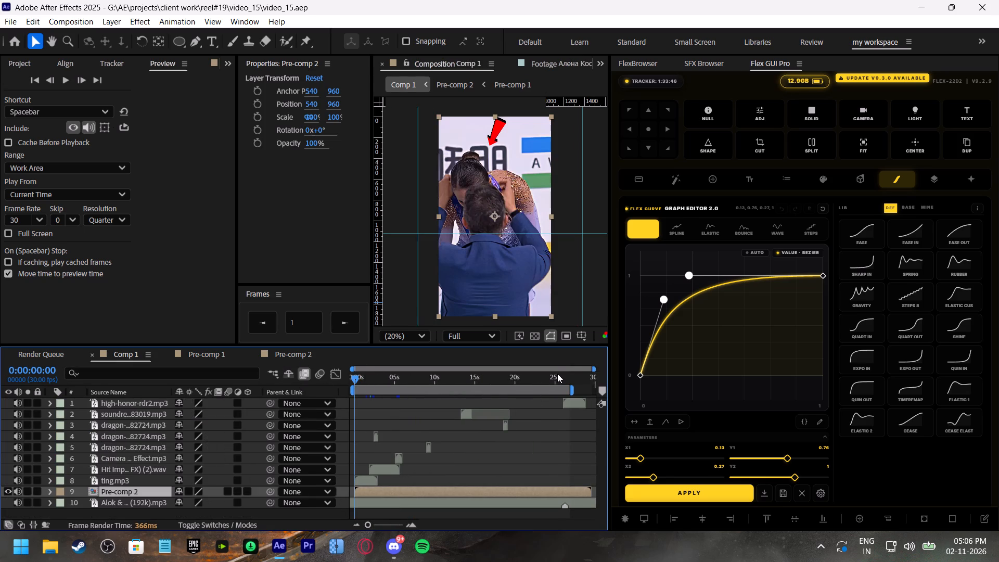
pyautogui.press('space')
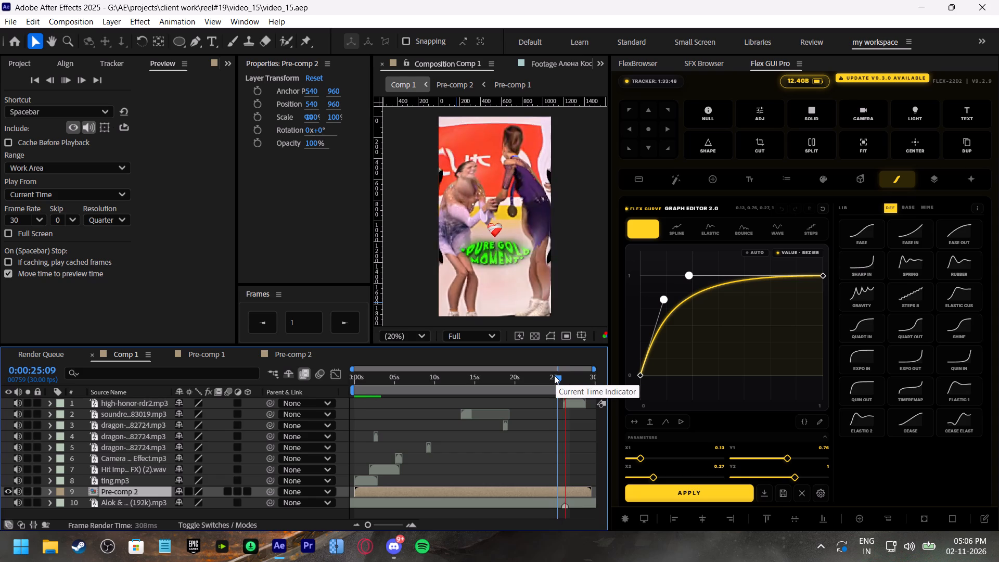
pyautogui.moveTo(554, 375); pyautogui.dragTo(302, 394)
pyautogui.hotkey('ctrl', 's')
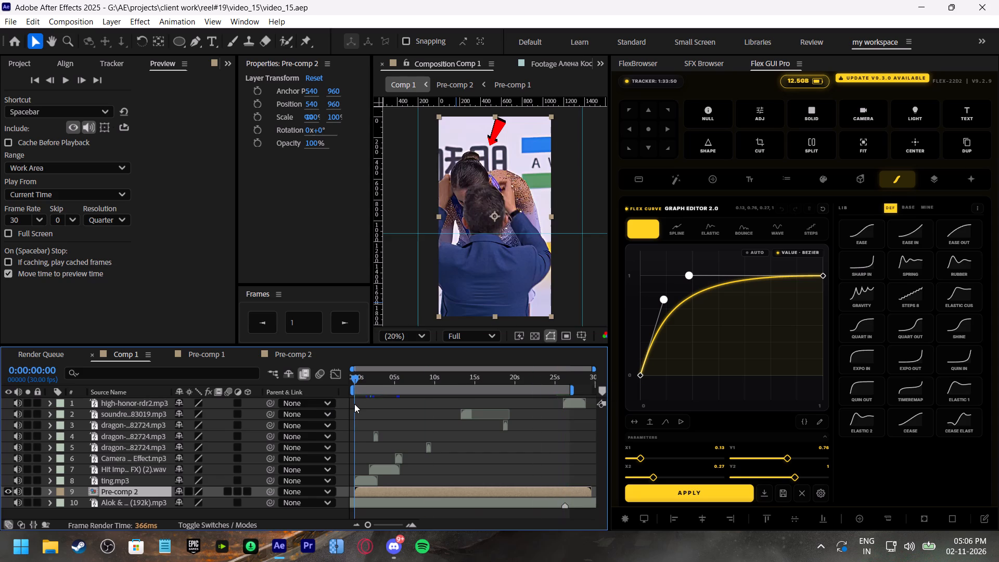
pyautogui.press('space')
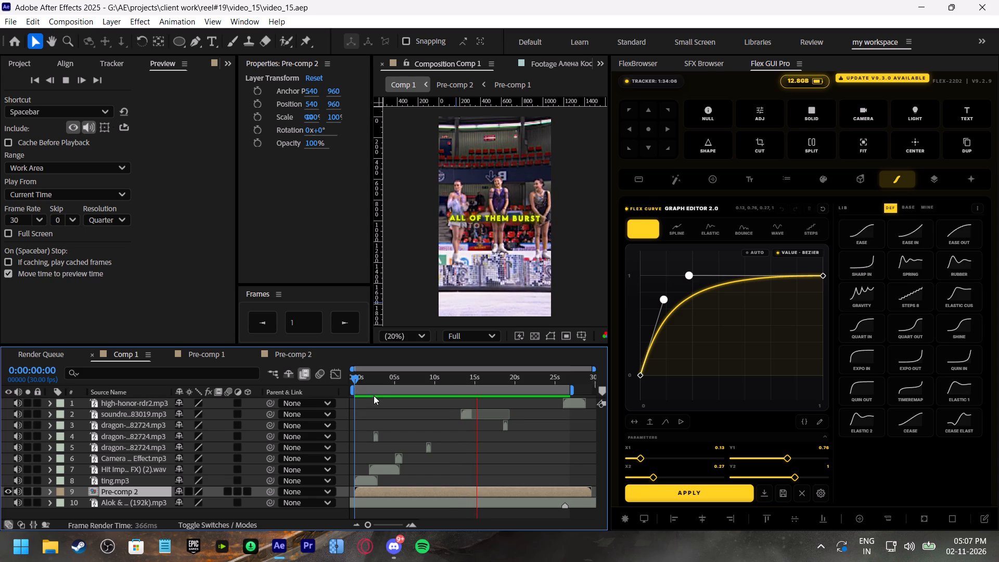
pyautogui.click(455, 380)
# In Pre-comp 2, change the dark red words of the "and told her they have mistakenly" caption to pure red, FF0000.
pyautogui.scroll(4, 465, 467)
pyautogui.doubleClick(456, 492)
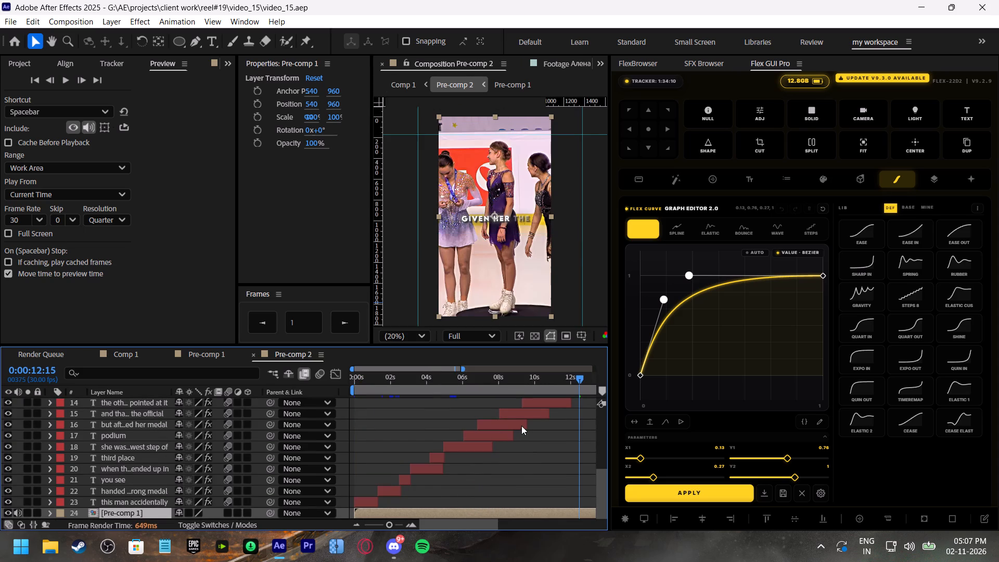
pyautogui.moveTo(546, 377); pyautogui.dragTo(534, 384)
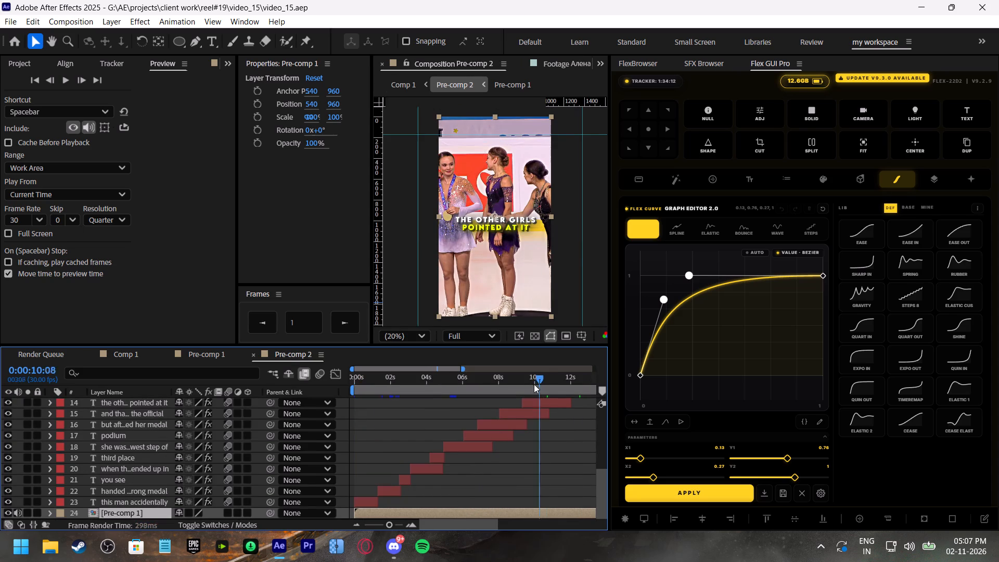
pyautogui.moveTo(534, 384); pyautogui.dragTo(552, 385)
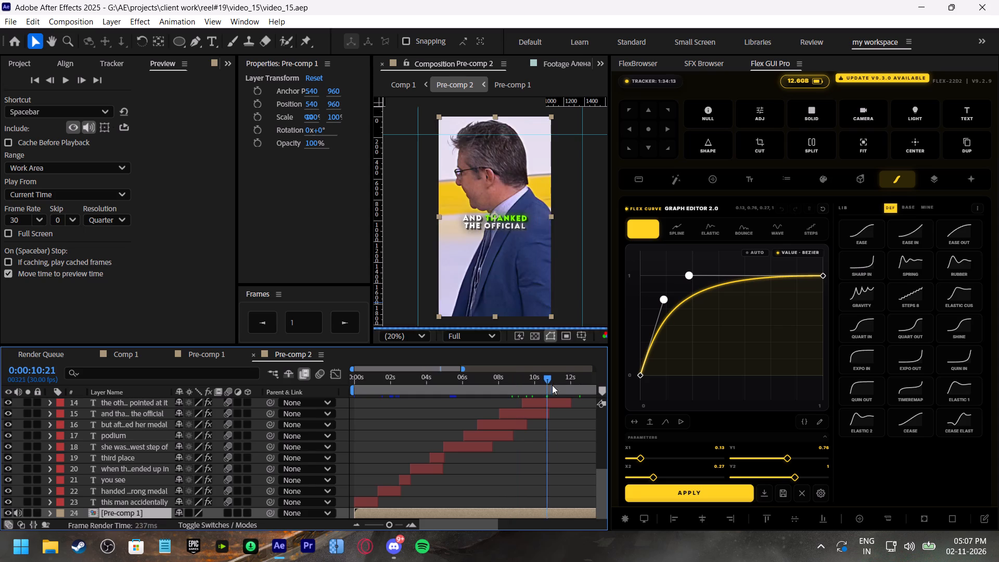
pyautogui.moveTo(552, 385); pyautogui.dragTo(564, 385)
pyautogui.keyDown('shift'); pyautogui.scroll(-2, 559, 440); pyautogui.keyUp('shift')
pyautogui.click(511, 399)
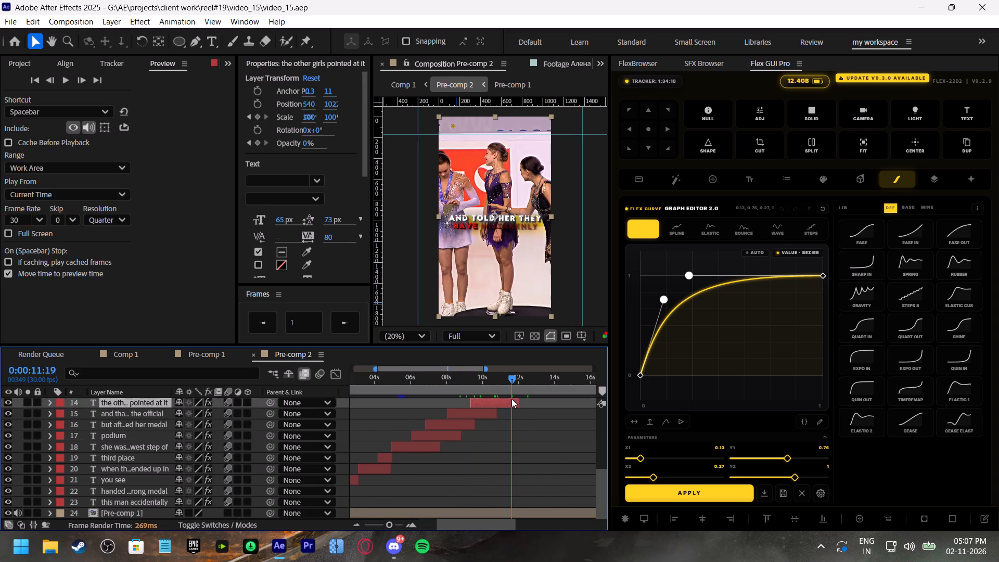
pyautogui.scroll(1, 530, 415)
pyautogui.click(478, 226)
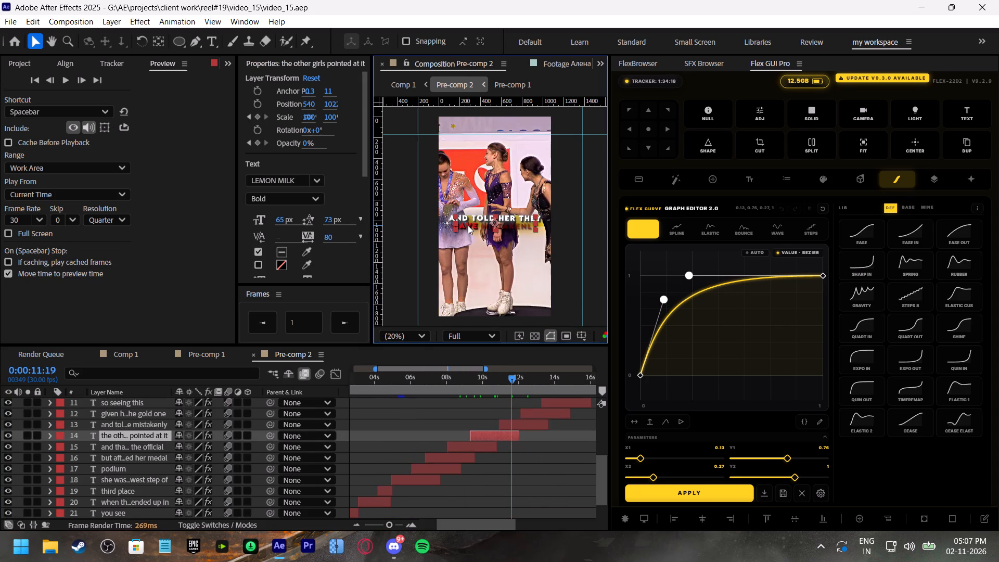
pyautogui.click(468, 225)
pyautogui.click(517, 426)
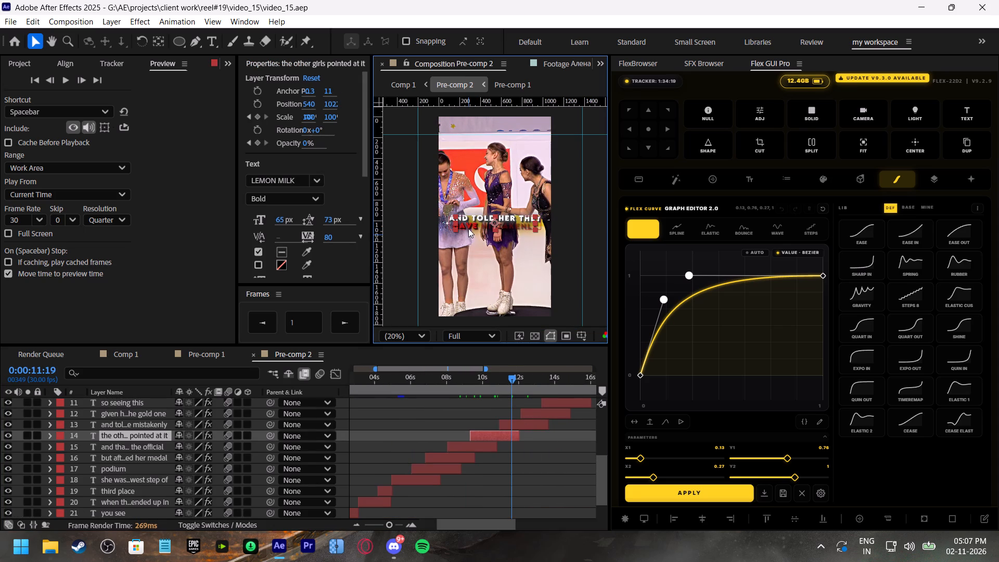
pyautogui.doubleClick(471, 226)
pyautogui.click(471, 226)
pyautogui.doubleClick(471, 226)
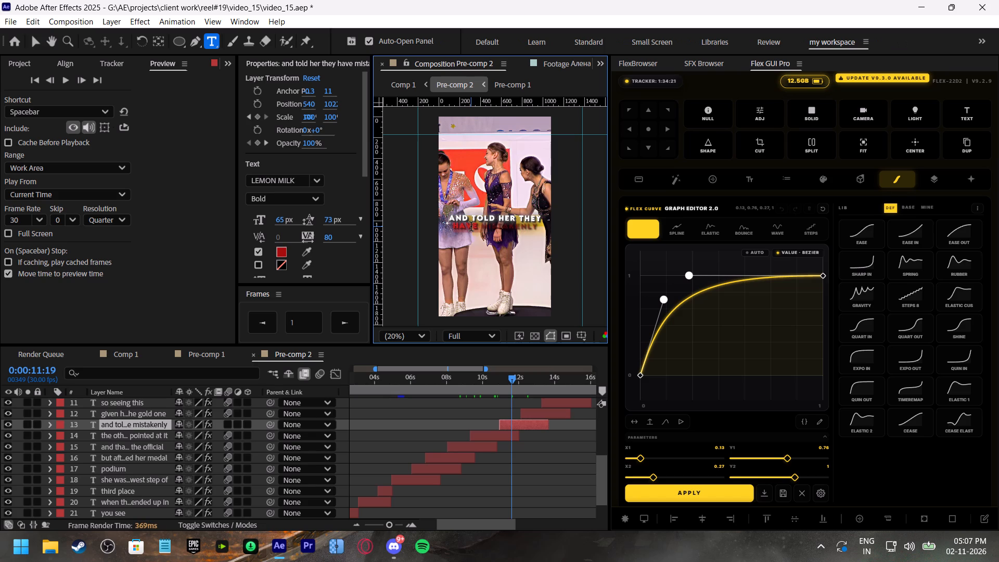
pyautogui.click(281, 251)
pyautogui.moveTo(472, 227); pyautogui.dragTo(574, 166)
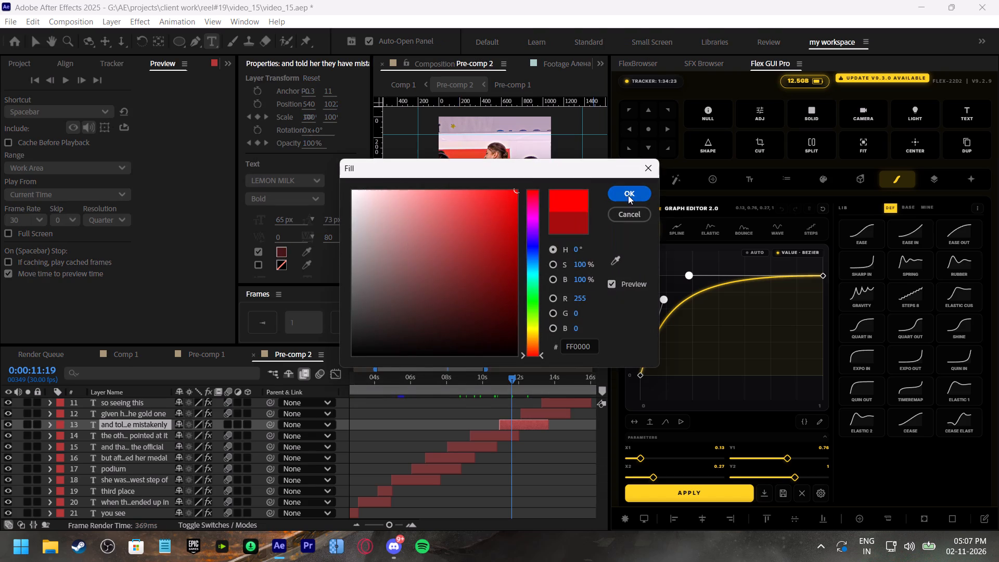
pyautogui.click(628, 195)
# Return to Comp 1 and play the reel from 0:00:12:12 to check the captions.
pyautogui.click(526, 375)
pyautogui.press('space')
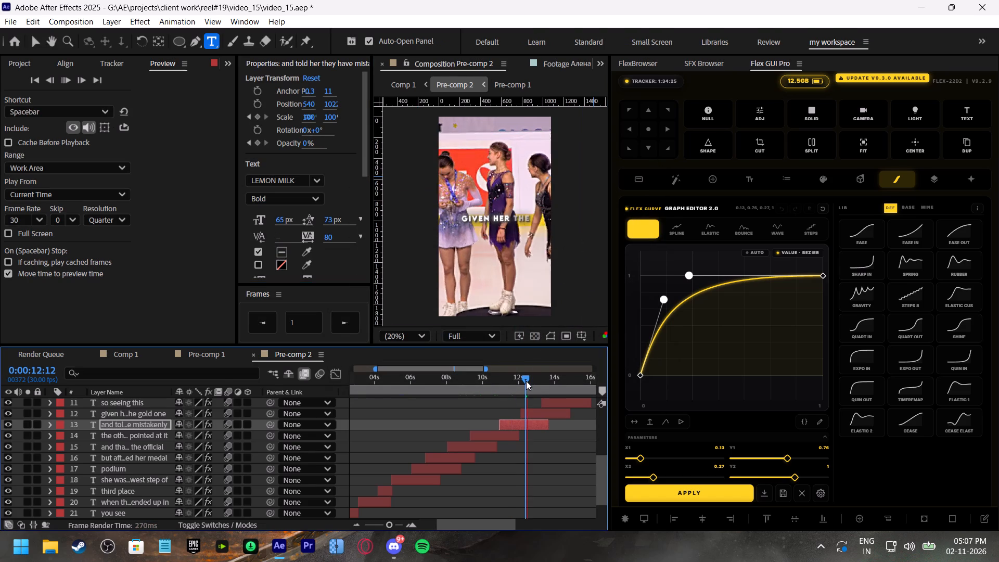
pyautogui.click(140, 351)
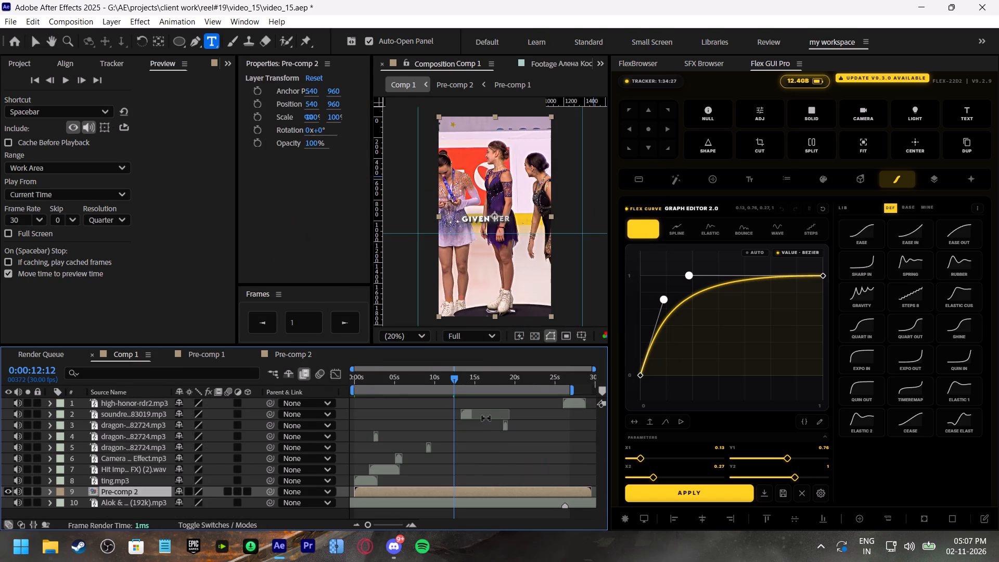
pyautogui.press('space')
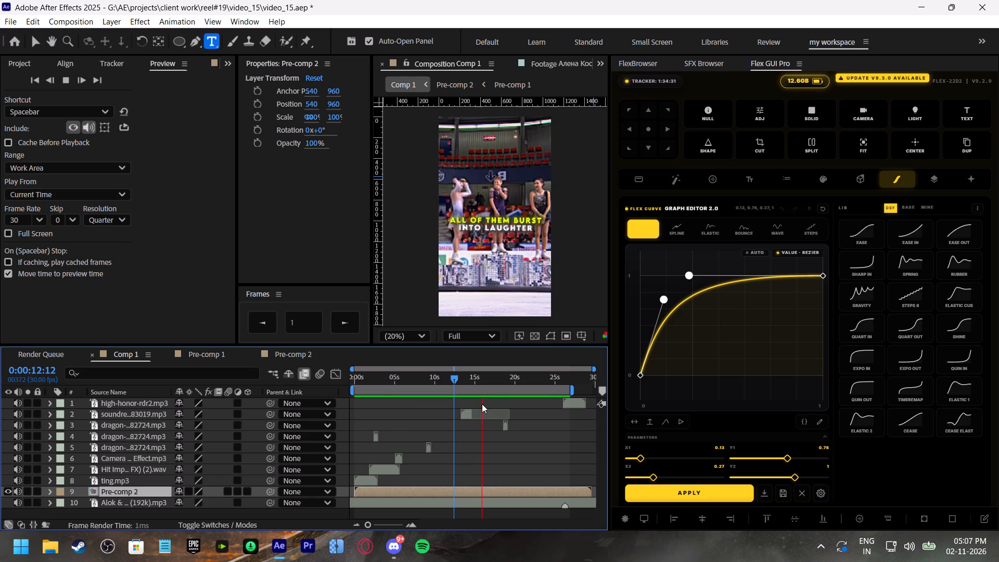
# Stop the Comp 1 playback, save the project and add Comp 1 to the render queue.
pyautogui.moveTo(386, 524); pyautogui.dragTo(350, 526)
pyautogui.hotkey('ctrl', 's')
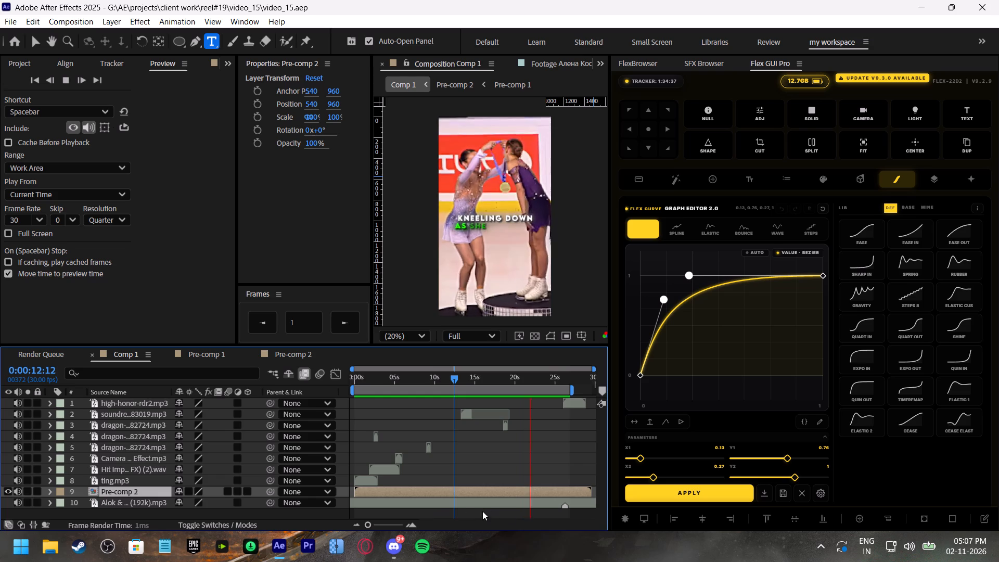
pyautogui.click(502, 379)
pyautogui.hotkey('ctrl', 'm')
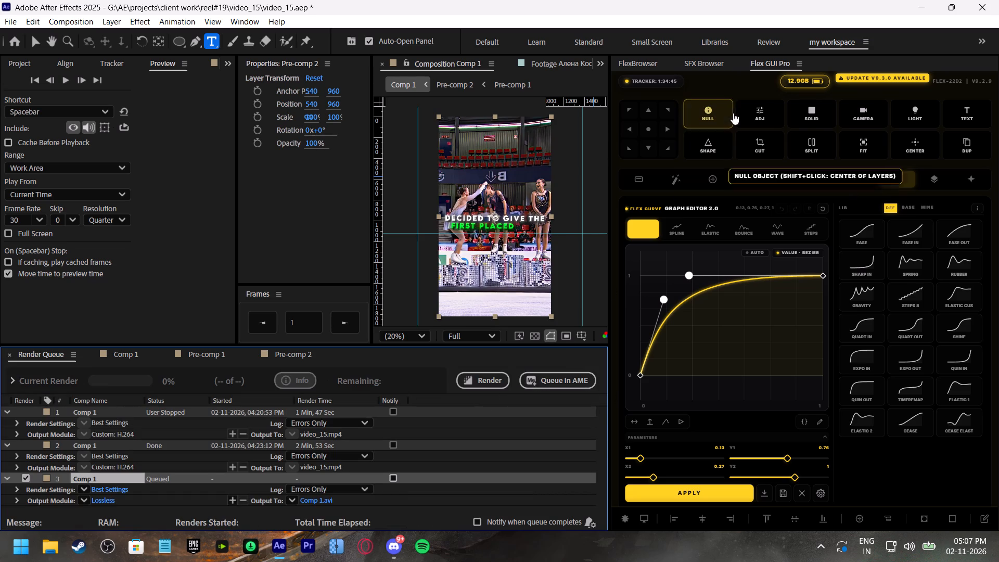
# Purge the cached memory with Flex GUI Pro before rendering.
pyautogui.click(790, 86)
pyautogui.click(825, 329)
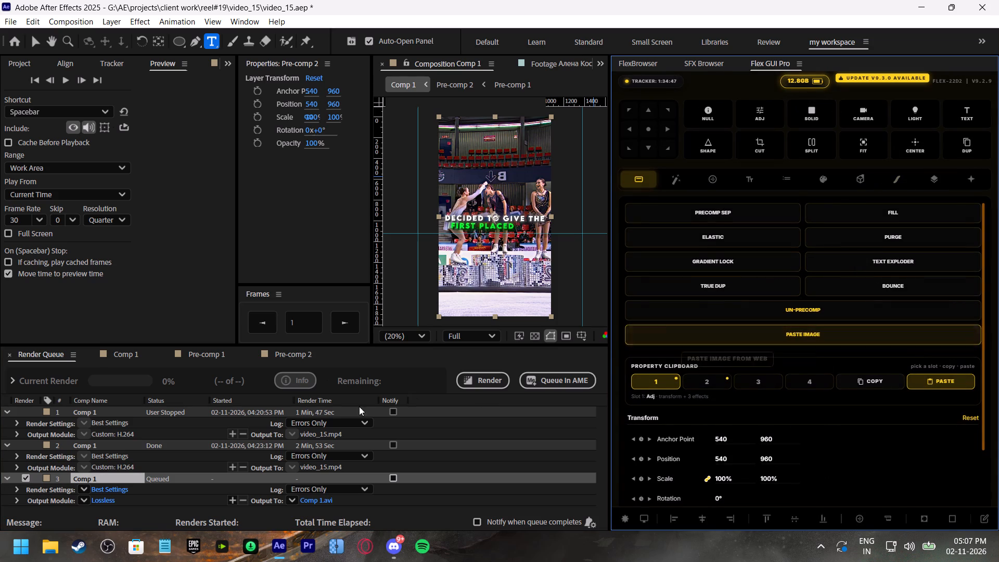
# Set the output module format of the queued Comp 1 render to H.264.
pyautogui.click(109, 500)
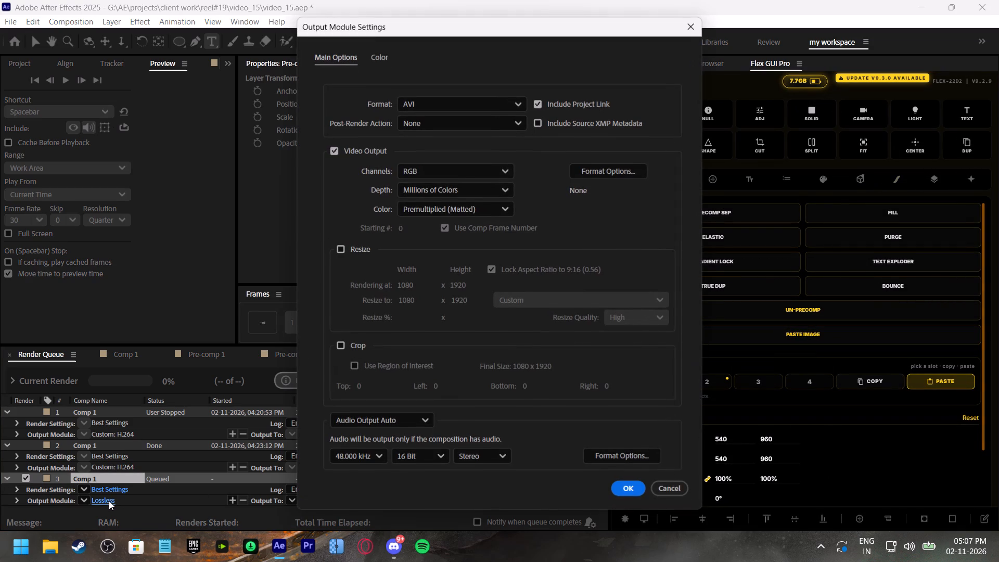
pyautogui.click(669, 484)
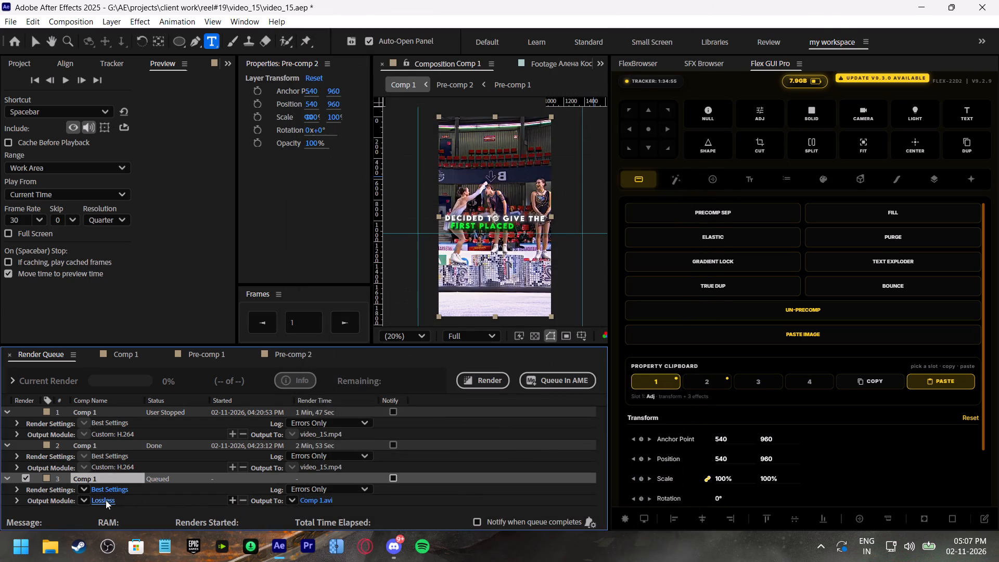
pyautogui.click(106, 500)
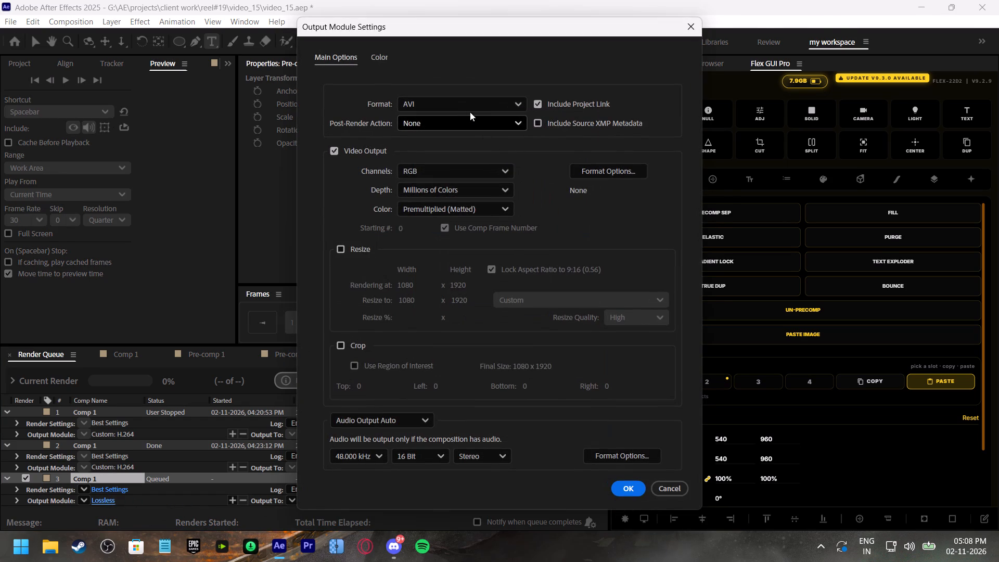
pyautogui.click(467, 103)
pyautogui.click(419, 167)
pyautogui.click(632, 488)
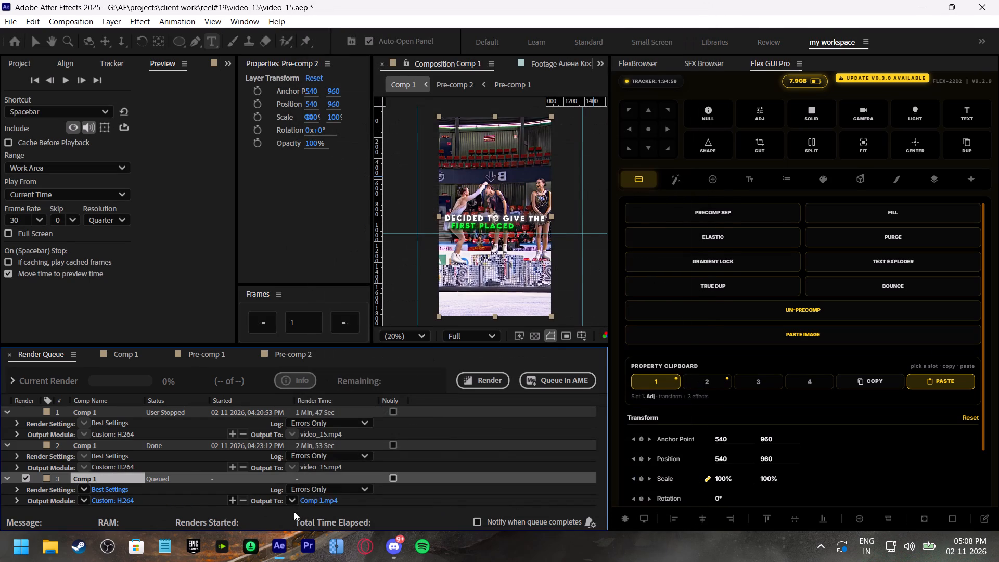
# Set the render's output file to video_15.mp4 in the reel#19 video_15 folder, replacing the existing file.
pyautogui.click(325, 501)
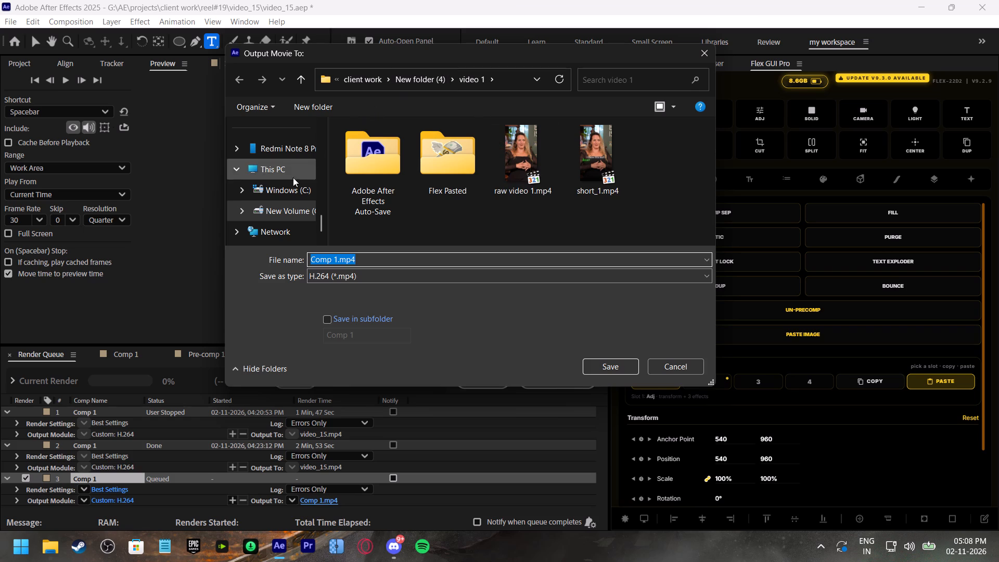
pyautogui.scroll(1, 289, 187)
pyautogui.click(286, 145)
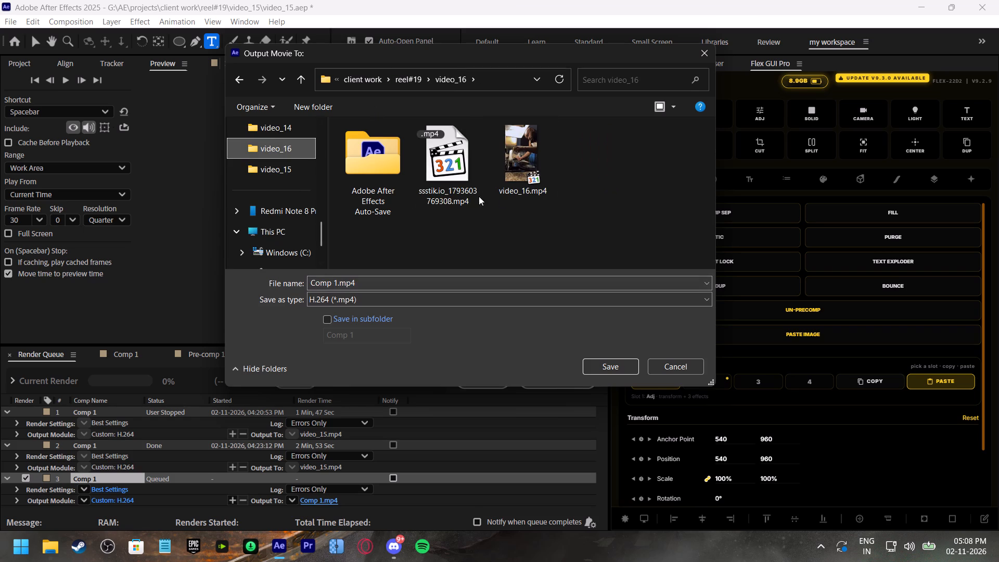
pyautogui.click(287, 167)
pyautogui.click(287, 150)
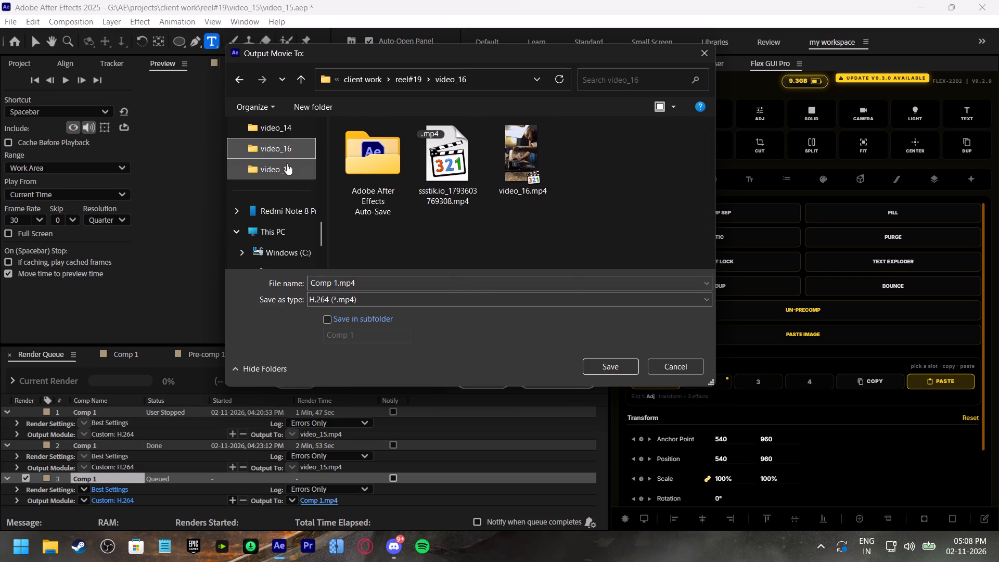
pyautogui.click(287, 167)
pyautogui.scroll(-1, 517, 244)
pyautogui.scroll(1, 536, 214)
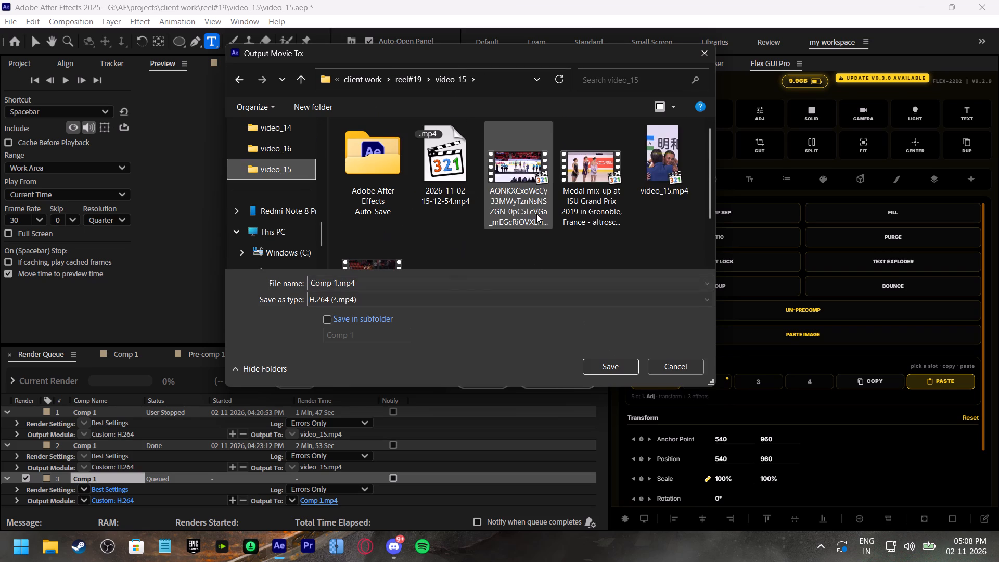
pyautogui.click(650, 177)
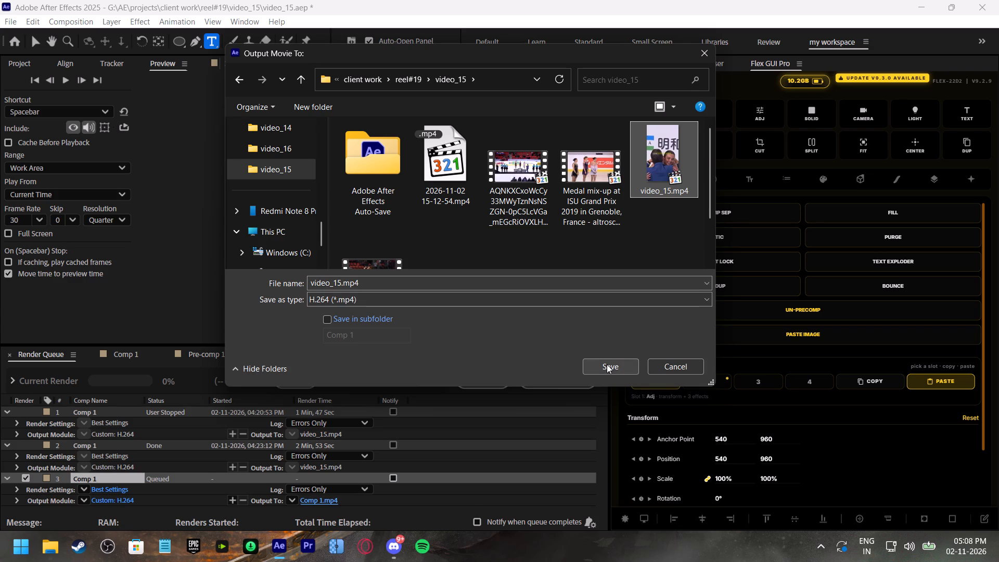
pyautogui.click(607, 364)
pyautogui.click(571, 326)
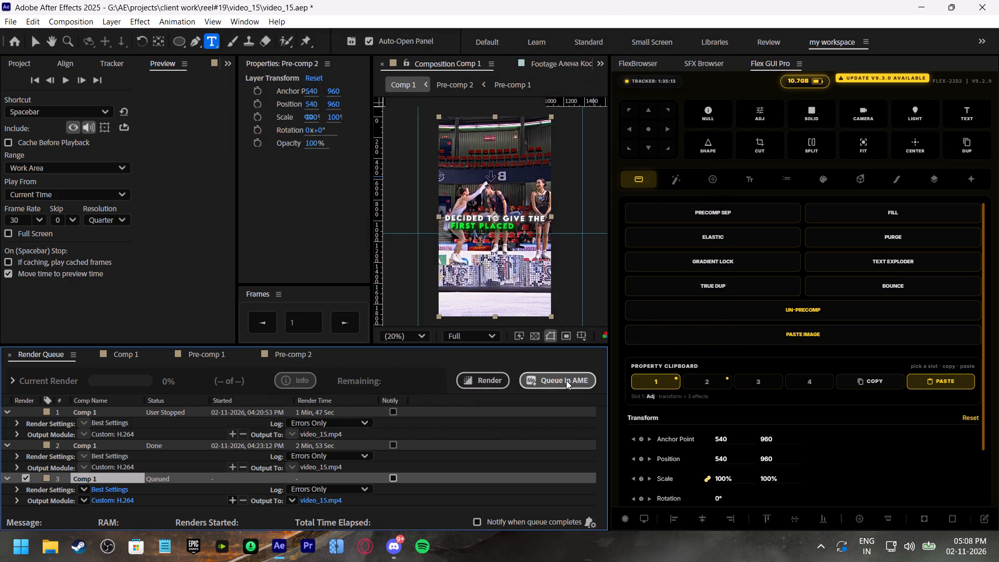
# Start rendering the queued Comp 1 and allow it to overwrite the existing file.
pyautogui.click(478, 384)
pyautogui.click(572, 310)
pyautogui.click(572, 310)
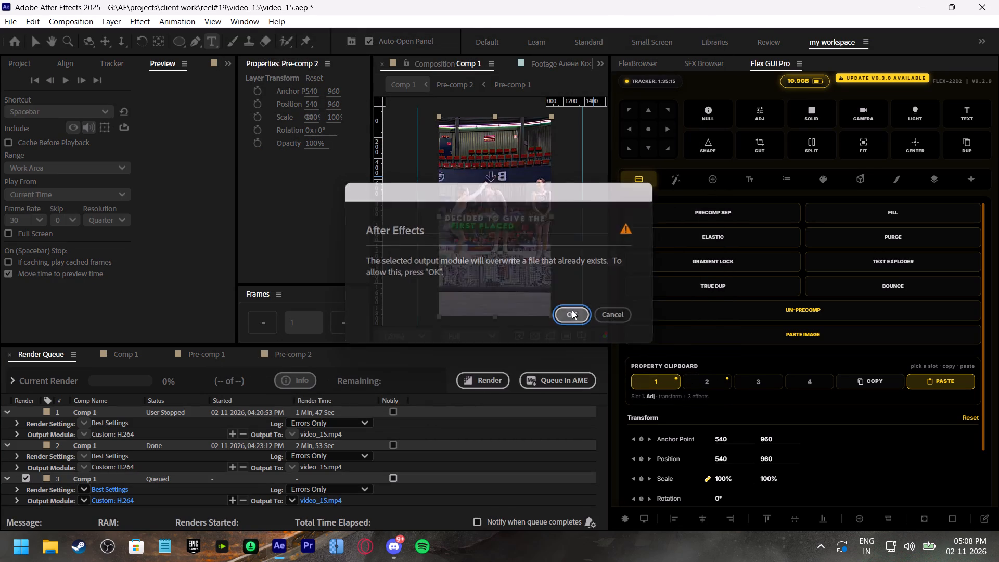
pyautogui.scroll(-4, 523, 407)
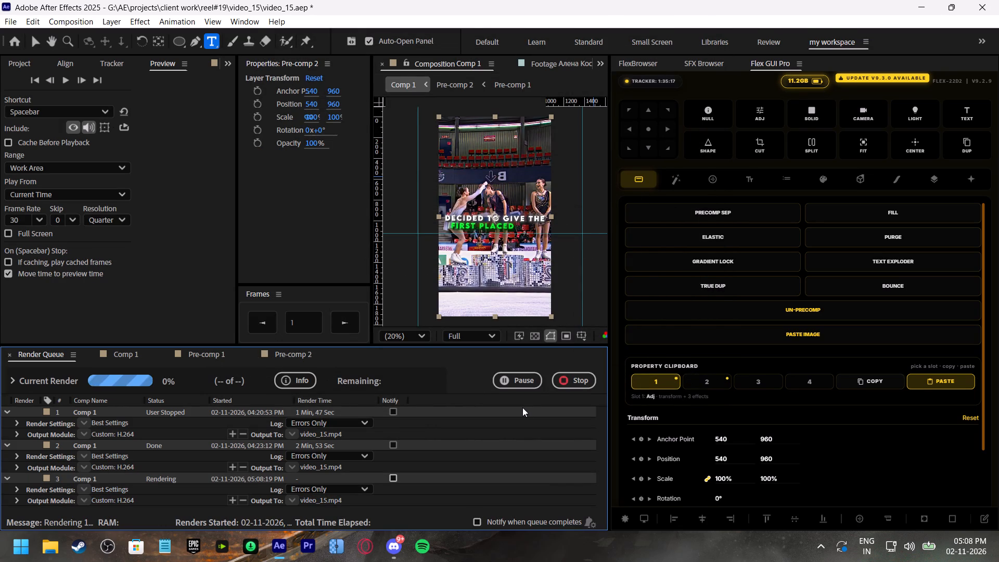
pyautogui.scroll(2, 522, 407)
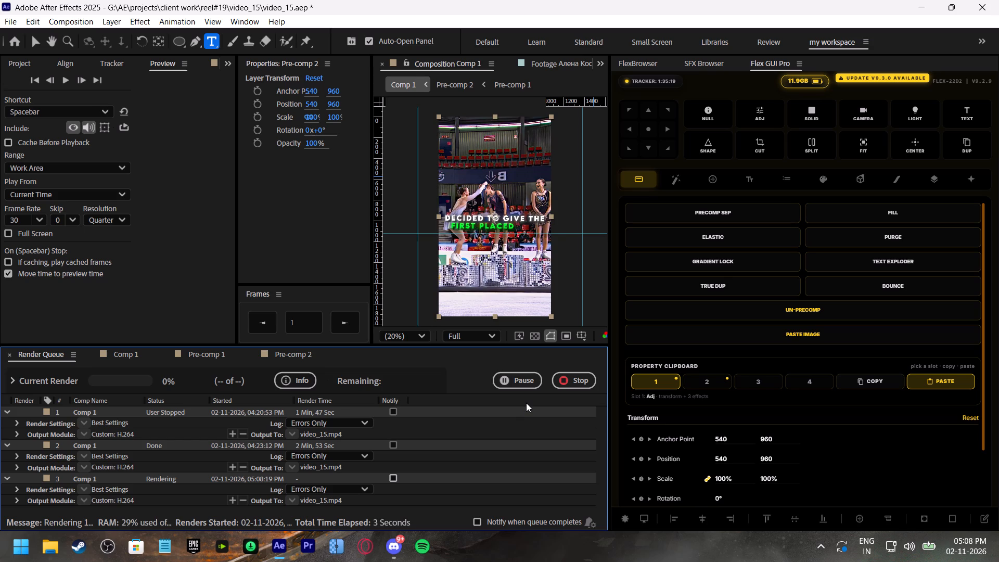
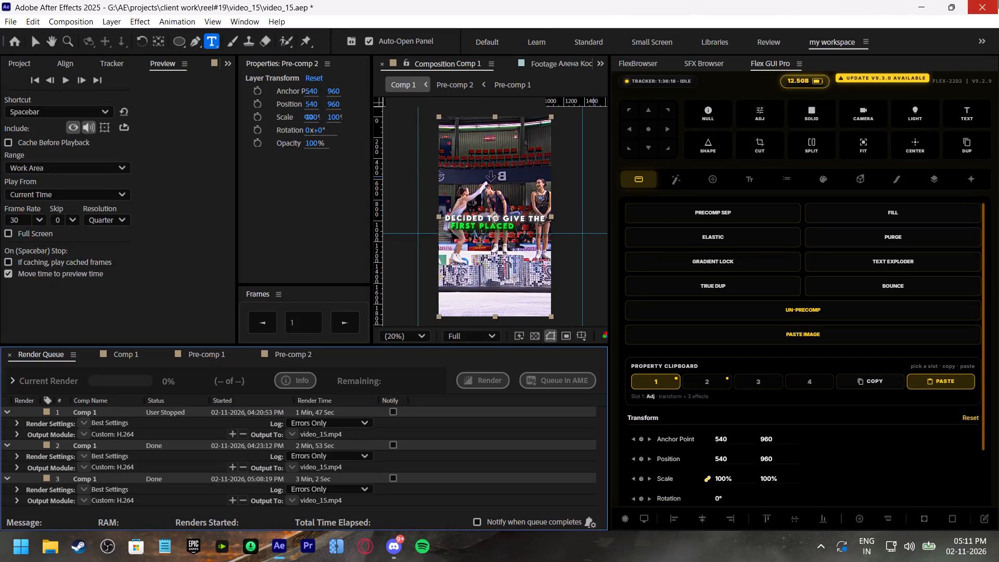
# Close After Effects, saving the changes to the video_15.aep project.
pyautogui.click(972, 5)
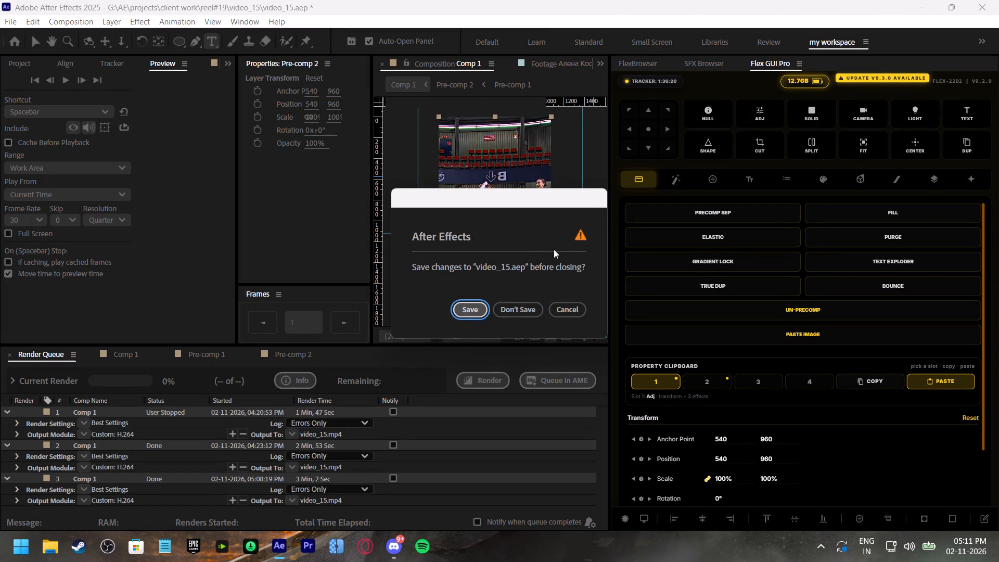
pyautogui.click(464, 309)
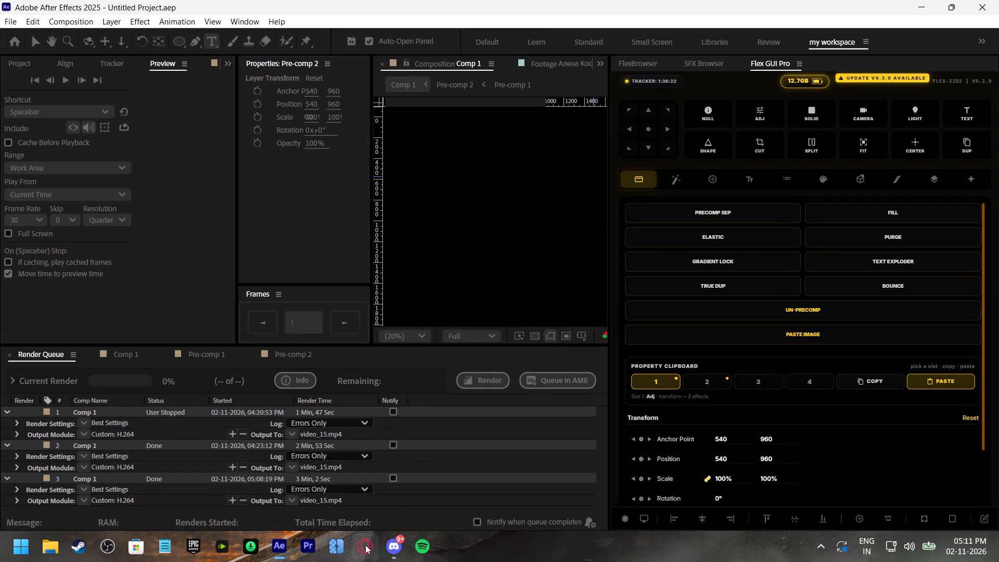
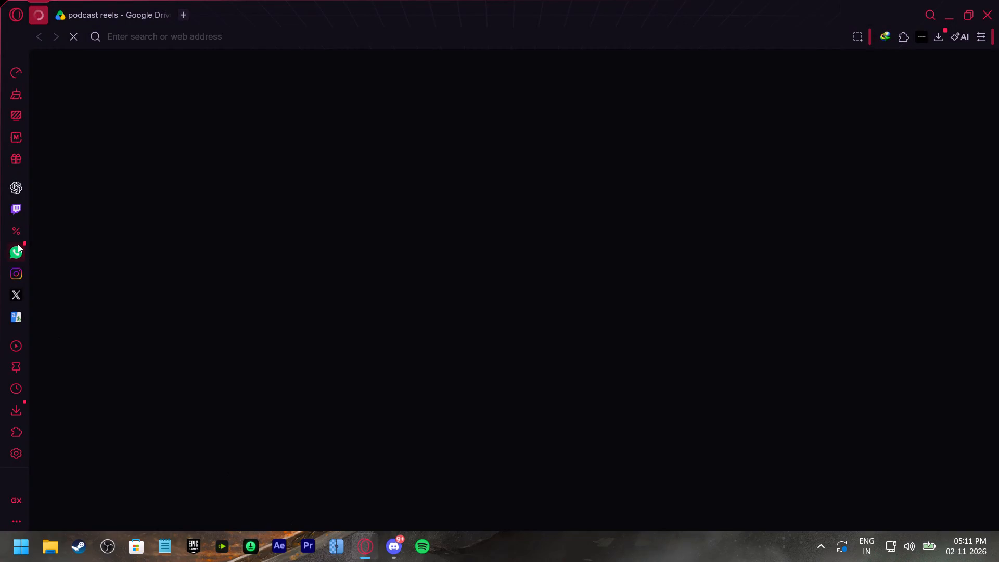
# In Opera GX, upload video_15.mp4 from the reel#19 video_15 folder to My Drive in Google Drive, replacing the existing file.
pyautogui.click(123, 10)
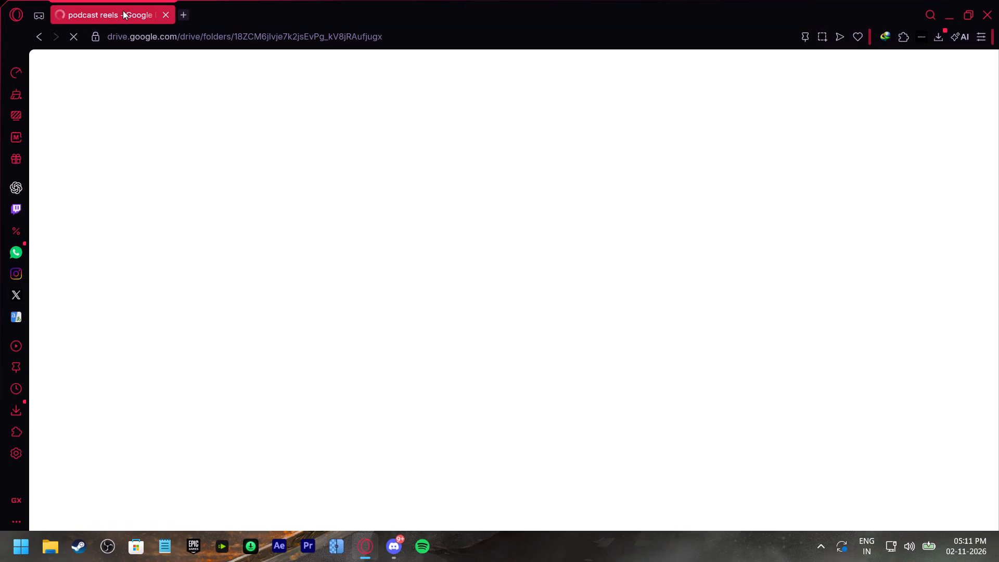
pyautogui.click(94, 203)
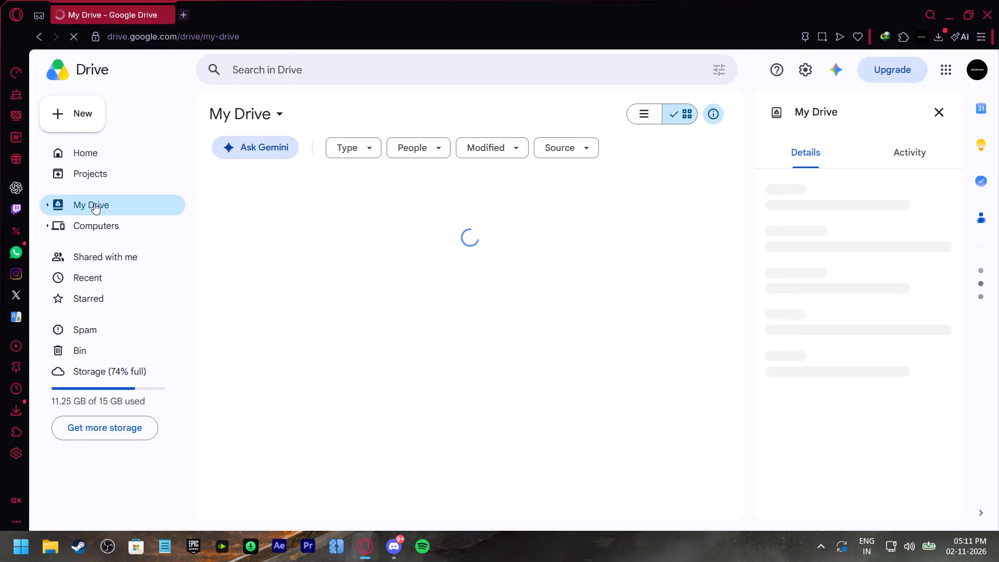
pyautogui.click(405, 305)
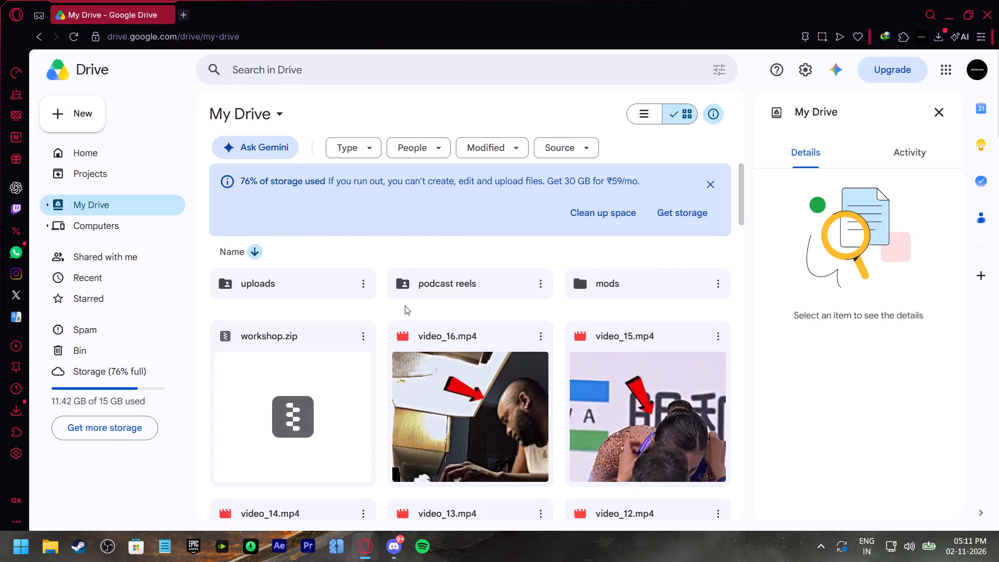
pyautogui.rightClick(405, 305)
pyautogui.click(462, 102)
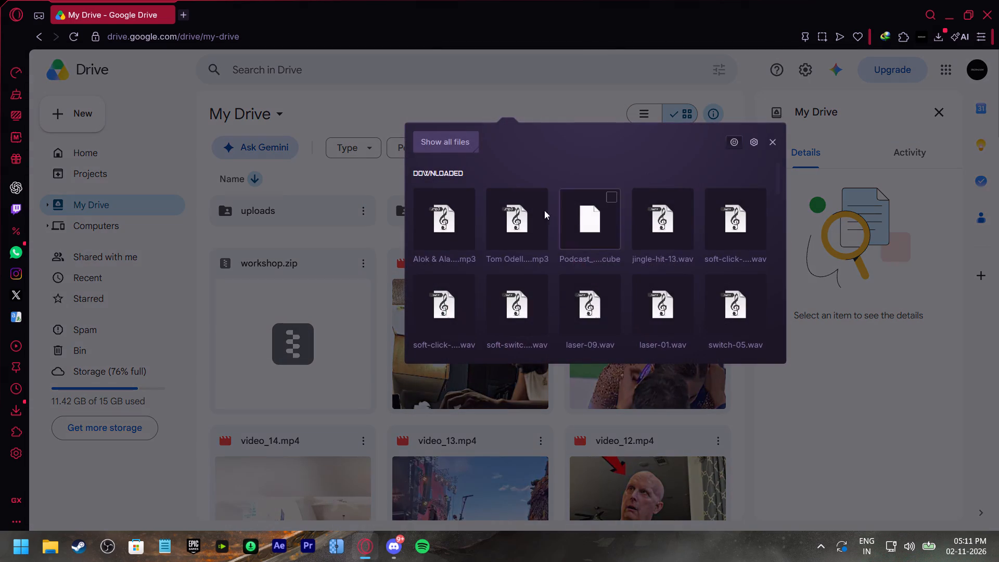
pyautogui.click(447, 144)
pyautogui.click(438, 139)
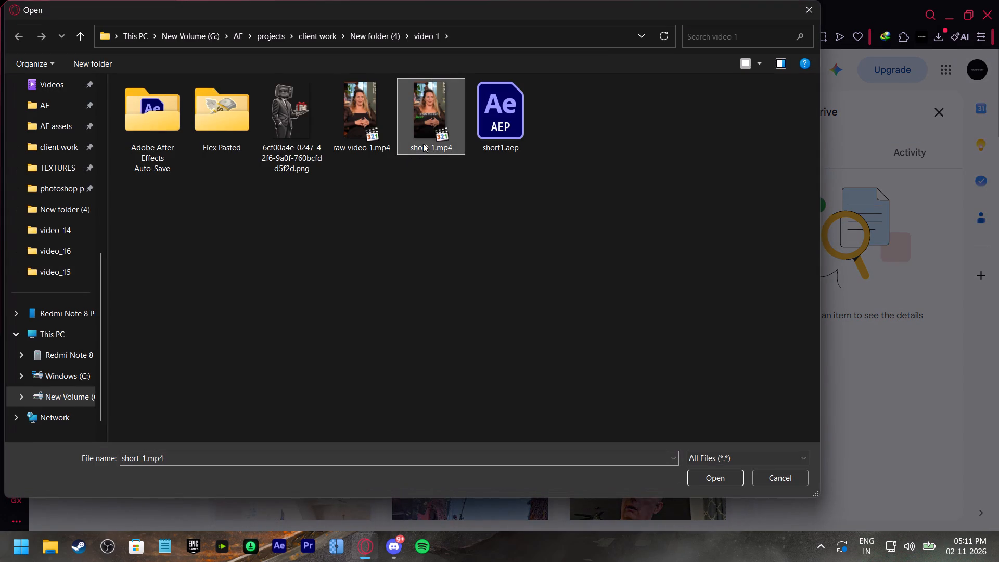
pyautogui.click(59, 269)
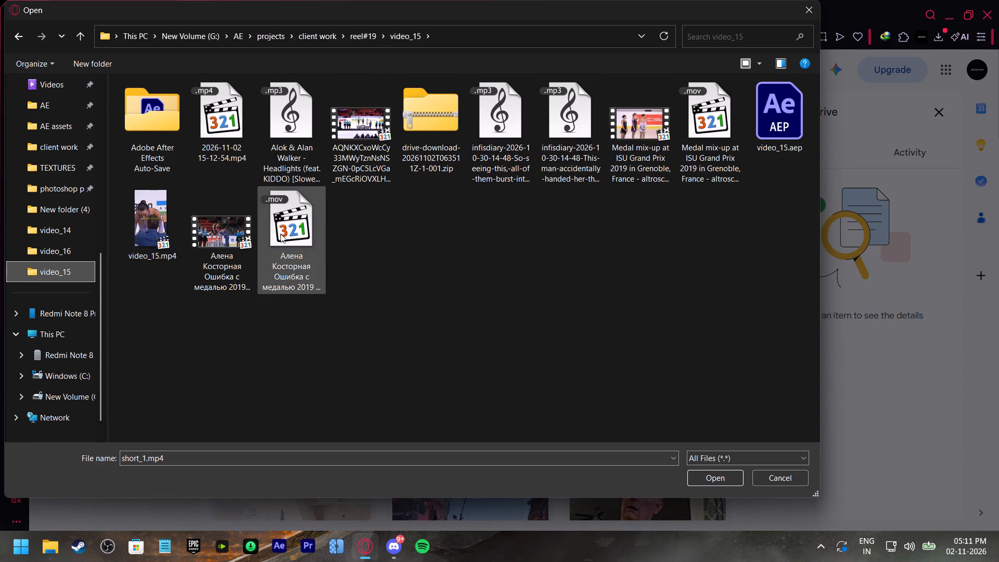
pyautogui.click(157, 219)
pyautogui.click(691, 479)
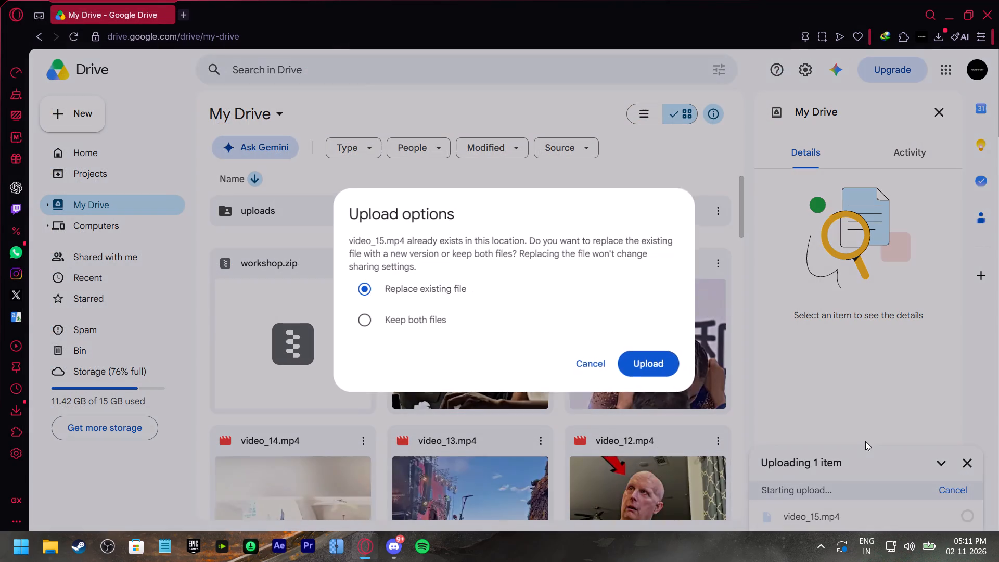
pyautogui.click(651, 362)
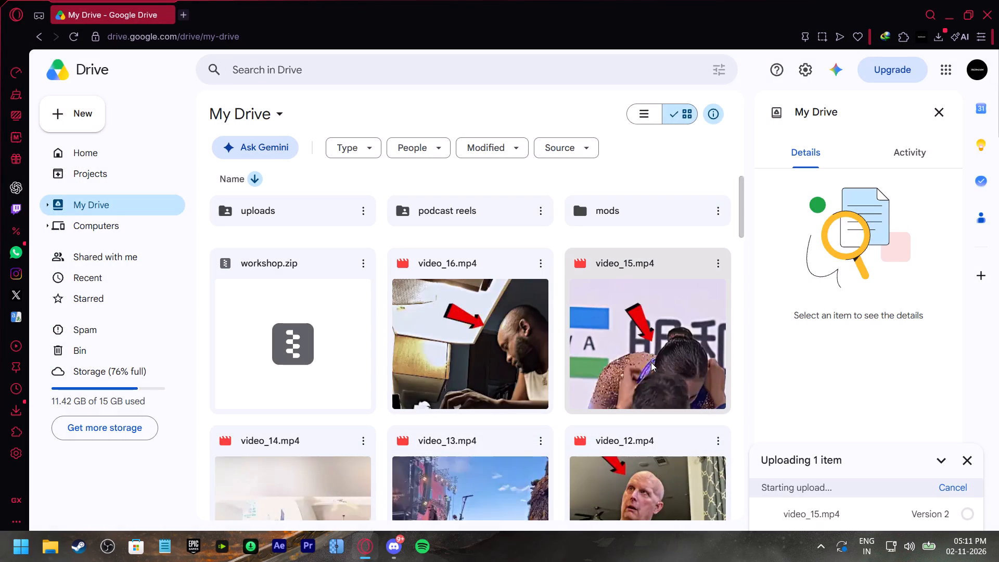
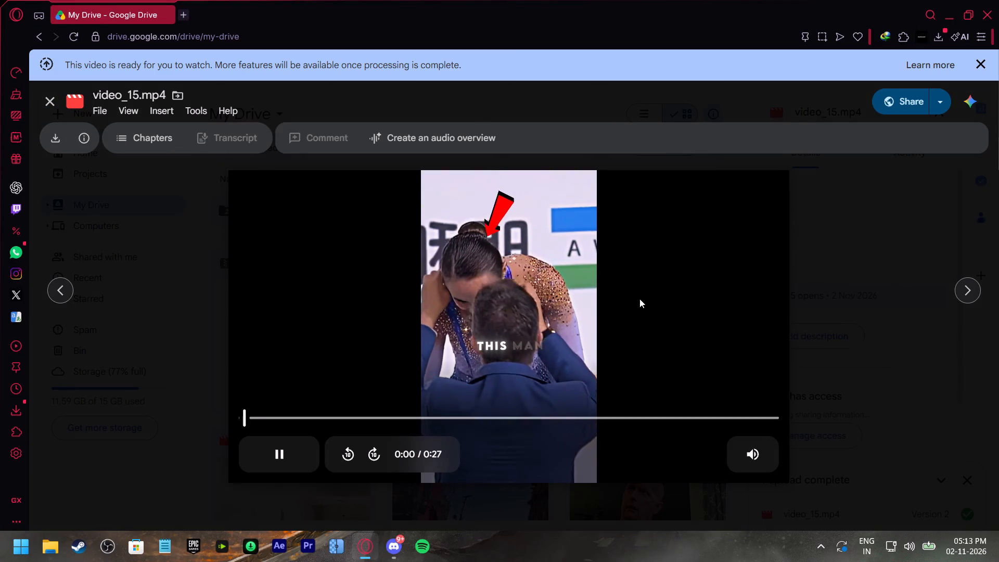
# Check the uploaded video_15.mp4 in the preview from its start and near its end, and close the preview.
pyautogui.moveTo(258, 414); pyautogui.dragTo(217, 415)
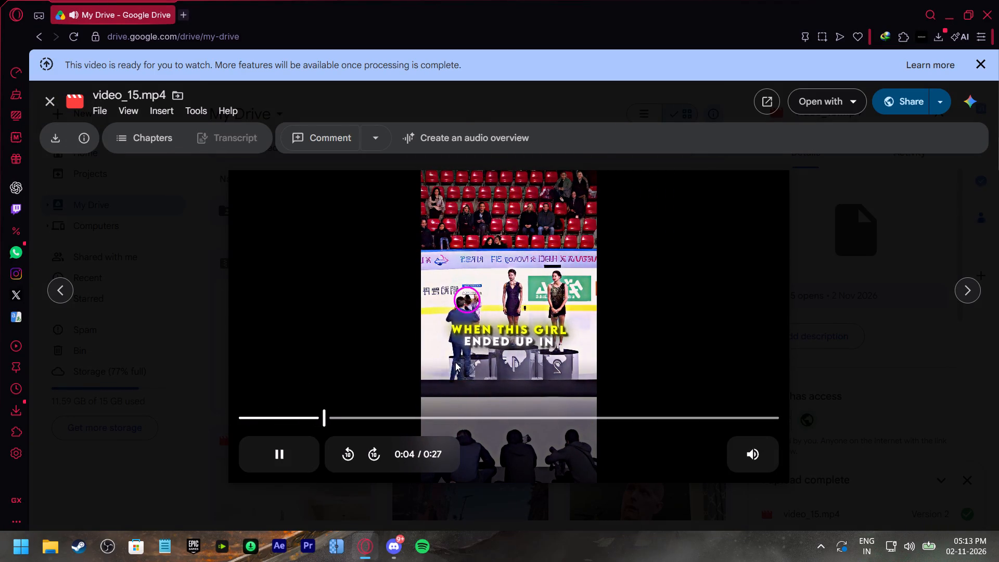
pyautogui.click(727, 416)
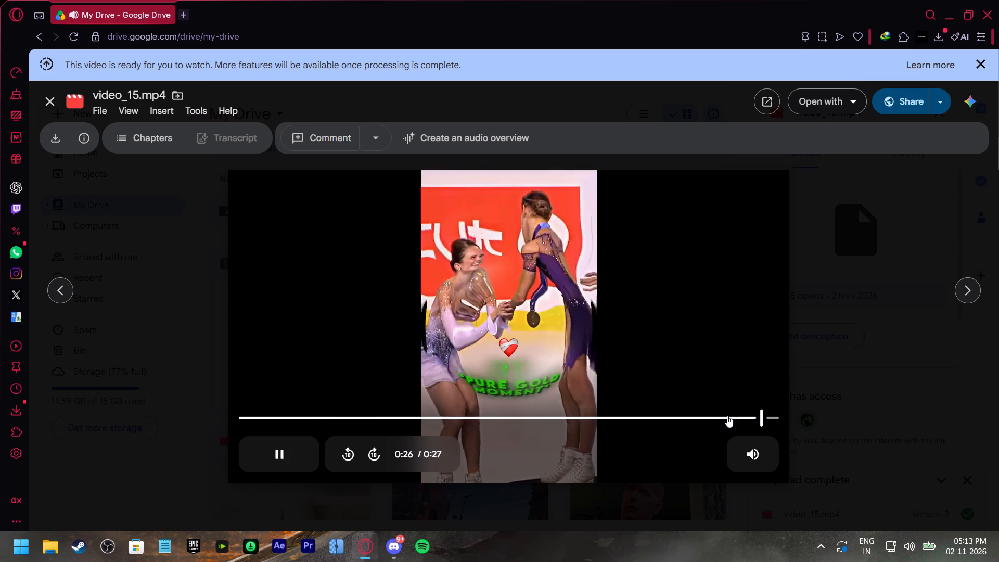
pyautogui.click(808, 311)
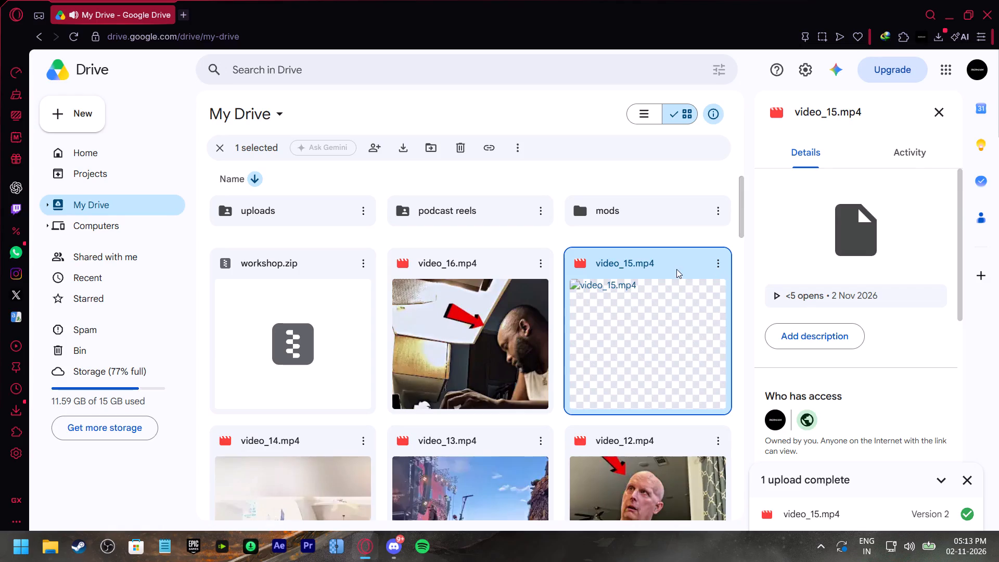
# Copy the share link of video_15.mp4 from its sharing settings and close them.
pyautogui.click(720, 260)
pyautogui.click(758, 426)
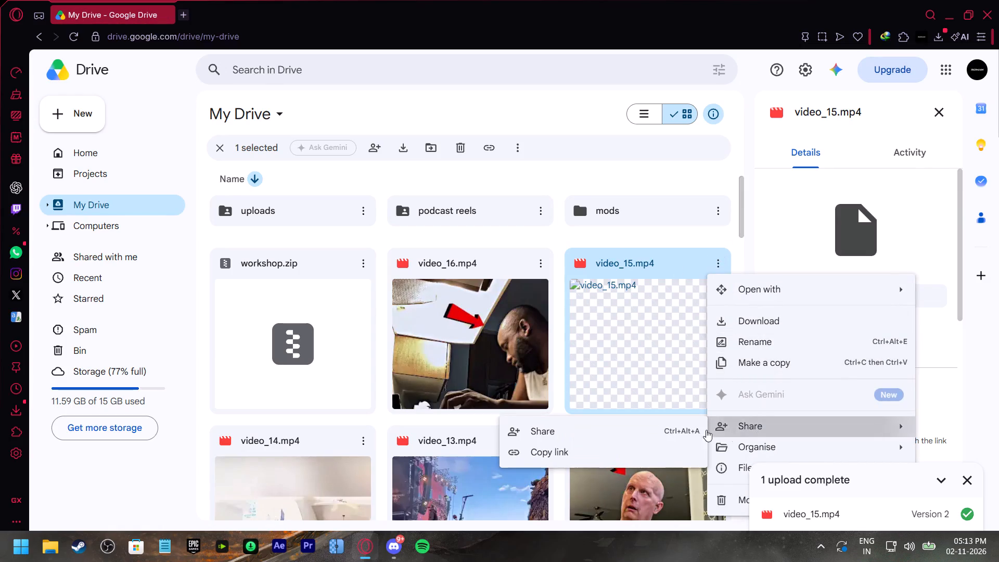
pyautogui.click(568, 430)
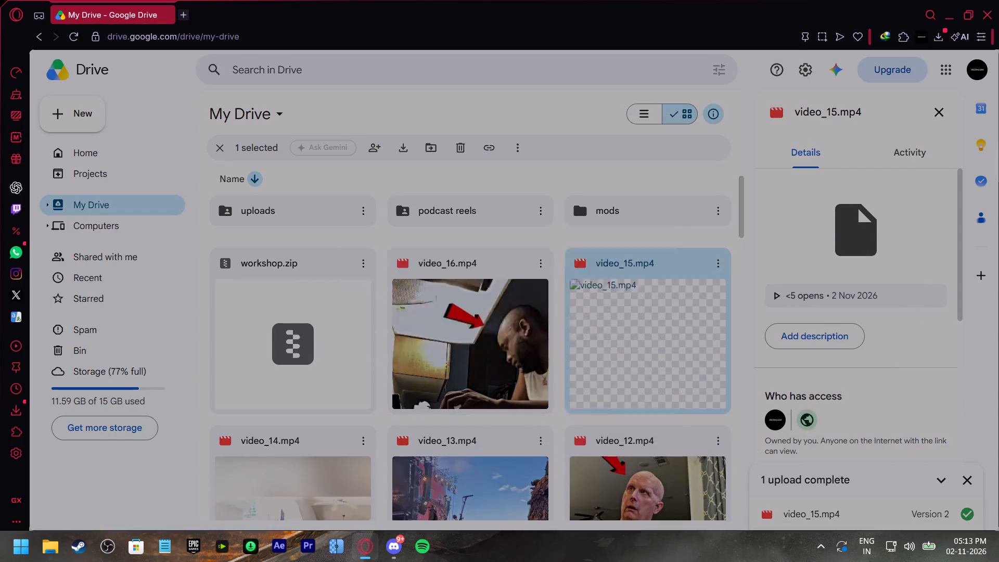
pyautogui.click(407, 422)
pyautogui.click(631, 423)
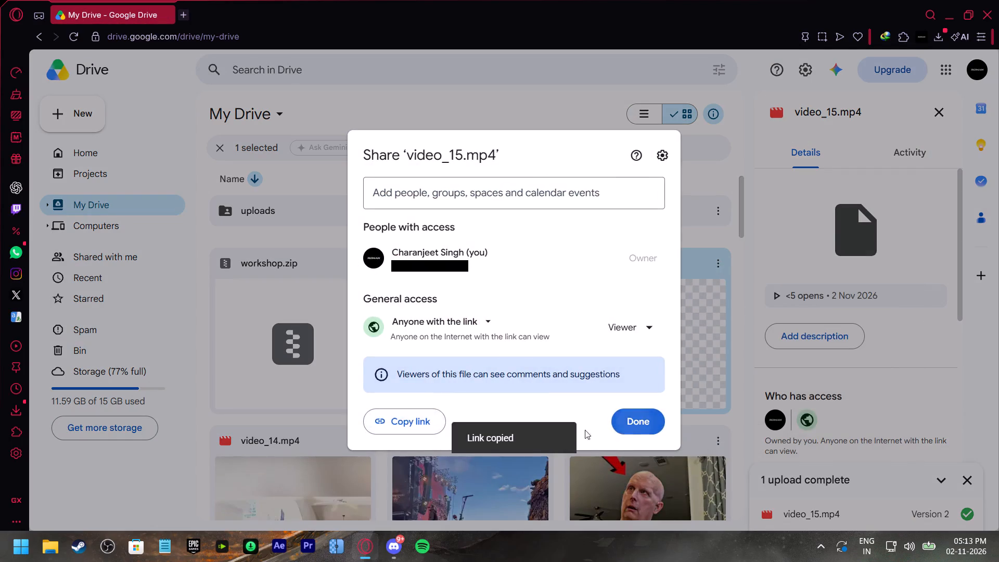
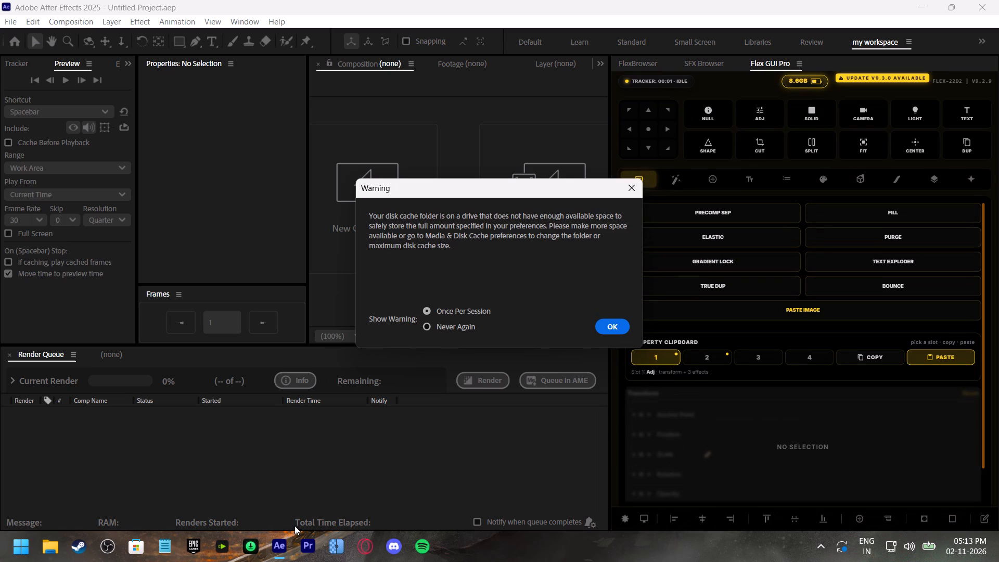
# Dismiss the disk cache space warning.
pyautogui.click(617, 330)
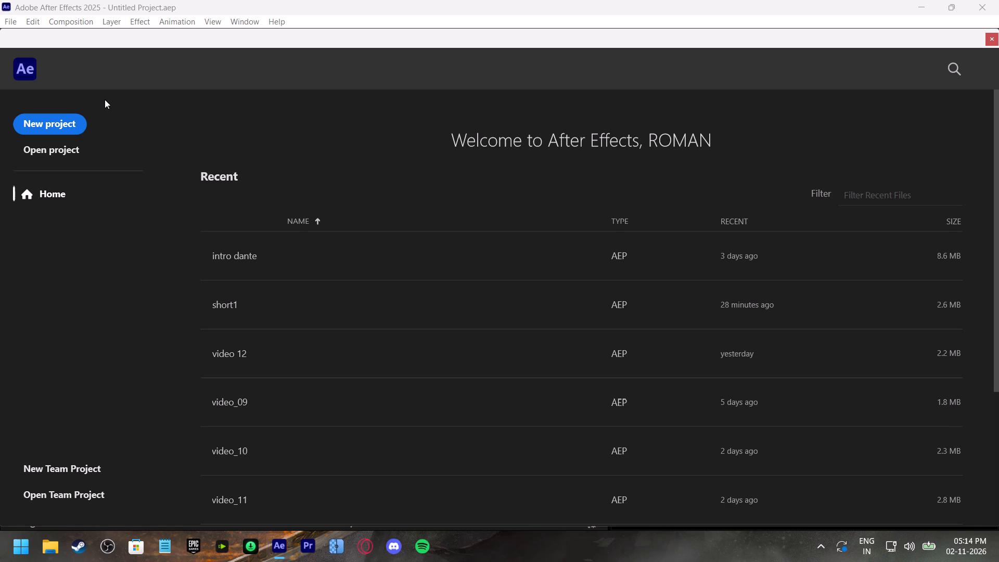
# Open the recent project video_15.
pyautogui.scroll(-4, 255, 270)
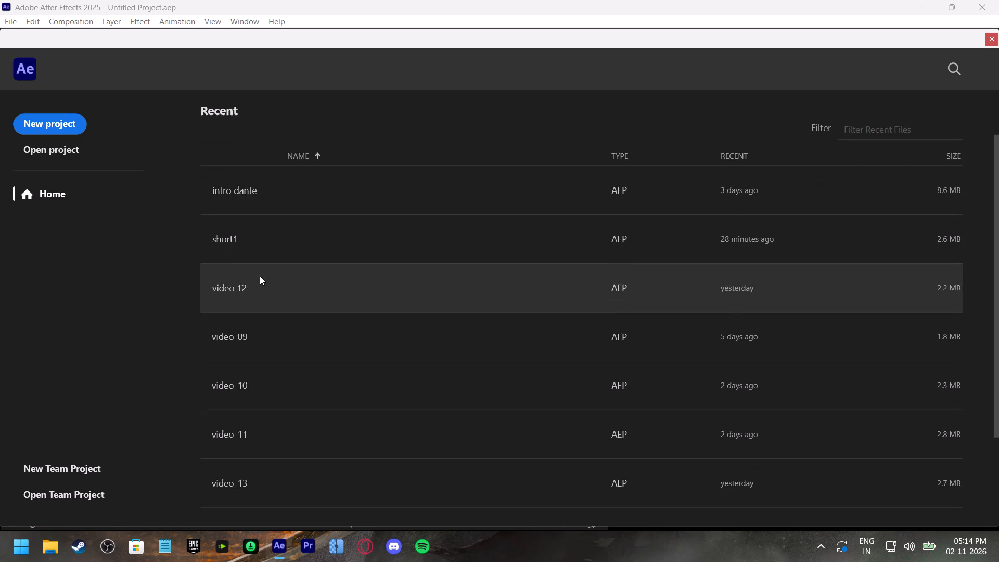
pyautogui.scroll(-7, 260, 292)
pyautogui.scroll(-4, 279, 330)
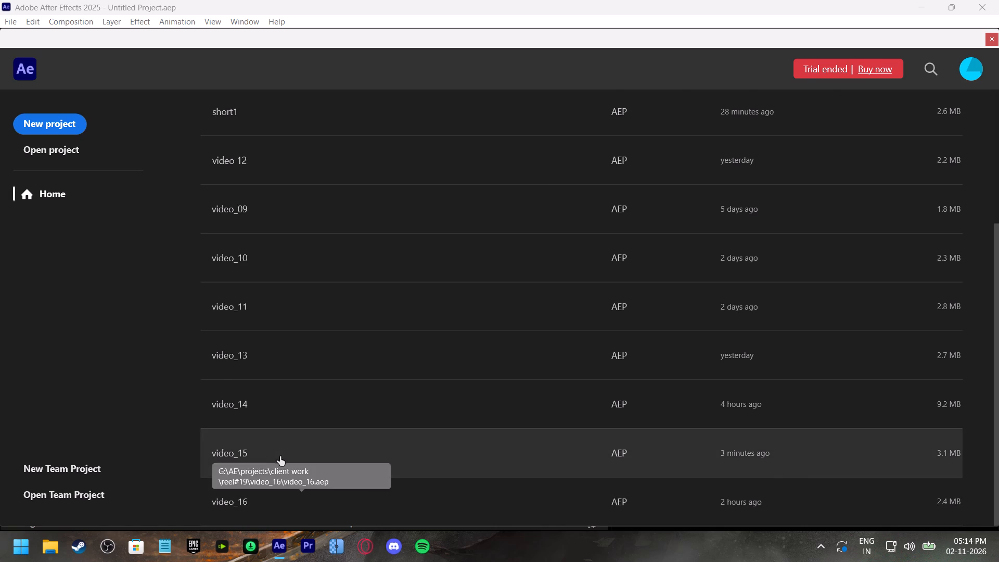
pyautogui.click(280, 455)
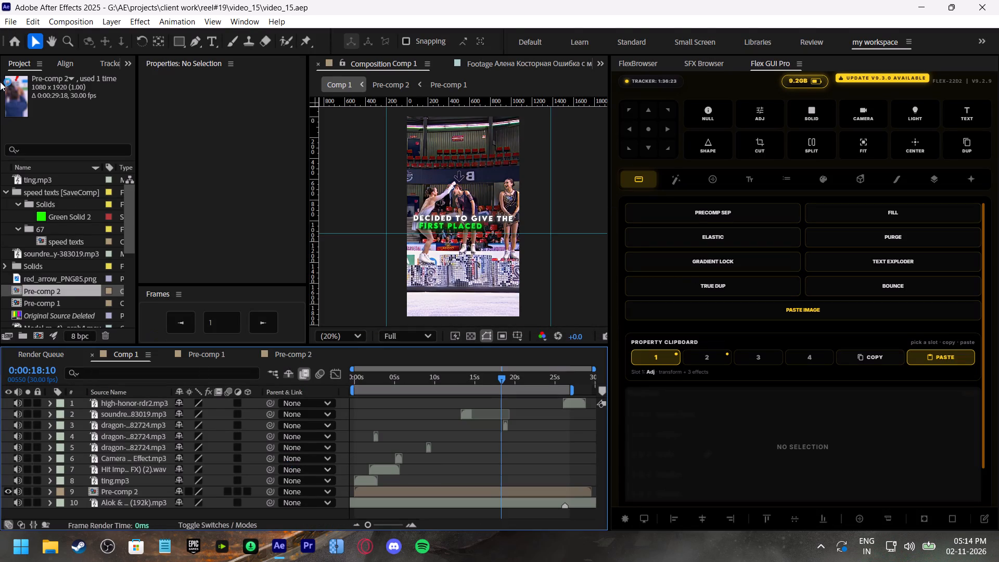
# Return to the home screen and open the recent project video_16.
pyautogui.click(15, 47)
pyautogui.scroll(-15, 221, 432)
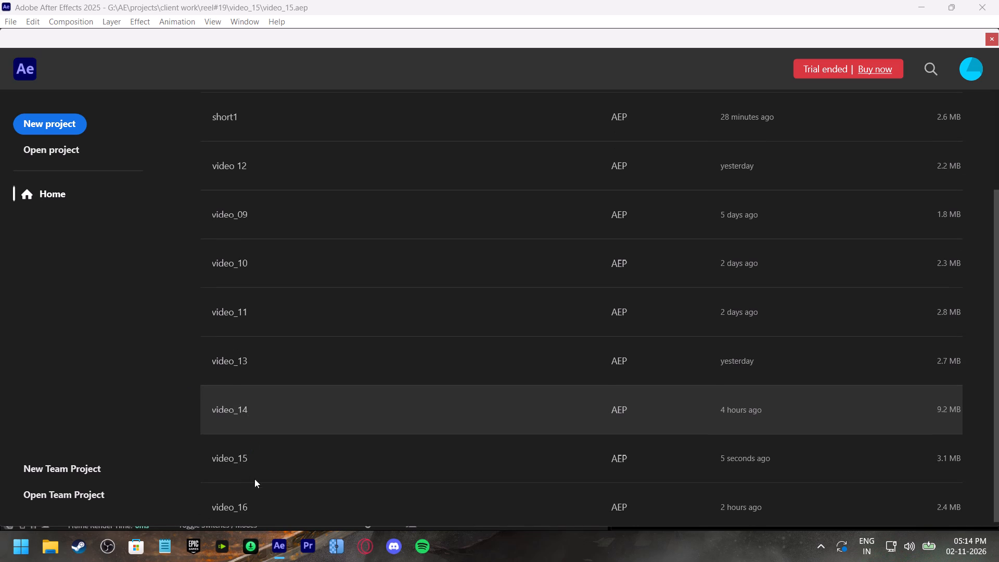
pyautogui.click(260, 500)
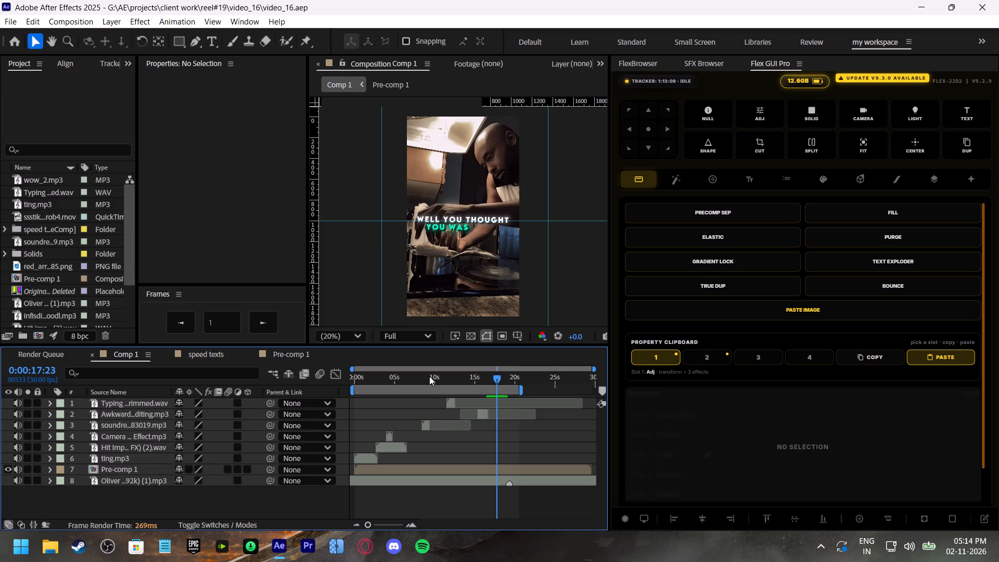
# Move the playhead to the start of Comp 1 and open its nested composition Pre-comp 1.
pyautogui.moveTo(429, 376); pyautogui.dragTo(272, 390)
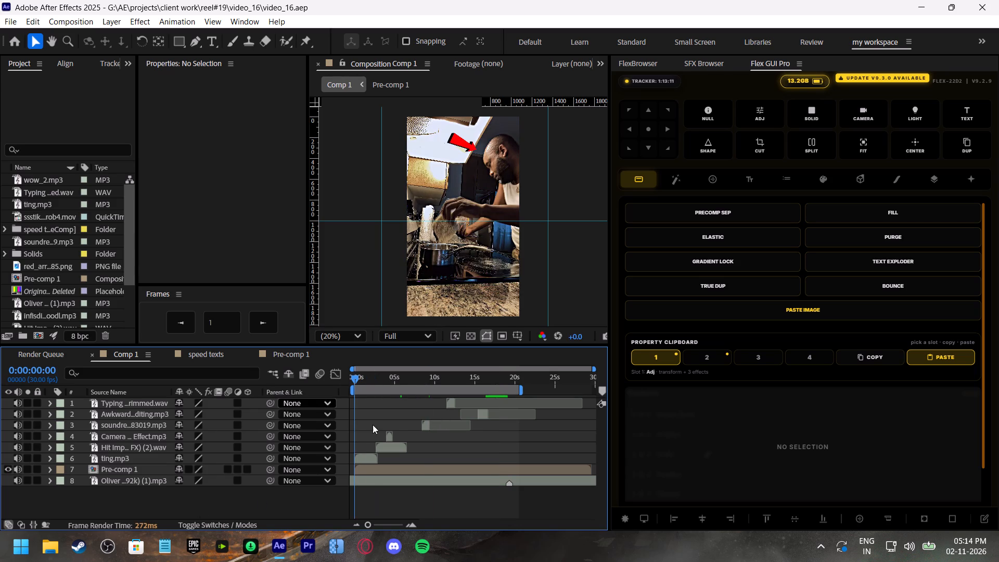
pyautogui.scroll(-2, 415, 461)
pyautogui.click(402, 478)
pyautogui.click(401, 472)
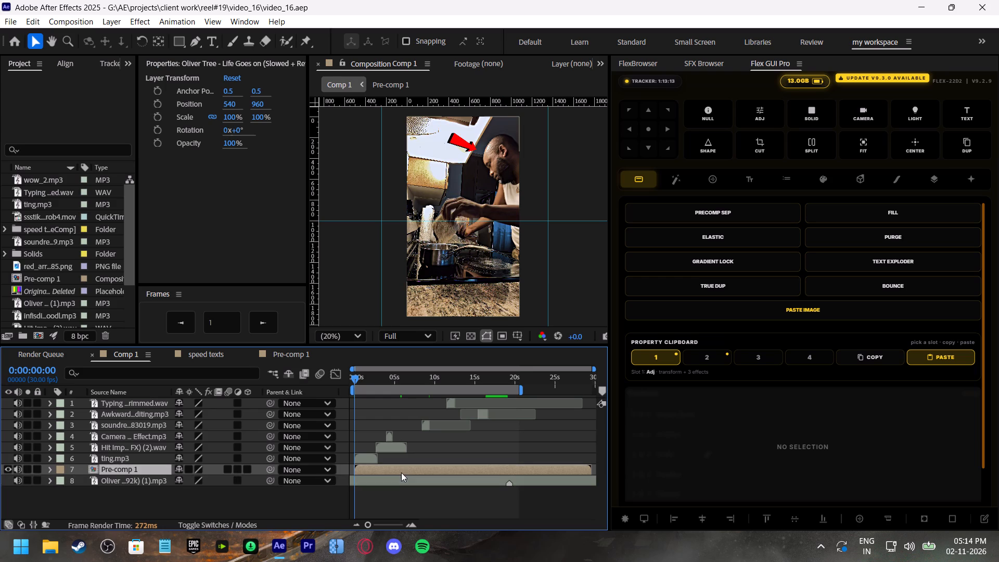
pyautogui.scroll(4, 401, 467)
pyautogui.scroll(-2, 422, 438)
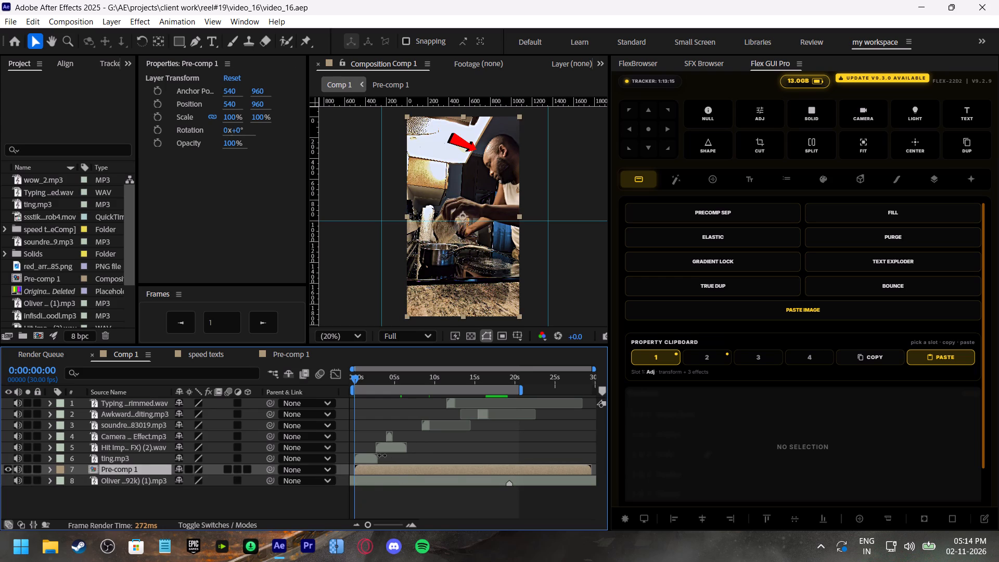
pyautogui.doubleClick(375, 472)
# Flip all seven ssstik footage clips, layers 27 to 33 in Pre-comp 1, horizontally, with the playhead at 0:00:01:21.
pyautogui.scroll(-10, 383, 467)
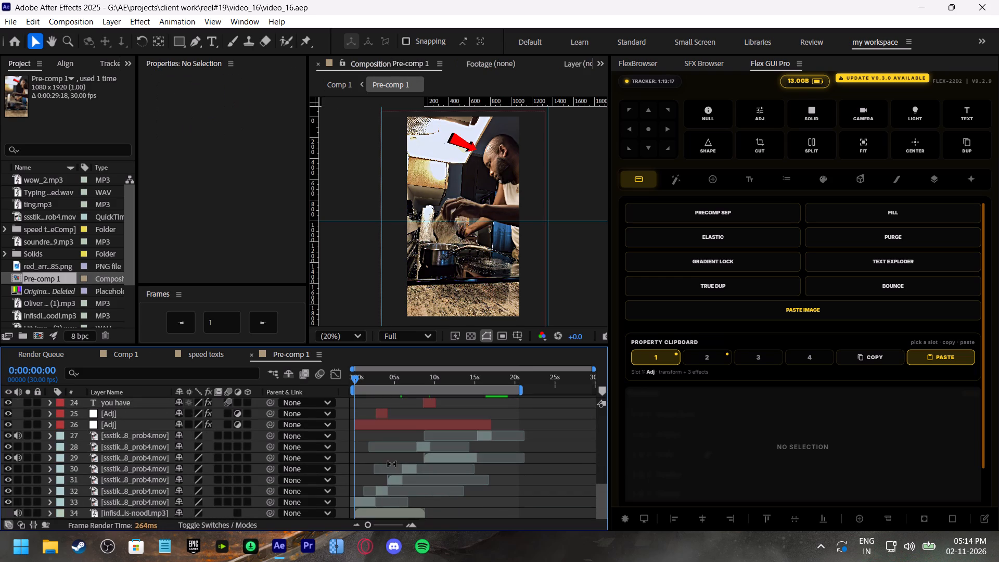
pyautogui.scroll(-2, 392, 464)
pyautogui.click(370, 500)
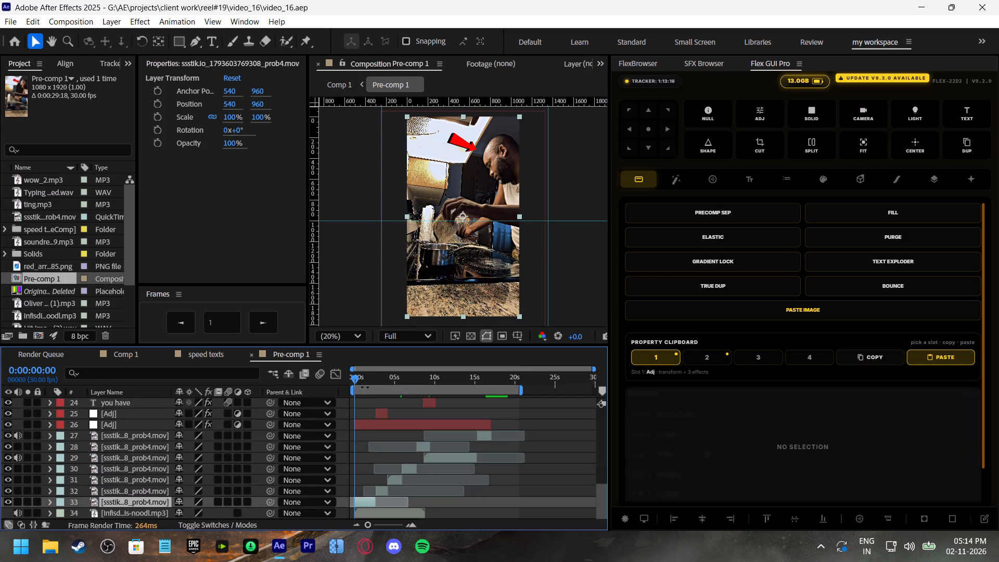
pyautogui.moveTo(366, 380); pyautogui.dragTo(364, 381)
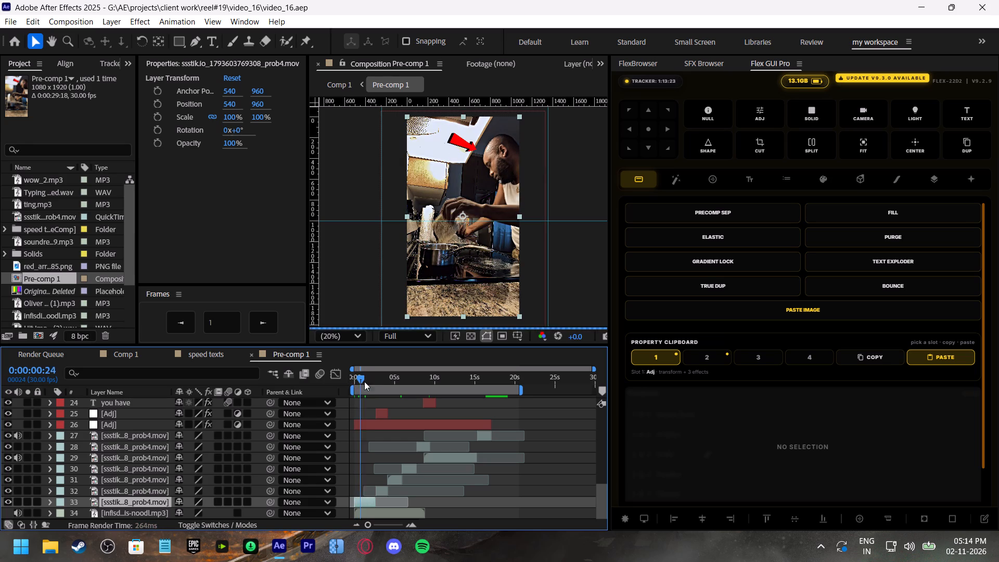
pyautogui.moveTo(364, 381); pyautogui.dragTo(368, 385)
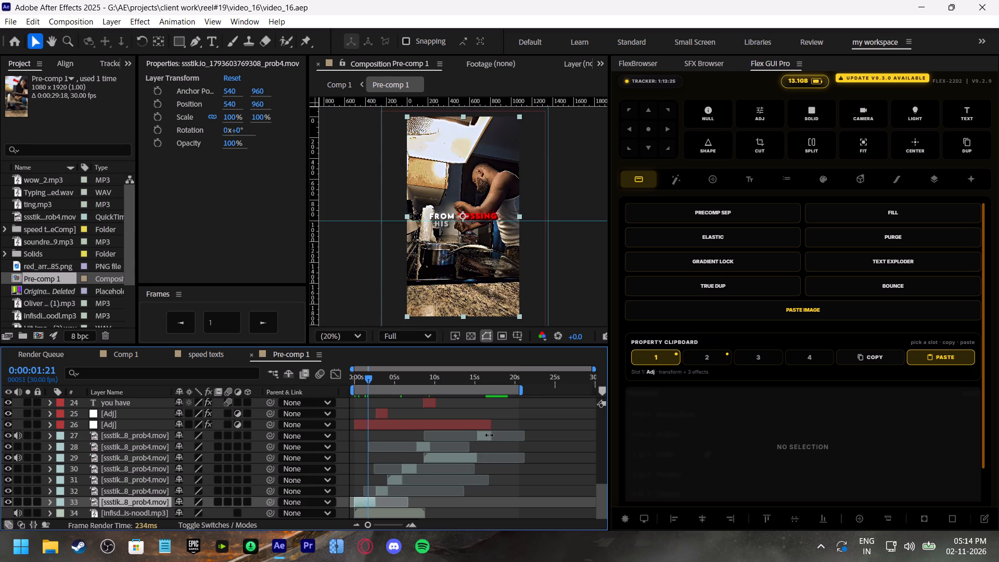
pyautogui.keyDown('shift'); pyautogui.click(489, 435); pyautogui.keyUp('shift')
pyautogui.rightClick(440, 459)
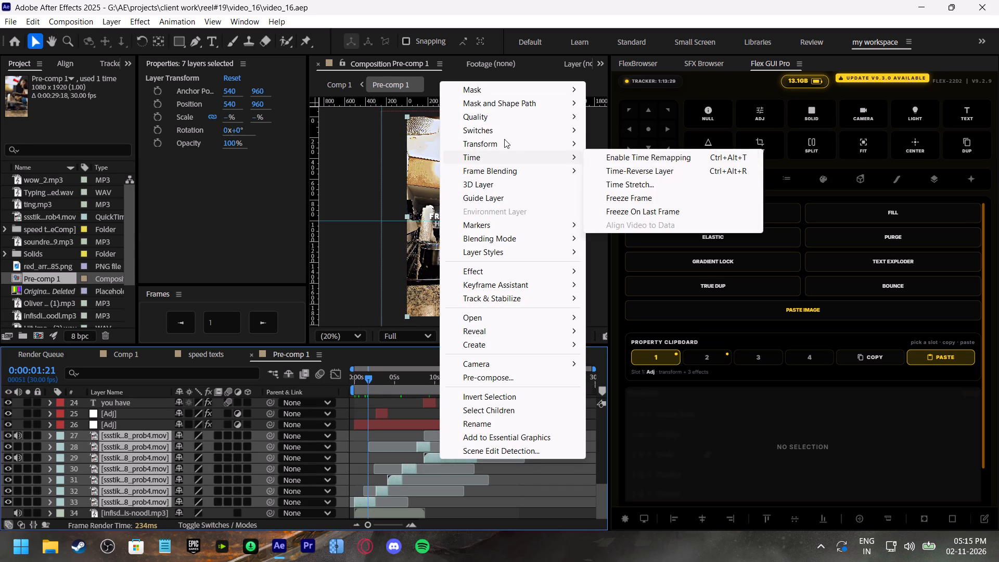
pyautogui.click(649, 251)
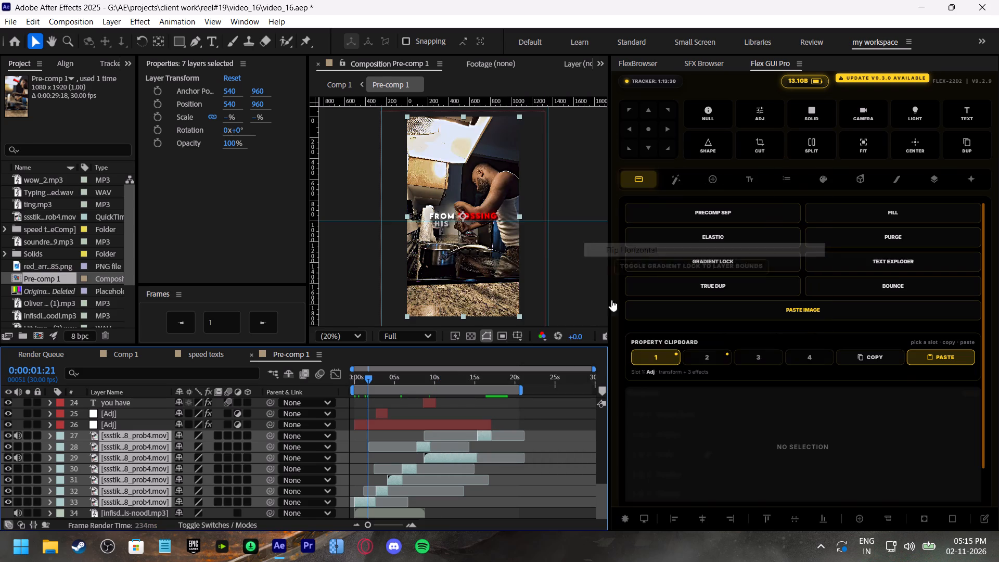
# Switch to Discord.
pyautogui.click(391, 541)
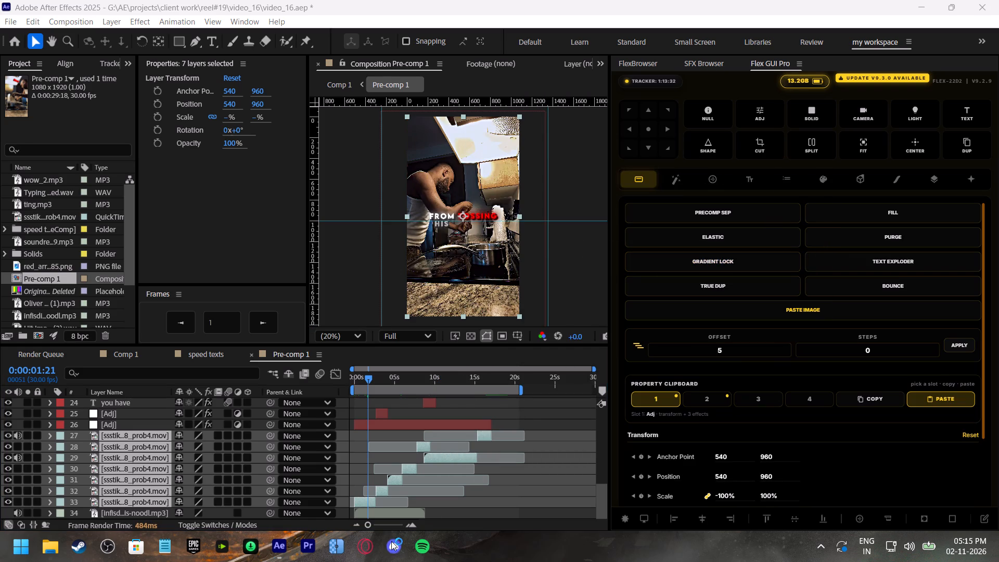
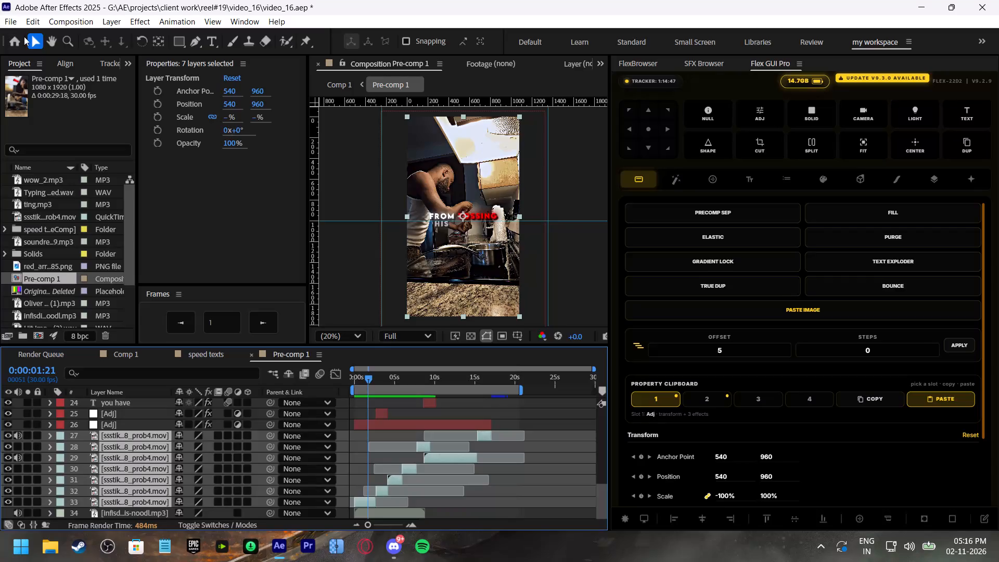
# Save the video_16 project with the flipped footage clips in Pre-comp 1.
pyautogui.hotkey('ctrl', 's')
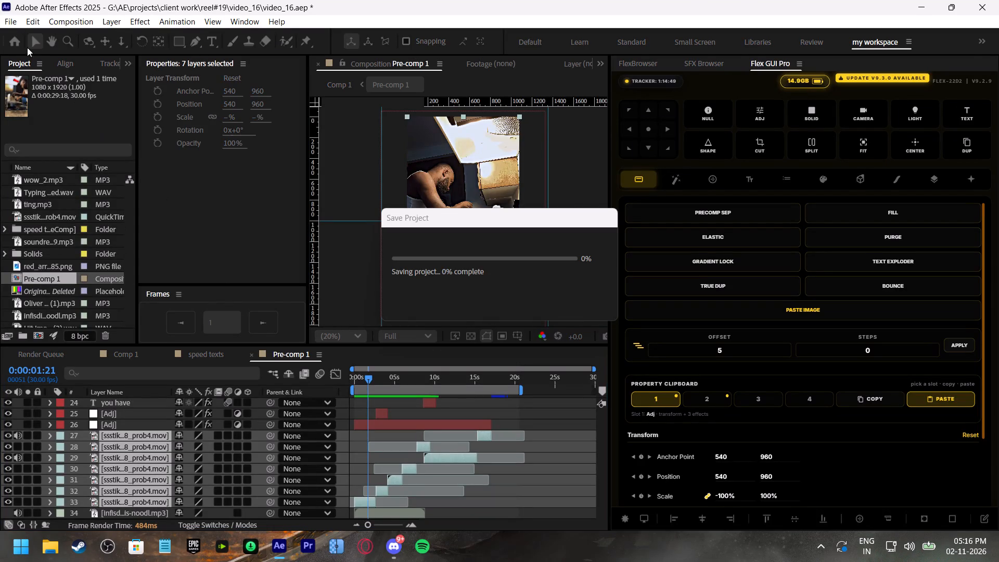
# Return to the home screen and open the recent project video_15.
pyautogui.click(16, 39)
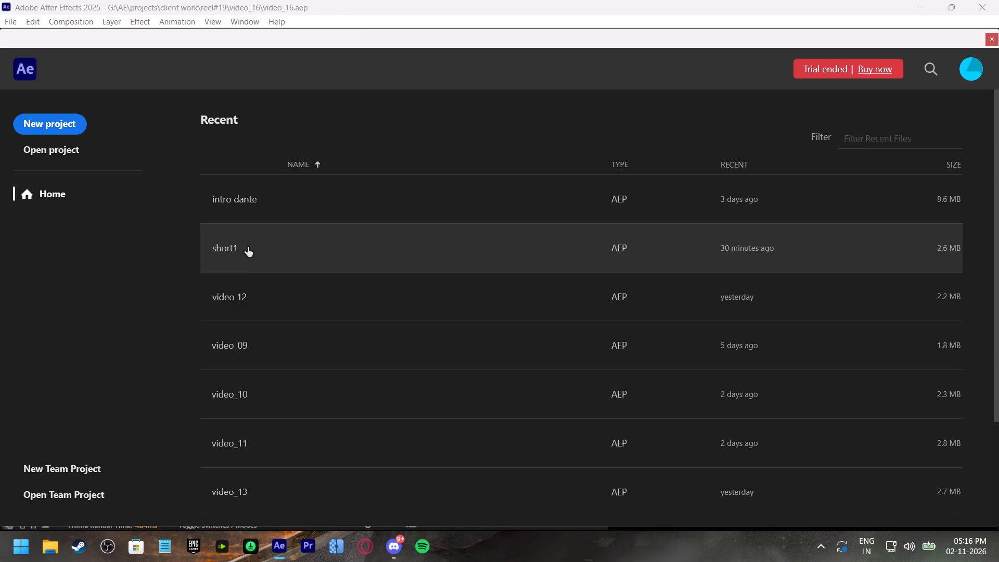
pyautogui.scroll(-10, 287, 396)
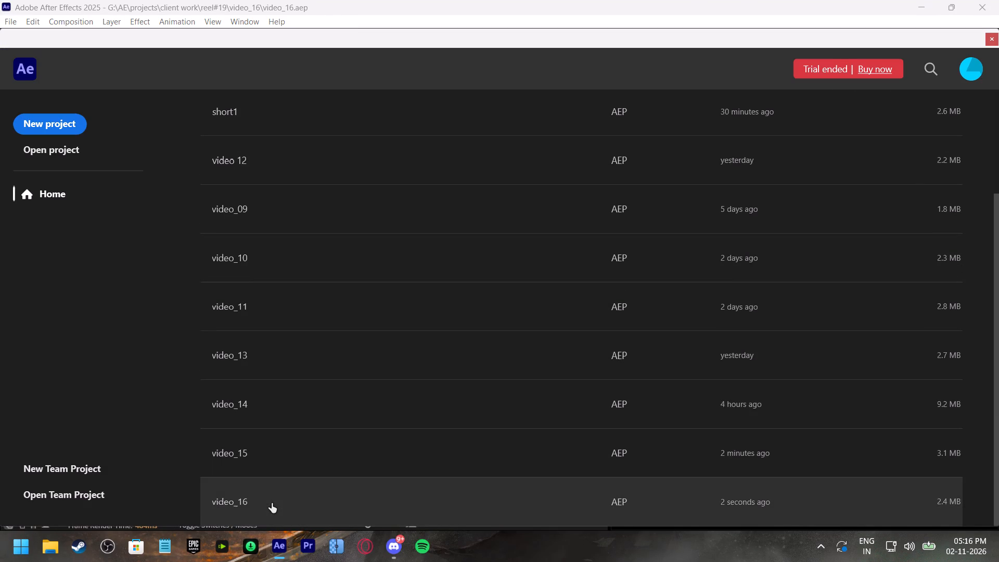
pyautogui.click(271, 453)
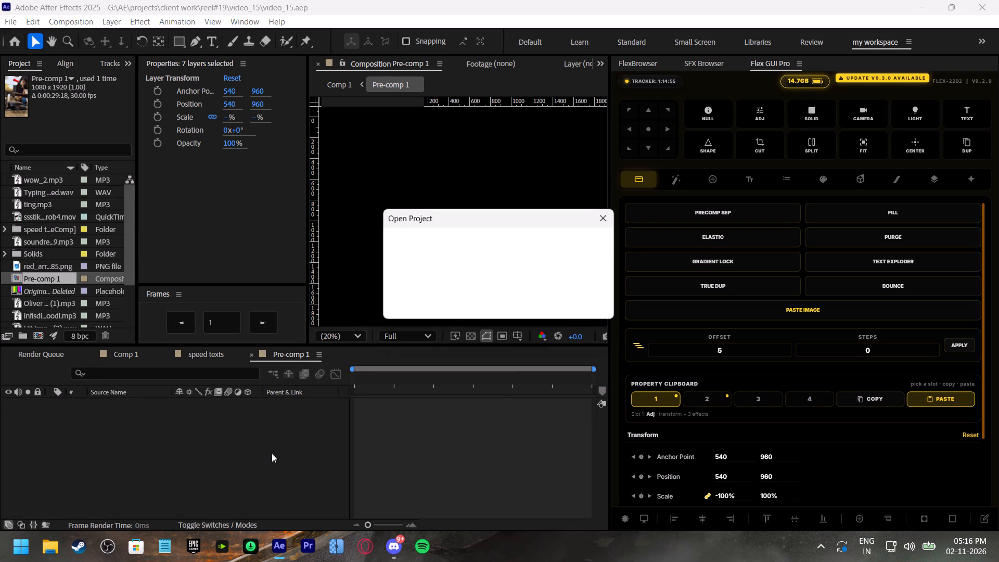
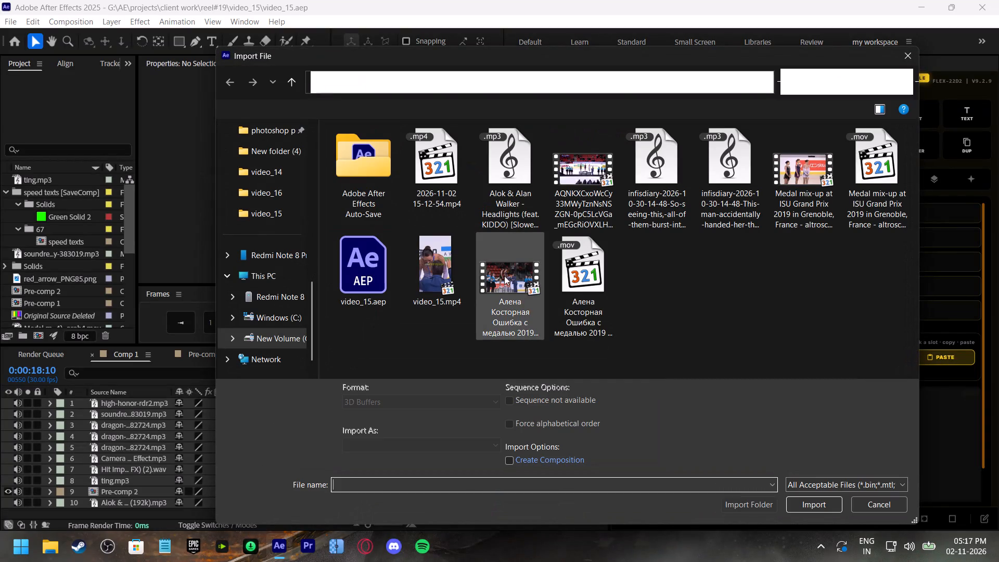
# Select the AQNKXCxoWcCy33MWy… MP4 clip in the video_15 folder as the footage file to import.
pyautogui.click(600, 205)
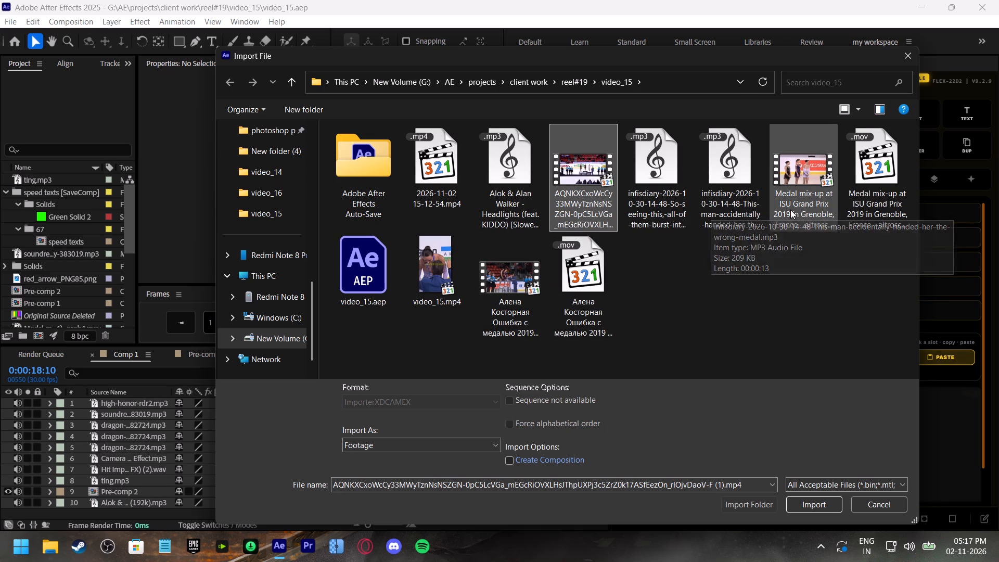
pyautogui.click(705, 296)
pyautogui.click(583, 214)
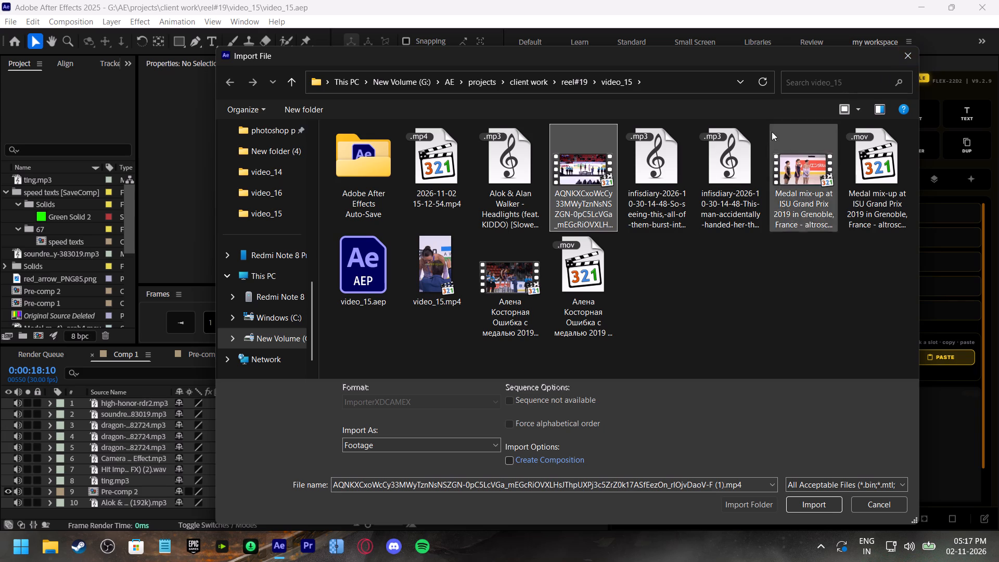
pyautogui.click(52, 544)
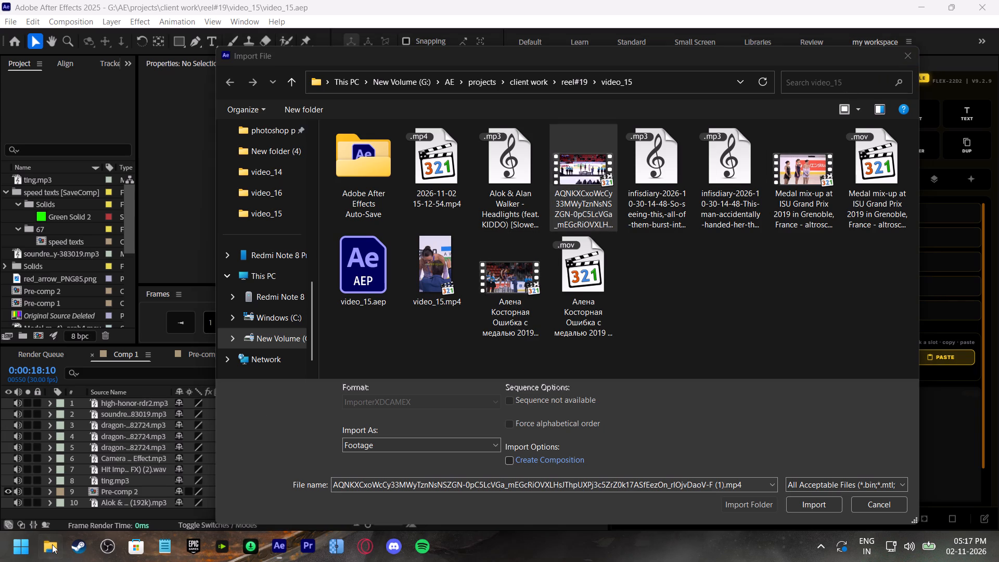
pyautogui.scroll(-6, 300, 422)
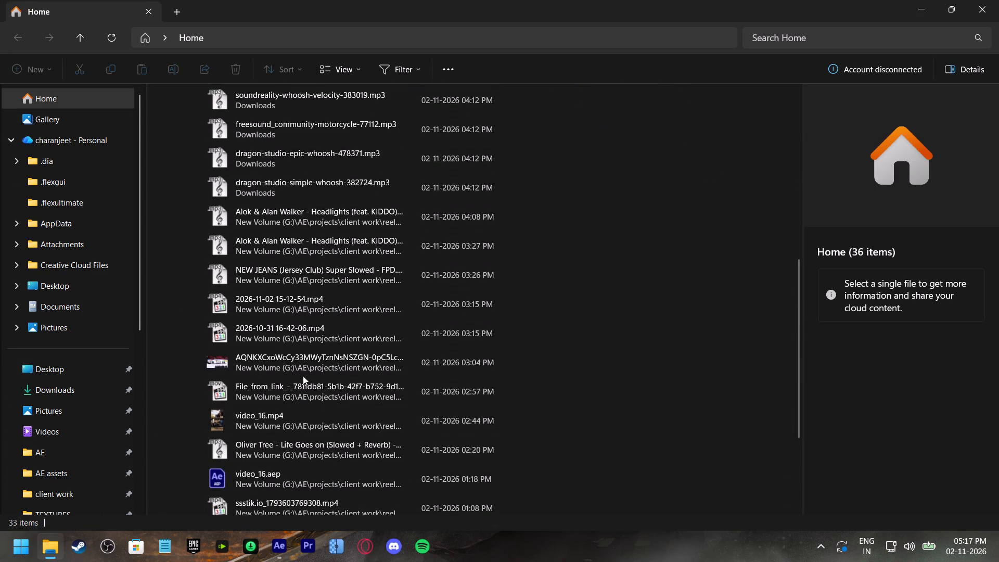
pyautogui.doubleClick(285, 366)
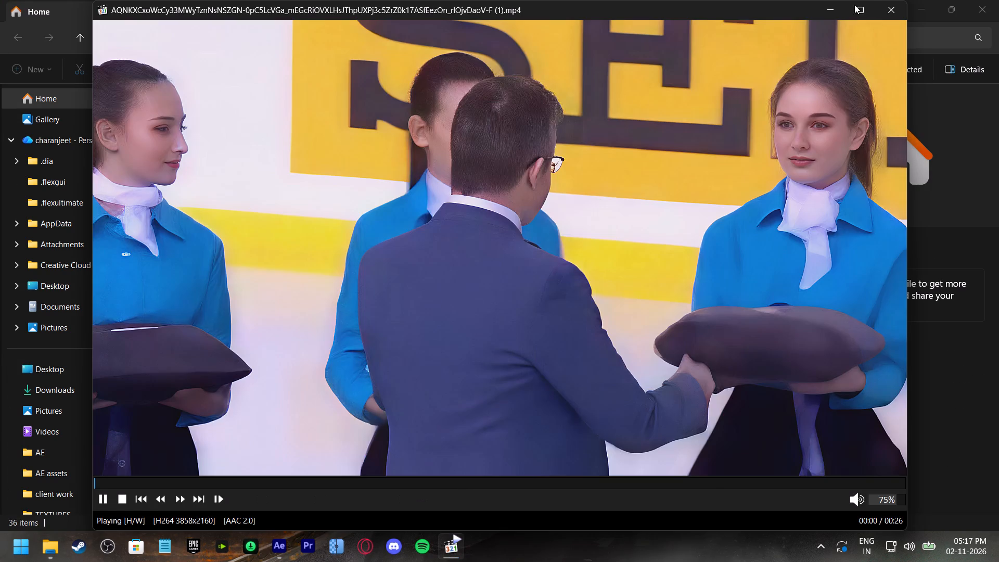
pyautogui.click(894, 11)
pyautogui.scroll(-3, 322, 436)
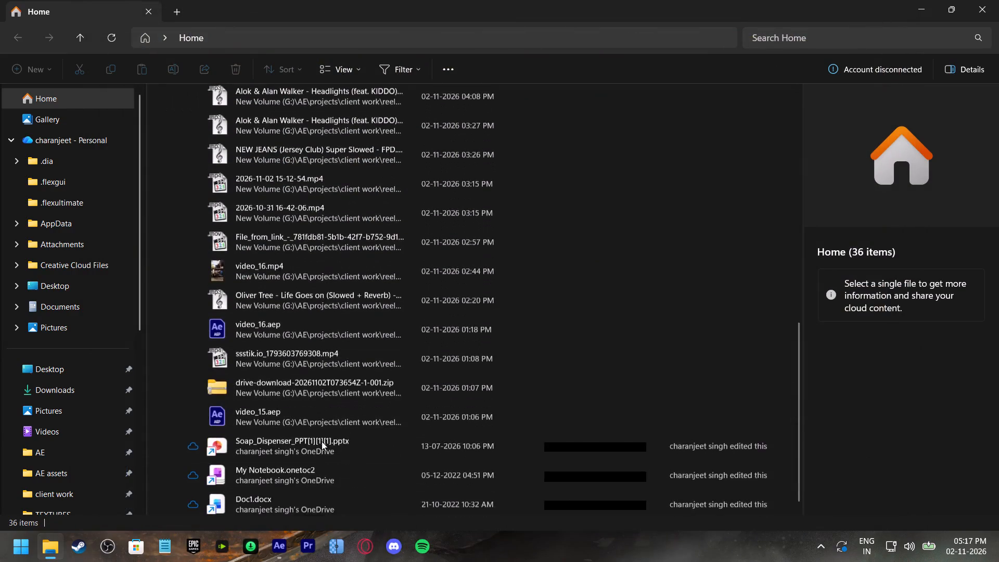
pyautogui.scroll(-1, 322, 441)
pyautogui.doubleClick(298, 240)
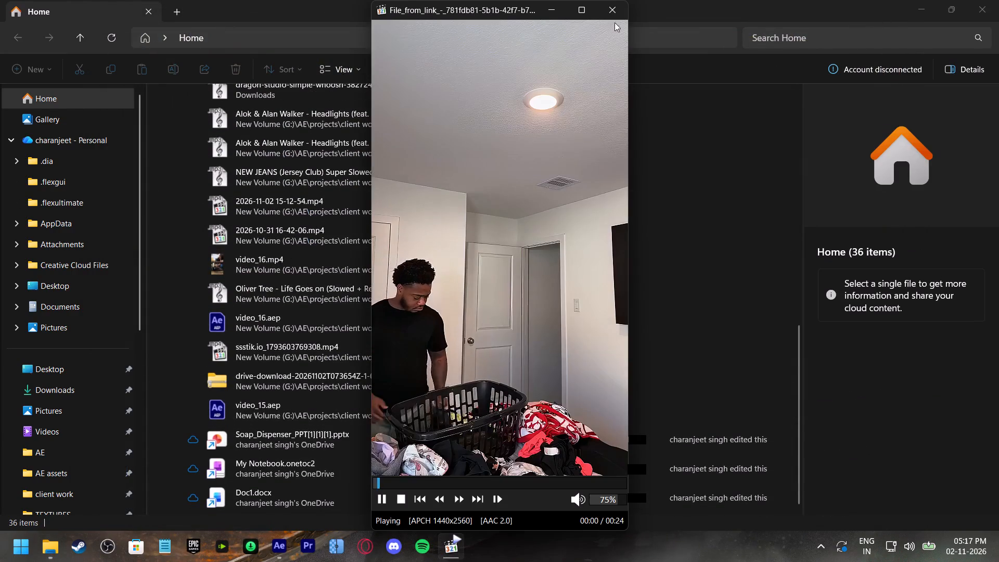
pyautogui.click(616, 16)
pyautogui.doubleClick(279, 354)
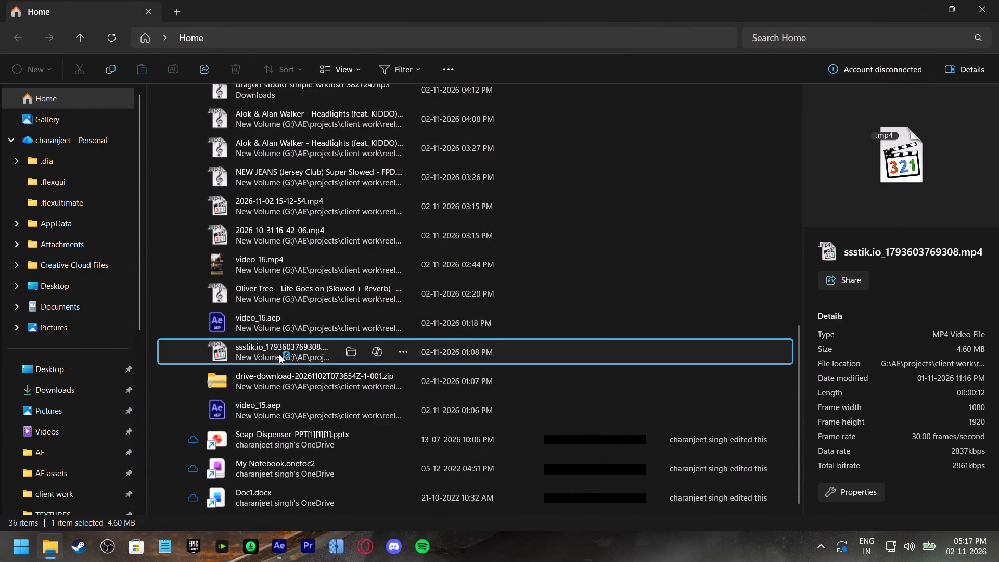
pyautogui.click(616, 9)
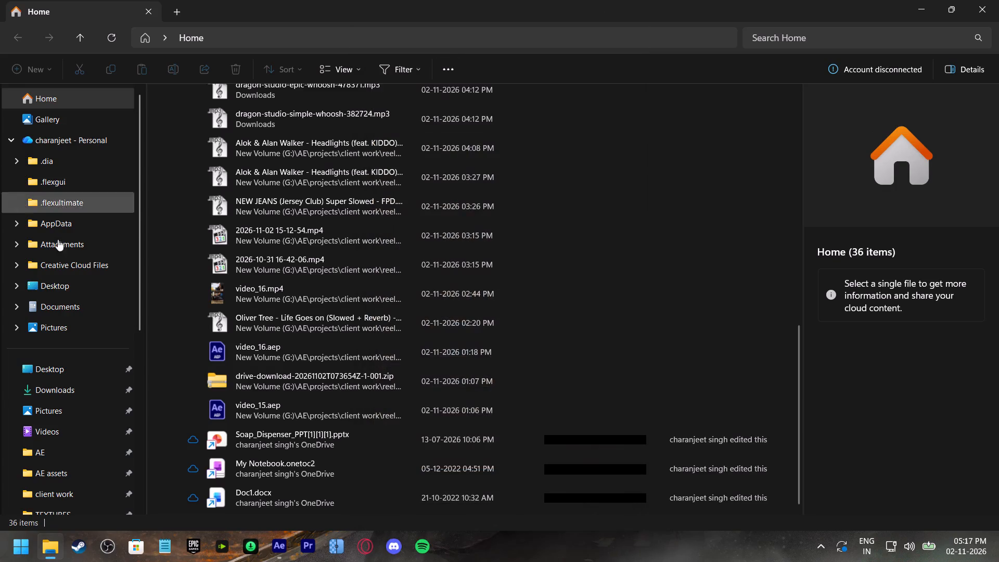
# Open the video_15 folder and preview the FSinsider and Medal mix-up clips in both their MP4 and prob4 MOV versions.
pyautogui.click(46, 388)
pyautogui.scroll(-2, 84, 403)
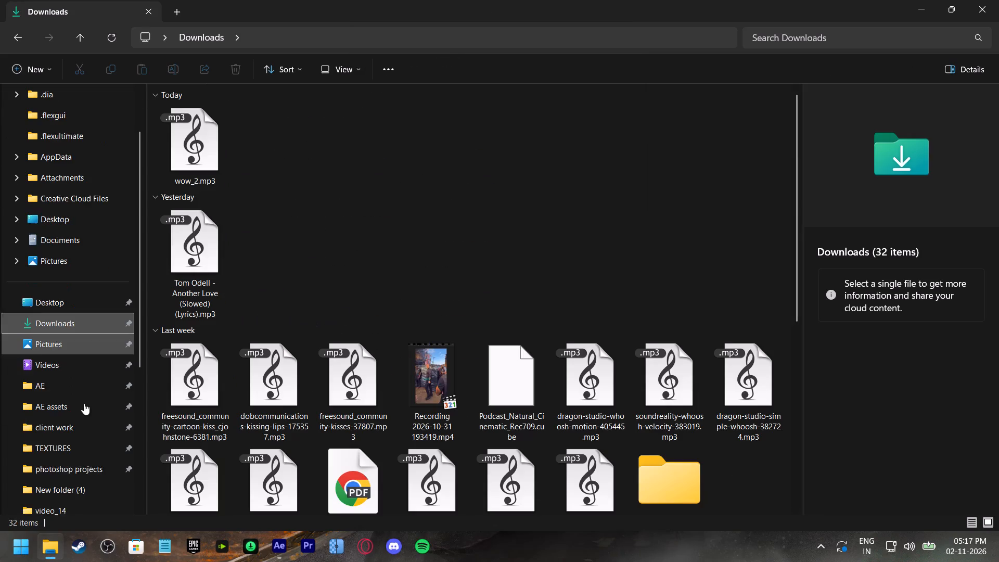
pyautogui.click(62, 471)
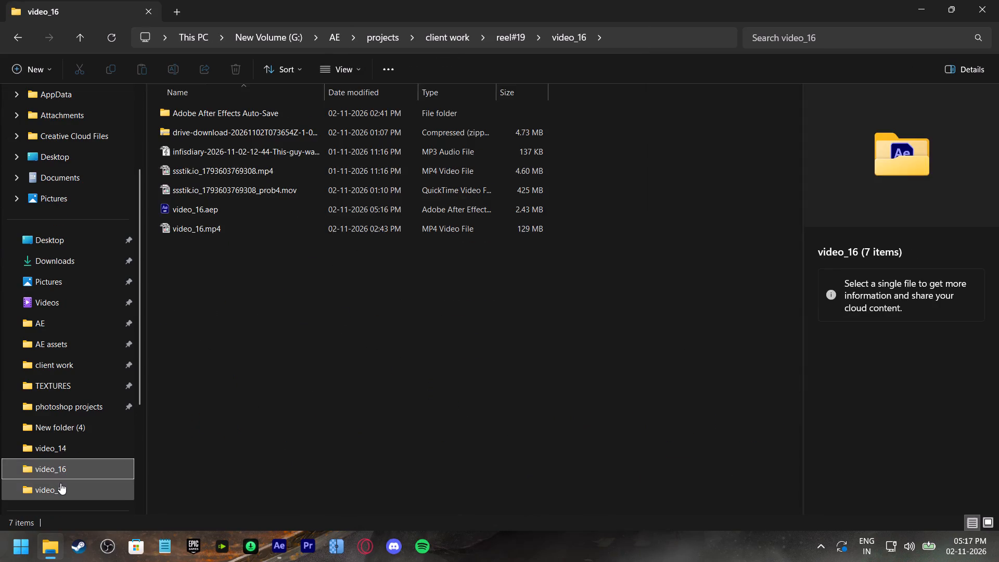
pyautogui.click(60, 483)
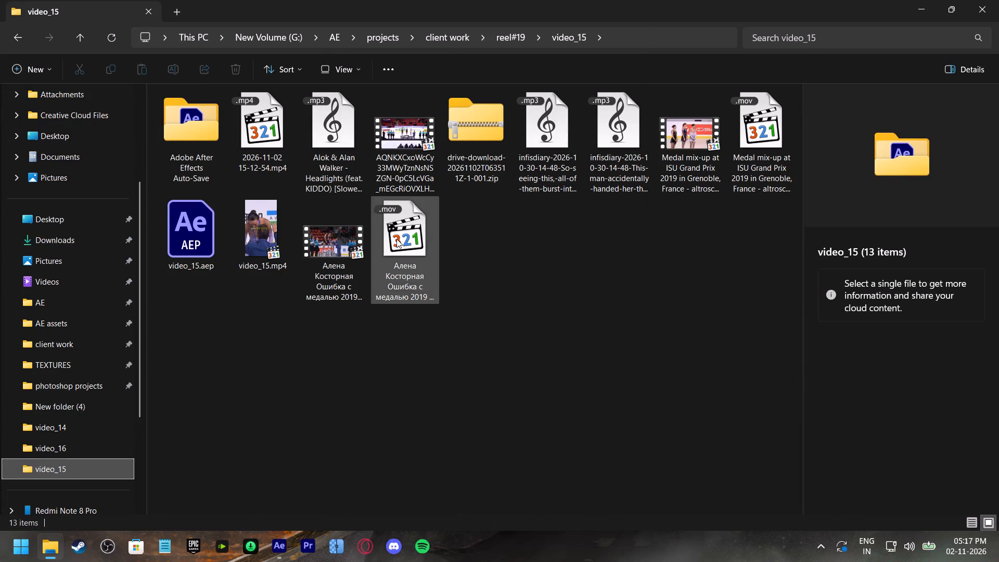
pyautogui.doubleClick(396, 239)
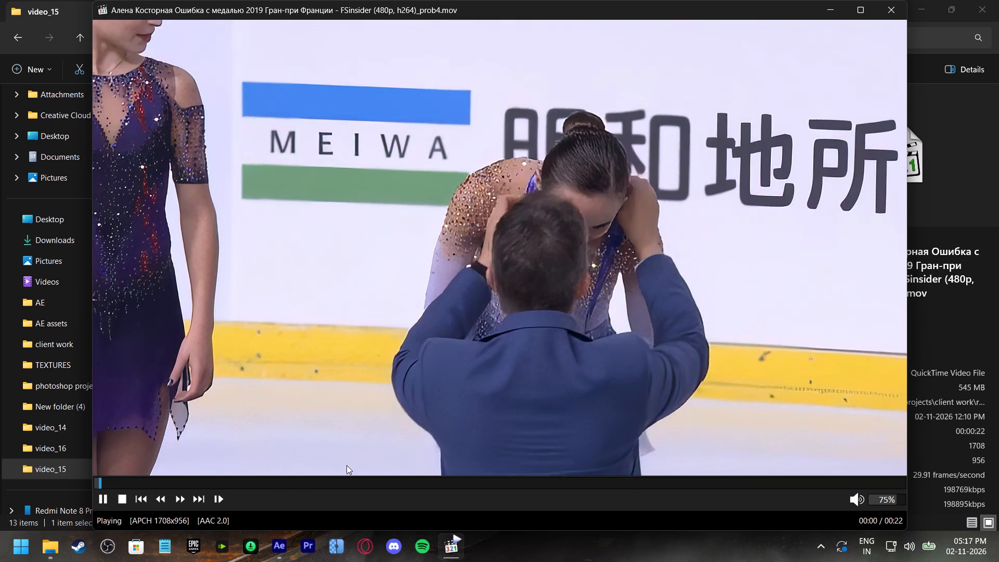
pyautogui.click(890, 3)
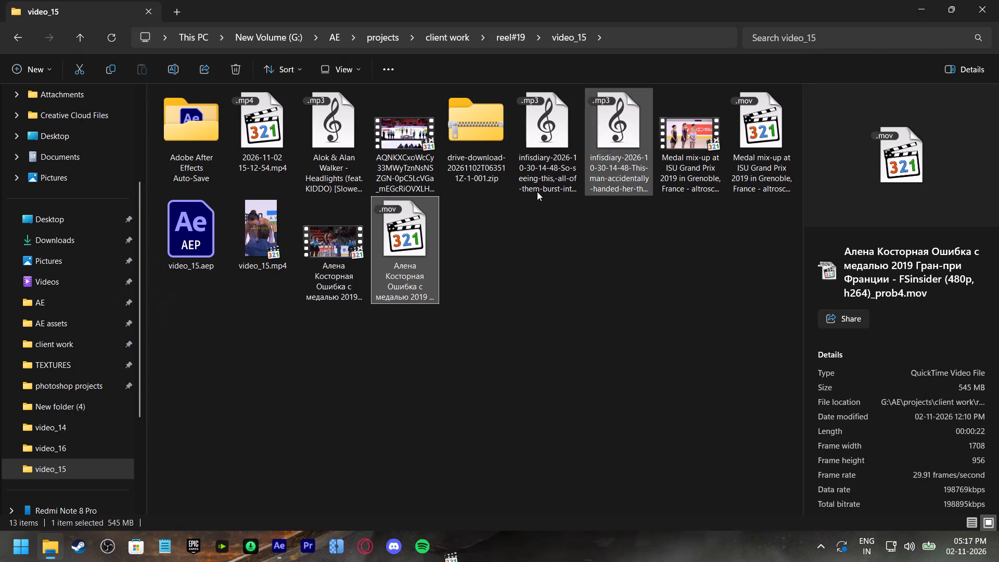
pyautogui.doubleClick(340, 266)
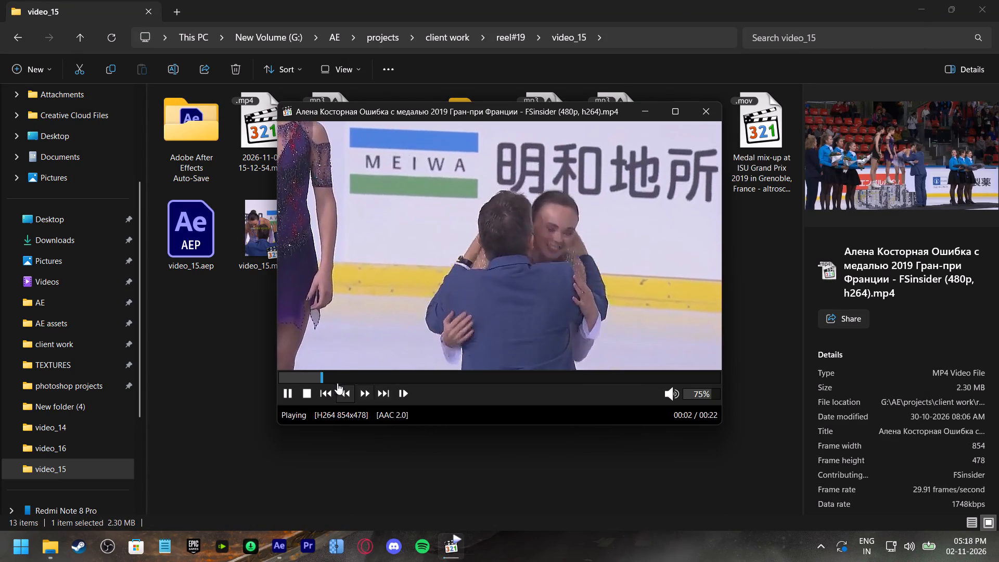
pyautogui.click(362, 376)
pyautogui.click(715, 106)
pyautogui.doubleClick(743, 147)
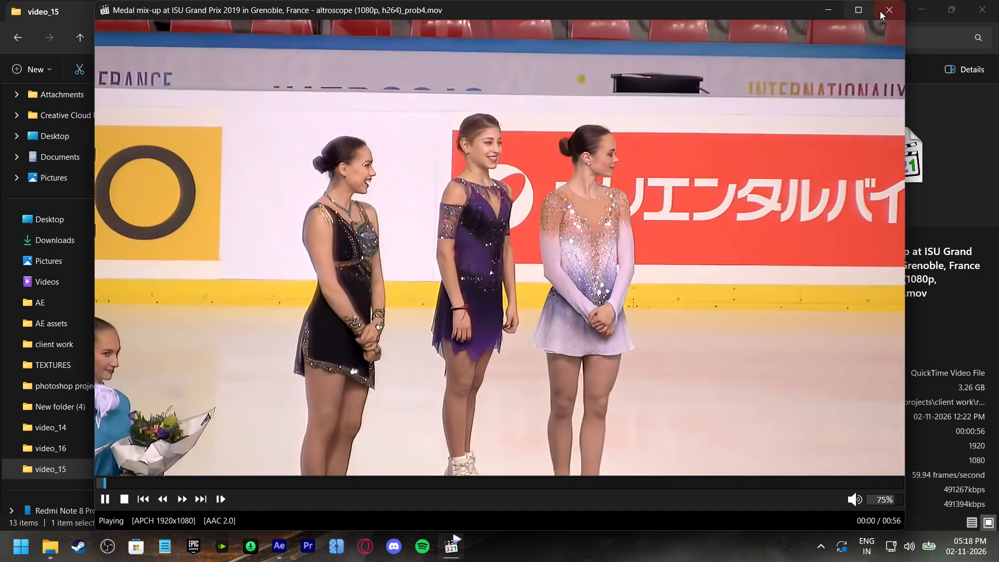
pyautogui.click(886, 9)
pyautogui.doubleClick(695, 144)
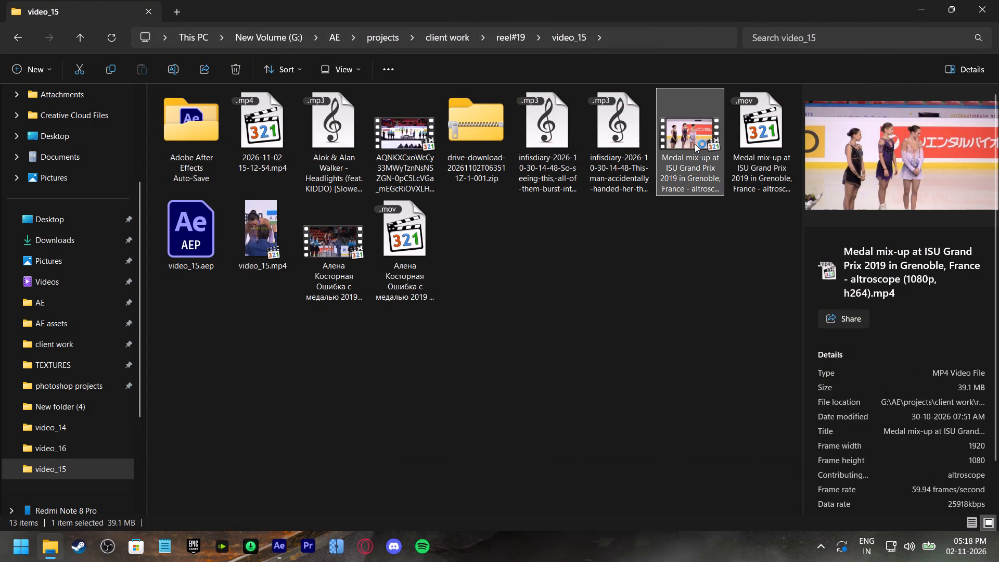
pyautogui.click(883, 7)
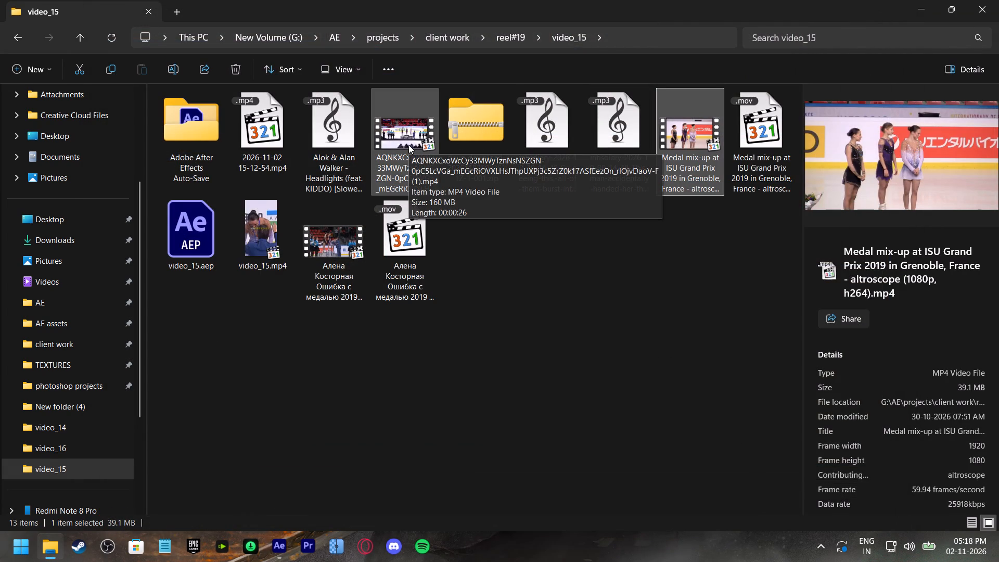
pyautogui.click(275, 335)
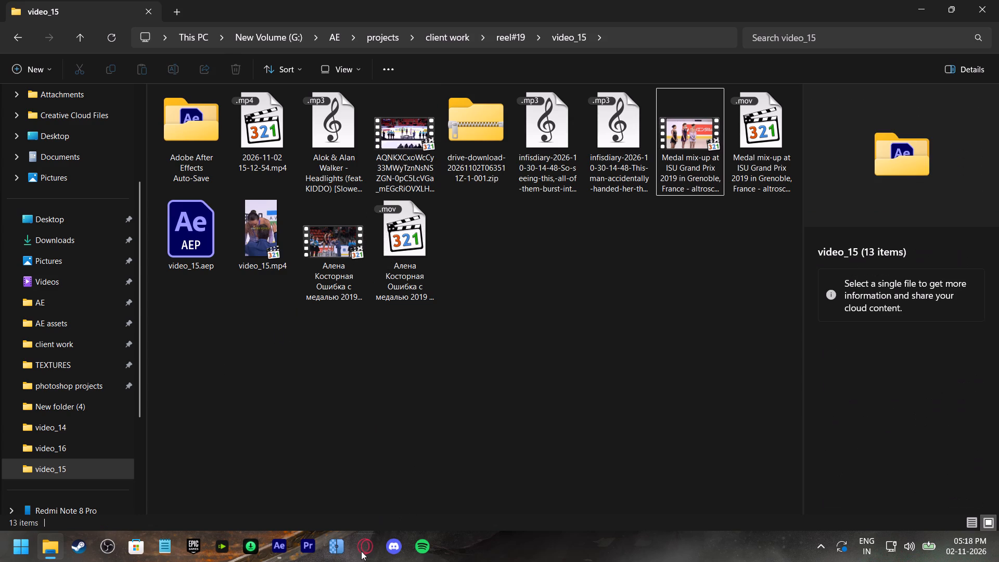
# Switch to Discord.
pyautogui.click(392, 548)
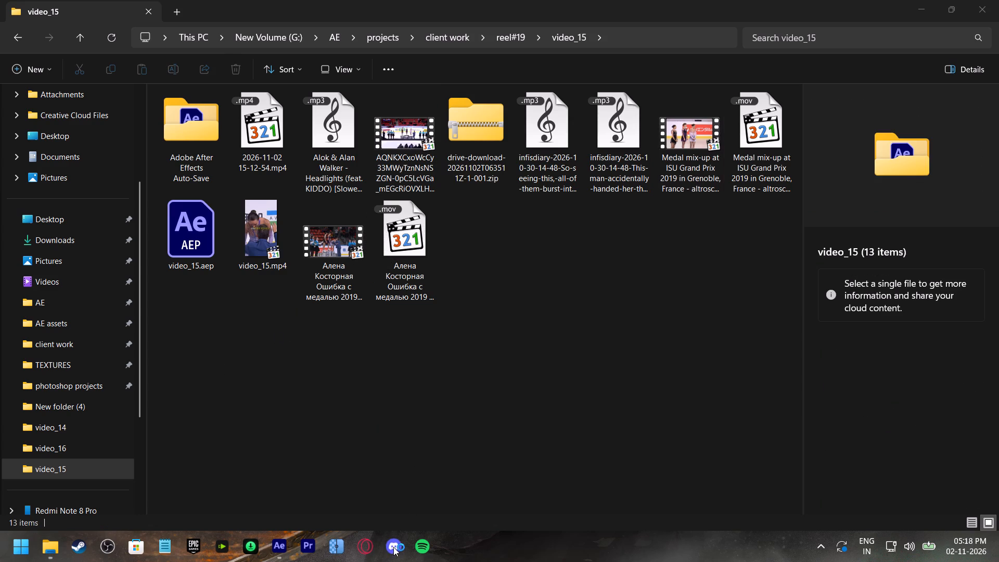
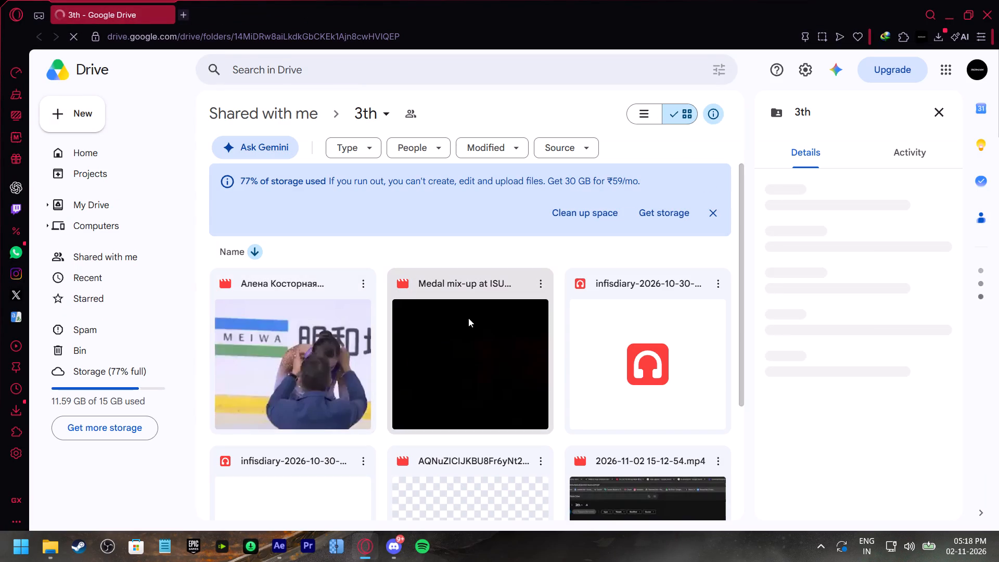
# Preview the AQNuZICIJKBU8Fr6yNt2… MP4 clip in the shared 3th Drive folder, then close the preview.
pyautogui.scroll(-5, 353, 332)
pyautogui.doubleClick(493, 351)
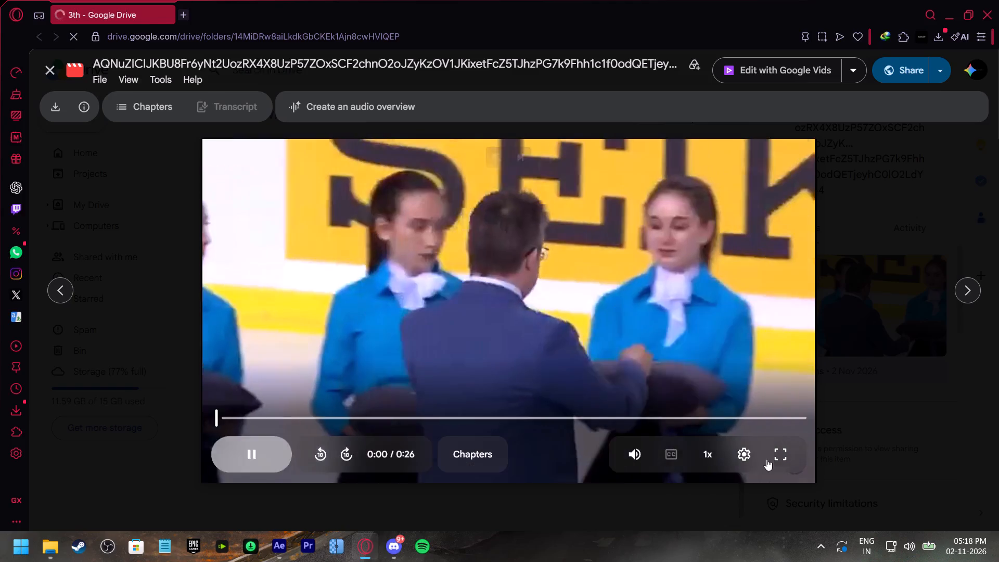
pyautogui.click(748, 450)
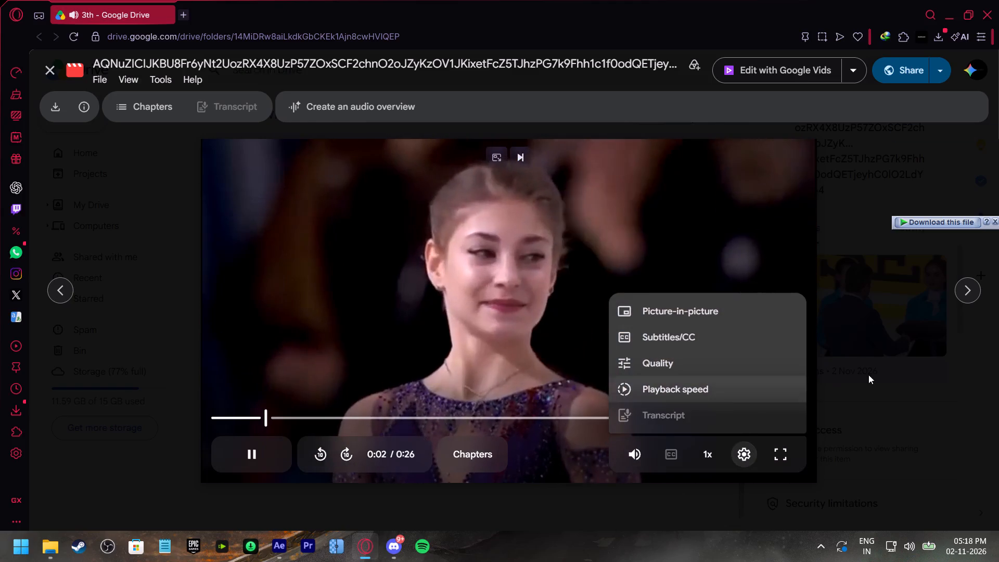
pyautogui.click(875, 374)
# Download the AQNuZICIJKBU8Fr6yNt2… MP4 clip from the 3th folder, cancelling the Internet Download Manager registration each time.
pyautogui.click(540, 296)
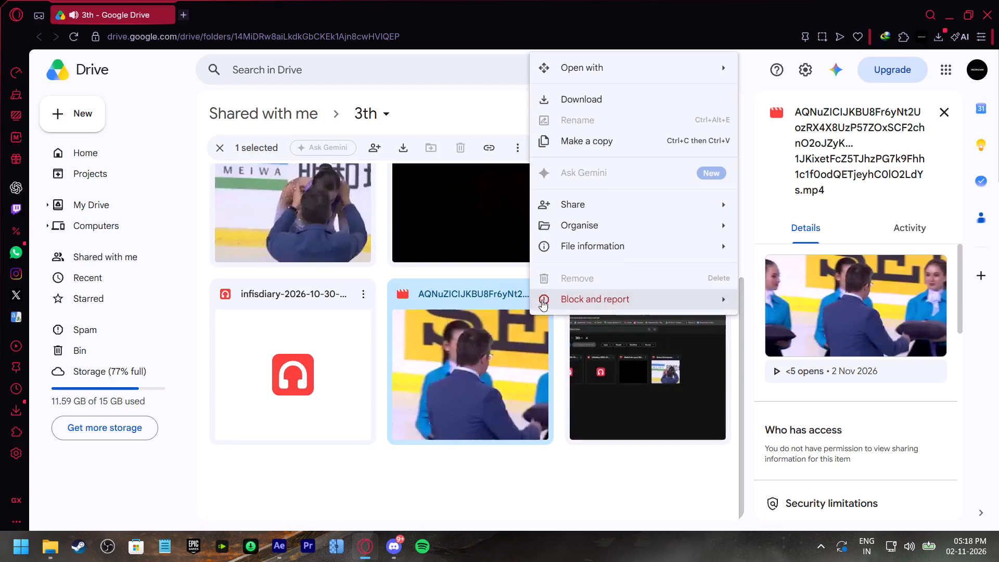
pyautogui.click(581, 97)
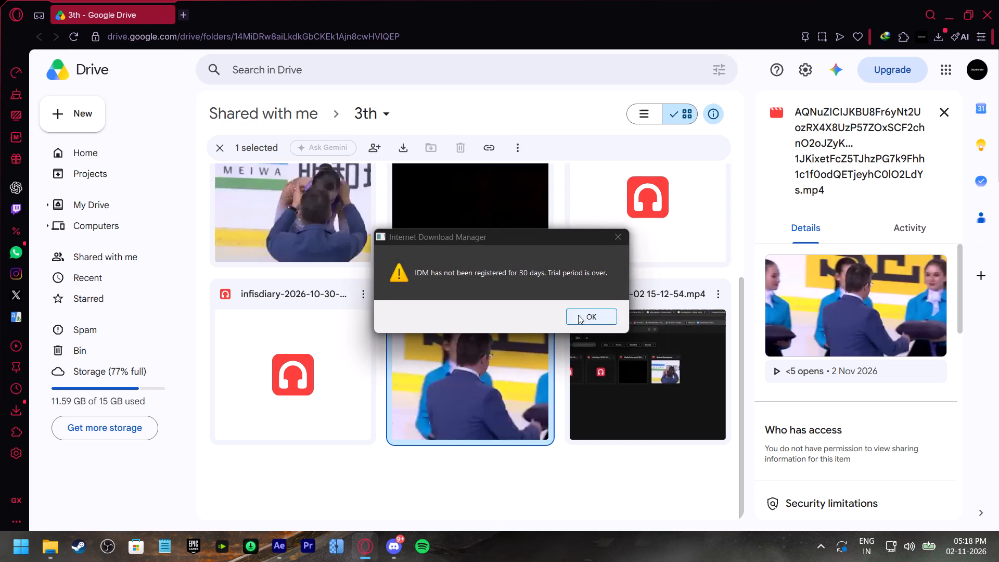
pyautogui.click(582, 312)
pyautogui.click(585, 315)
pyautogui.moveTo(591, 319); pyautogui.dragTo(602, 329)
pyautogui.click(574, 334)
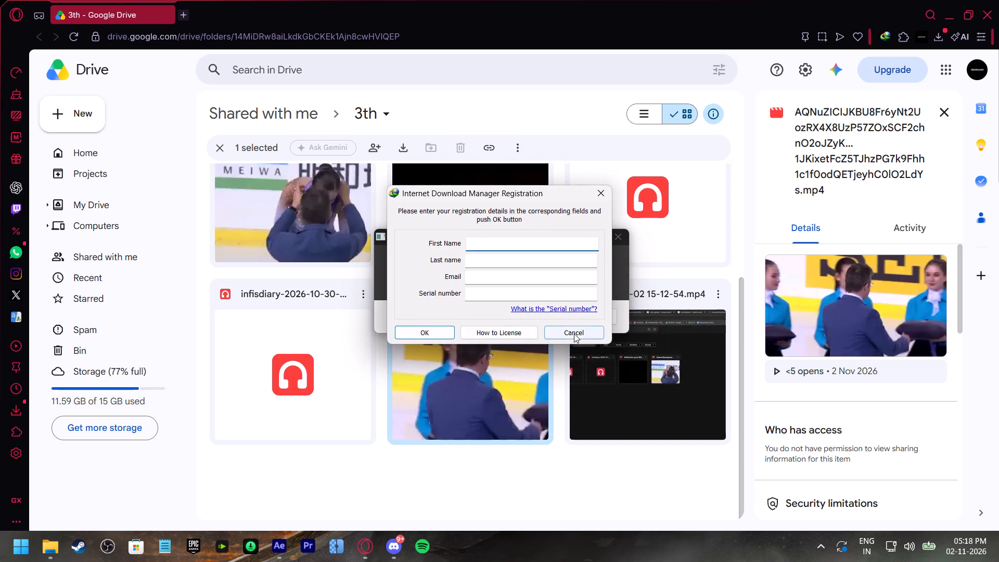
pyautogui.moveTo(606, 315); pyautogui.dragTo(641, 310)
pyautogui.click(508, 330)
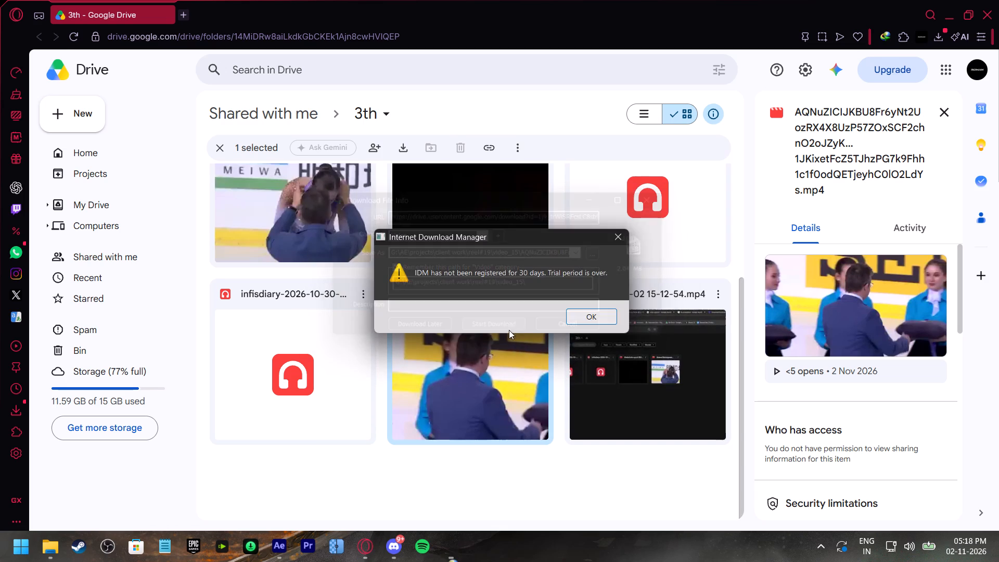
pyautogui.click(595, 317)
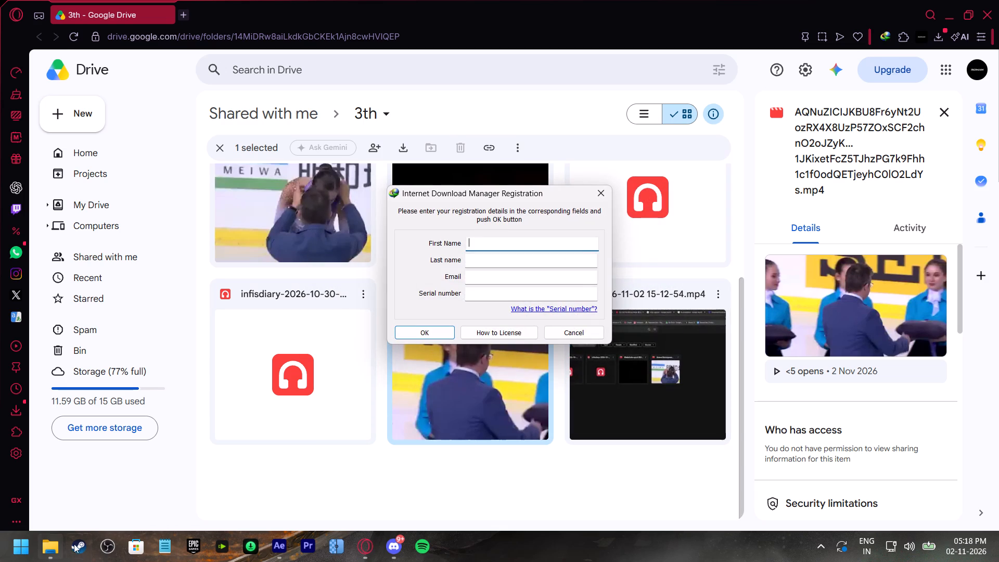
pyautogui.click(578, 333)
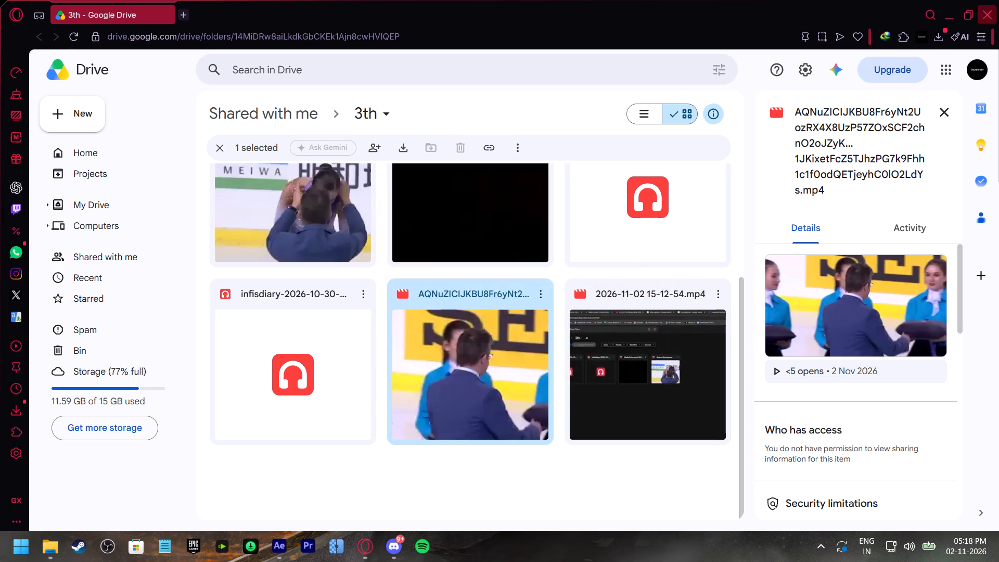
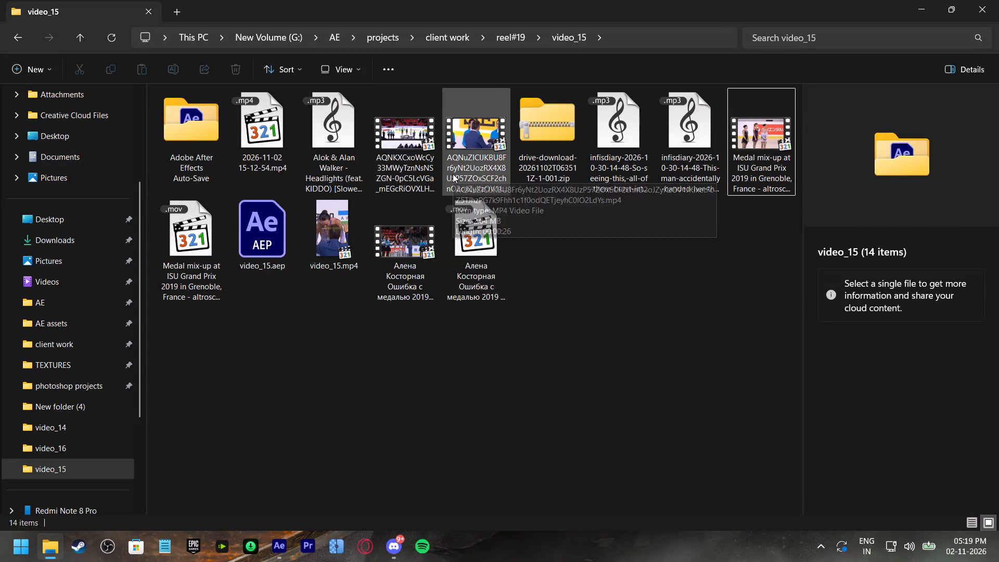
# Import the AQNuZICIJKBU8Fr6yNt2… MP4 clip from the video_15 folder into the After Effects project as footage.
pyautogui.click(453, 174)
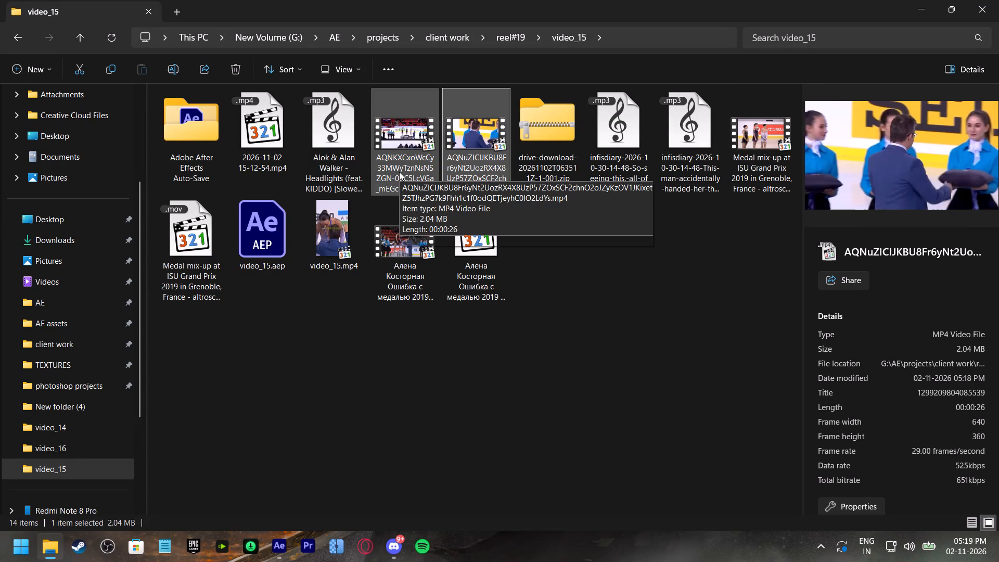
pyautogui.moveTo(476, 163); pyautogui.dragTo(523, 275)
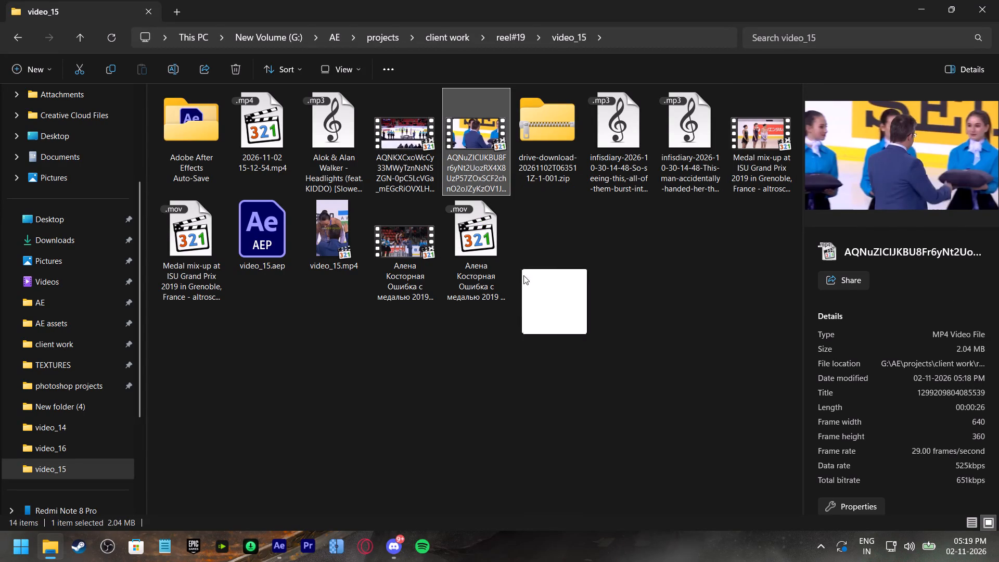
pyautogui.moveTo(523, 275); pyautogui.dragTo(463, 470)
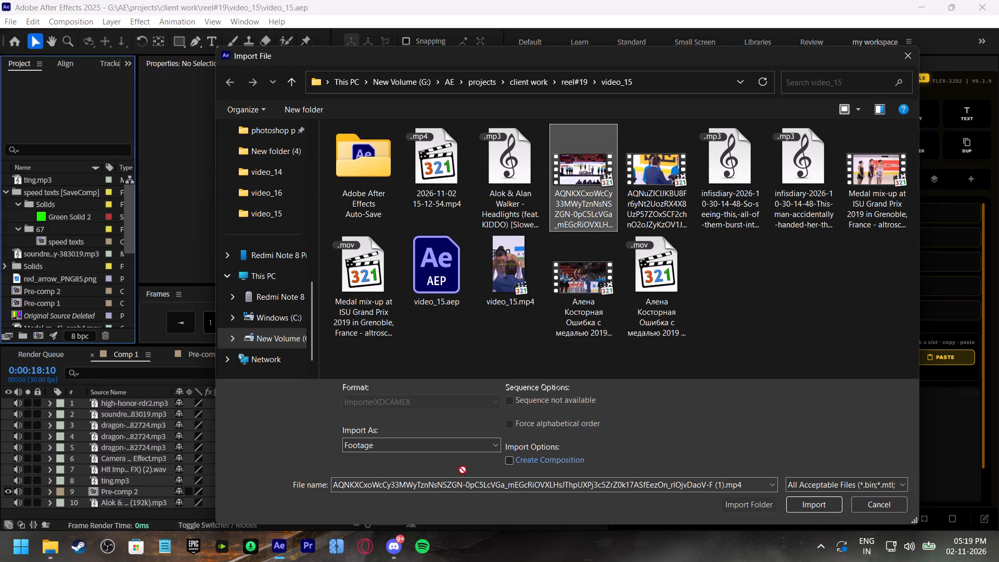
pyautogui.moveTo(463, 470); pyautogui.dragTo(867, 405)
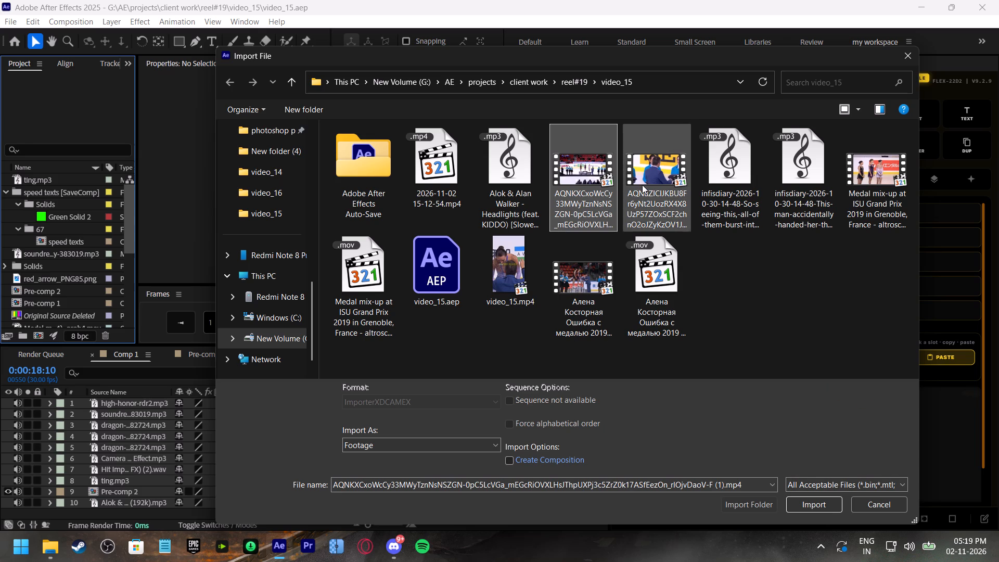
pyautogui.click(642, 185)
pyautogui.click(798, 500)
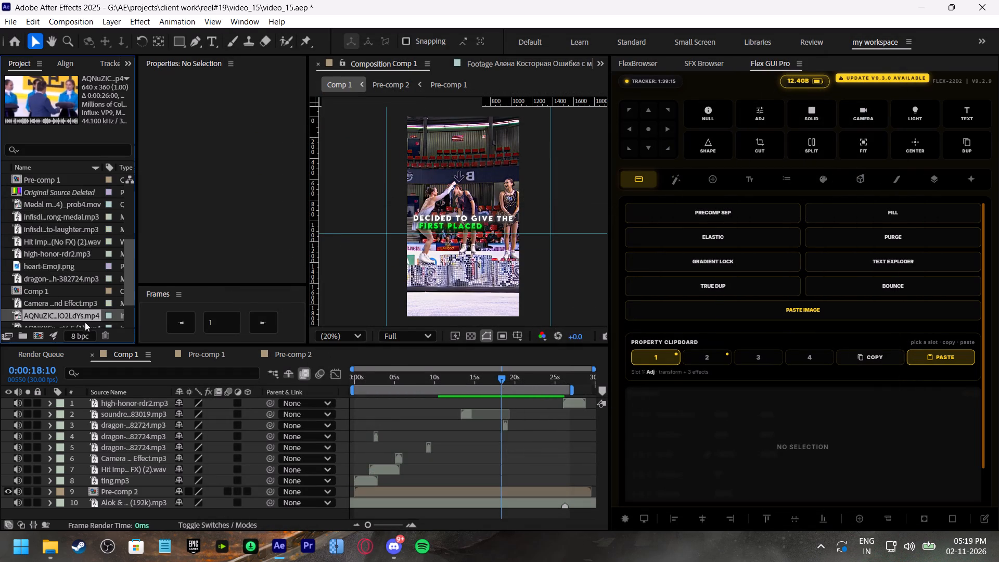
# Open Pre-comp 2 from Comp 1, and from there open the nested Pre-comp 1.
pyautogui.scroll(-3, 480, 444)
pyautogui.click(409, 501)
pyautogui.click(415, 489)
pyautogui.doubleClick(387, 492)
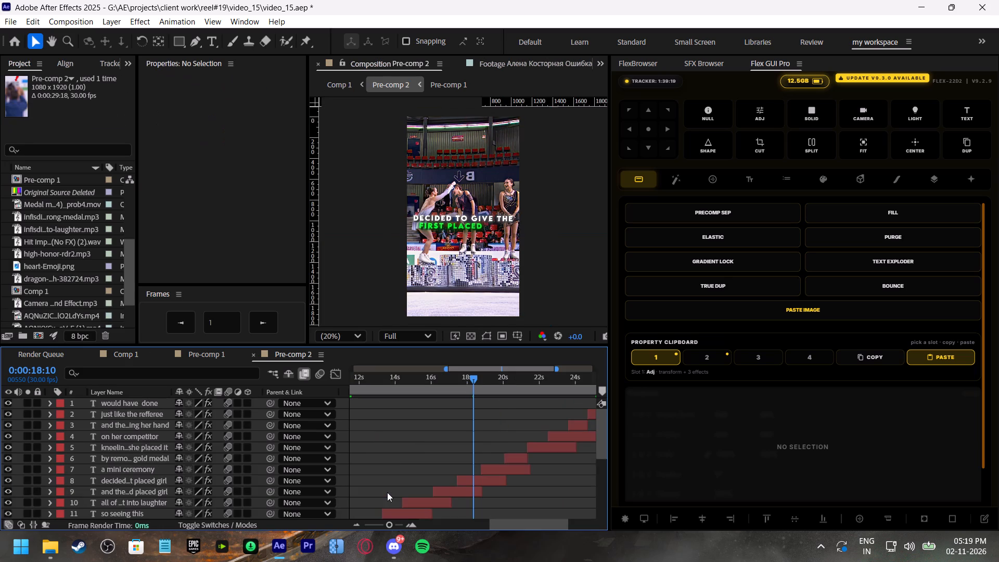
pyautogui.scroll(-7, 452, 473)
pyautogui.doubleClick(439, 510)
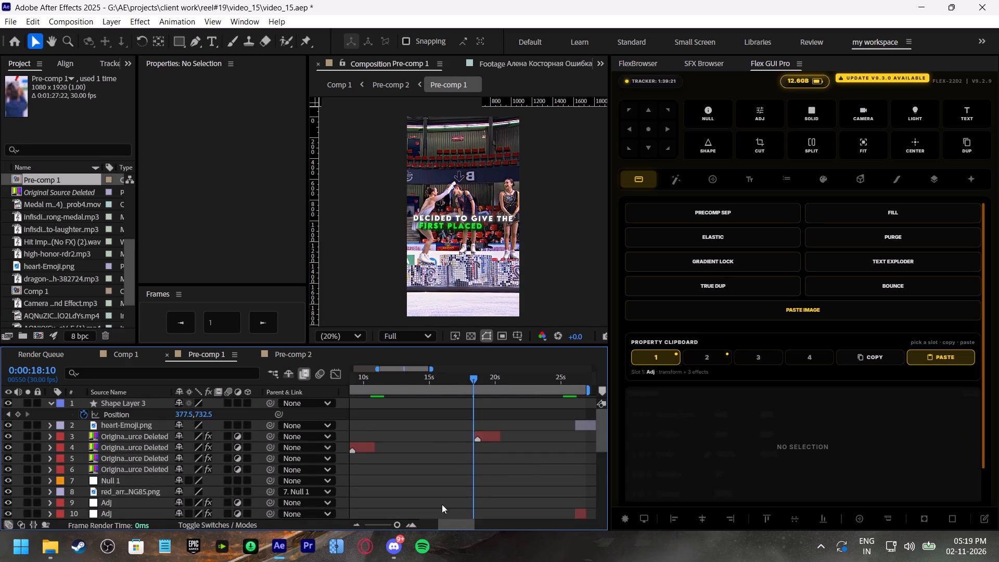
# Add the AQNuZIC… MP4 clip to Pre-comp 1 as a layer directly above the AQNKXCx… clip, with the playhead at 0:00:02:26.
pyautogui.scroll(-5, 473, 477)
pyautogui.moveTo(430, 374); pyautogui.dragTo(181, 389)
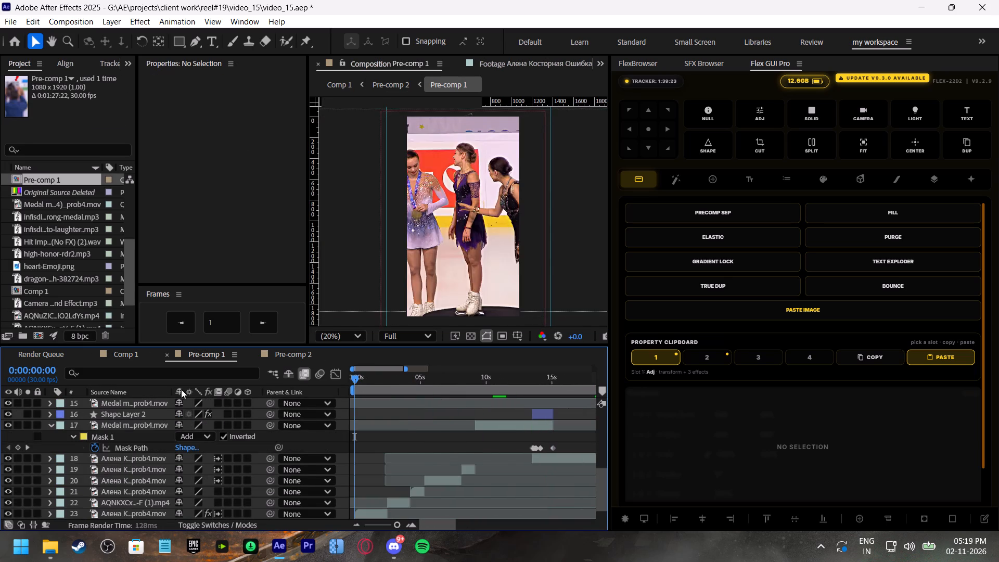
pyautogui.moveTo(181, 389); pyautogui.dragTo(390, 428)
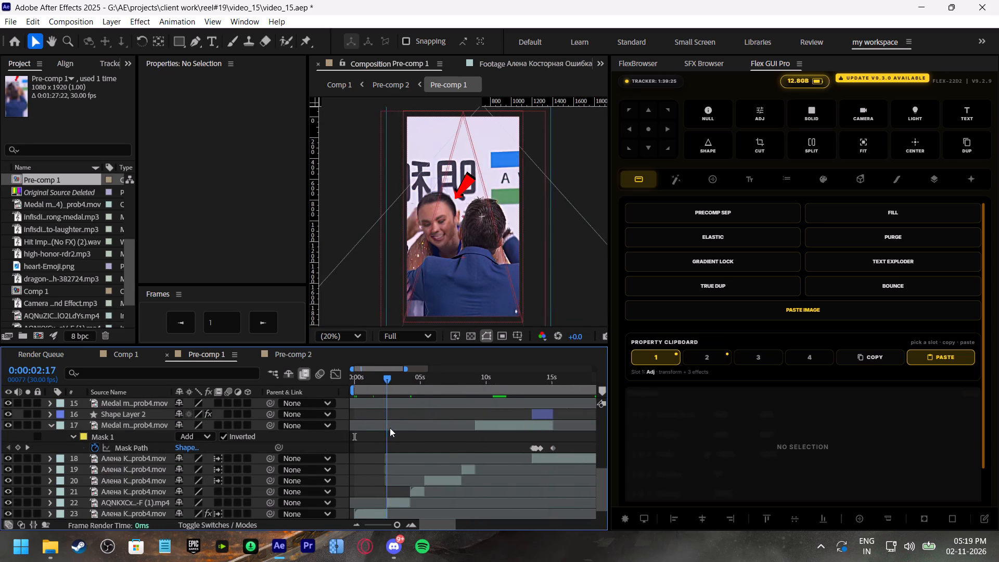
pyautogui.moveTo(390, 428); pyautogui.dragTo(392, 429)
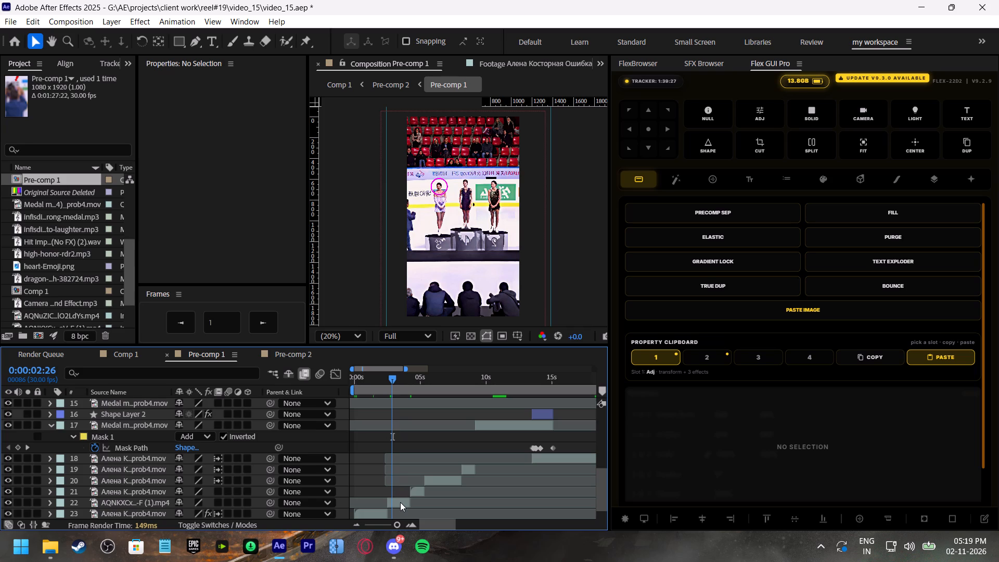
pyautogui.click(400, 502)
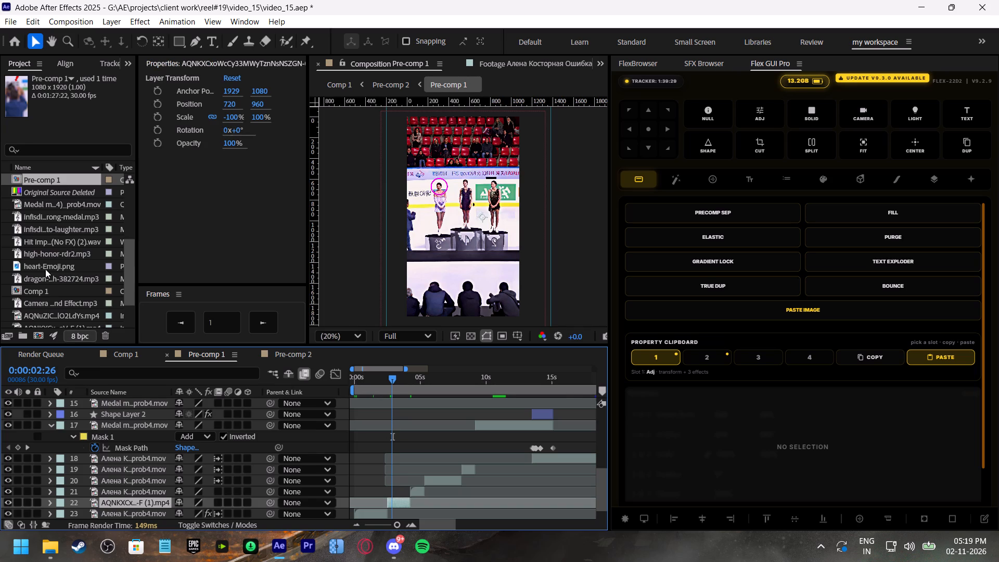
pyautogui.scroll(-1, 58, 274)
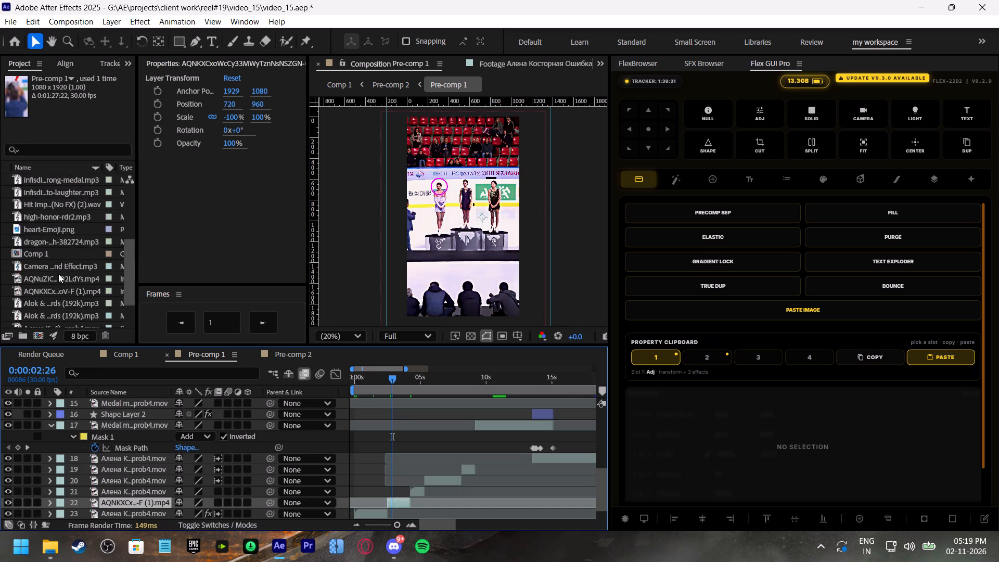
pyautogui.scroll(-5, 58, 274)
pyautogui.click(47, 267)
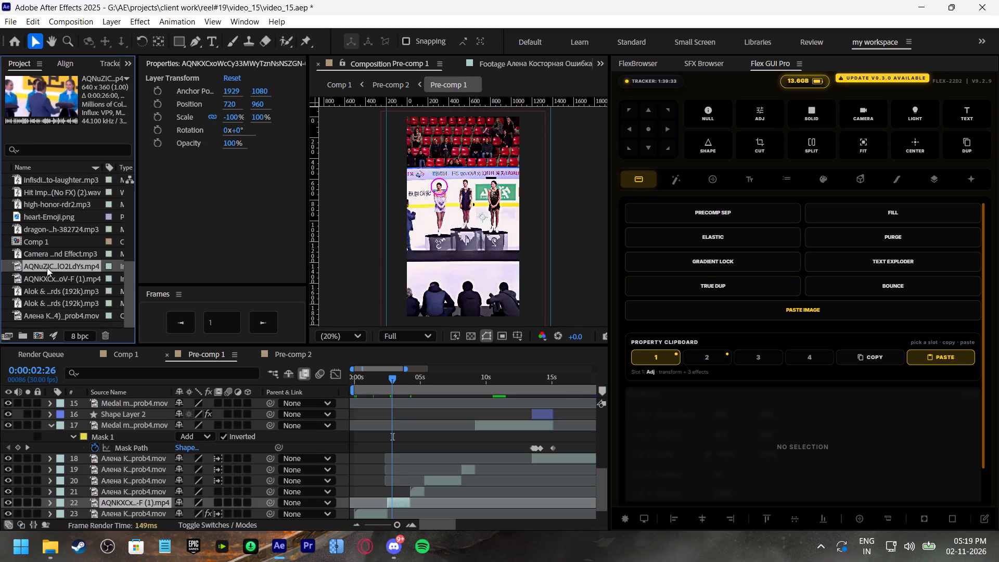
pyautogui.click(42, 278)
pyautogui.click(45, 271)
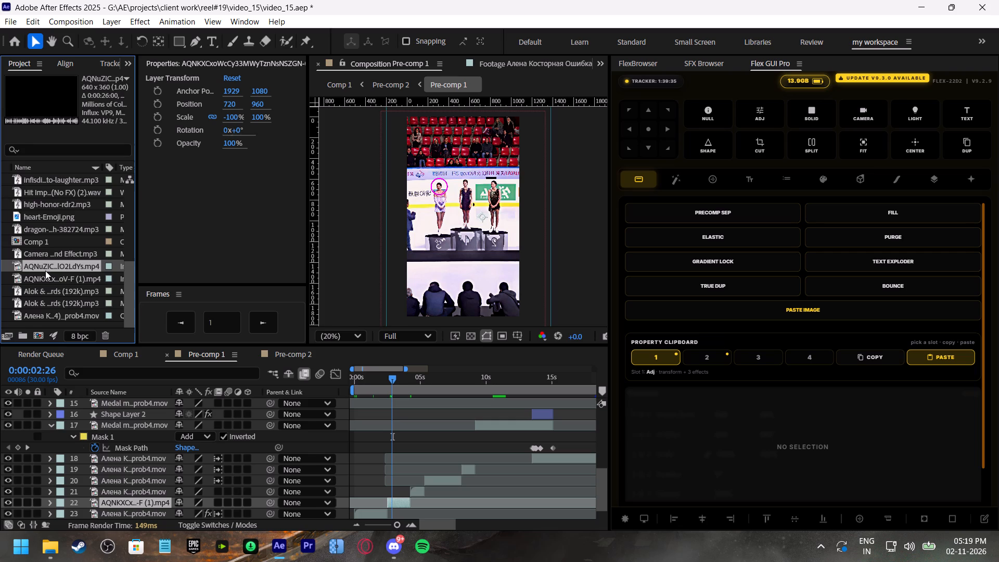
pyautogui.click(45, 278)
pyautogui.click(47, 271)
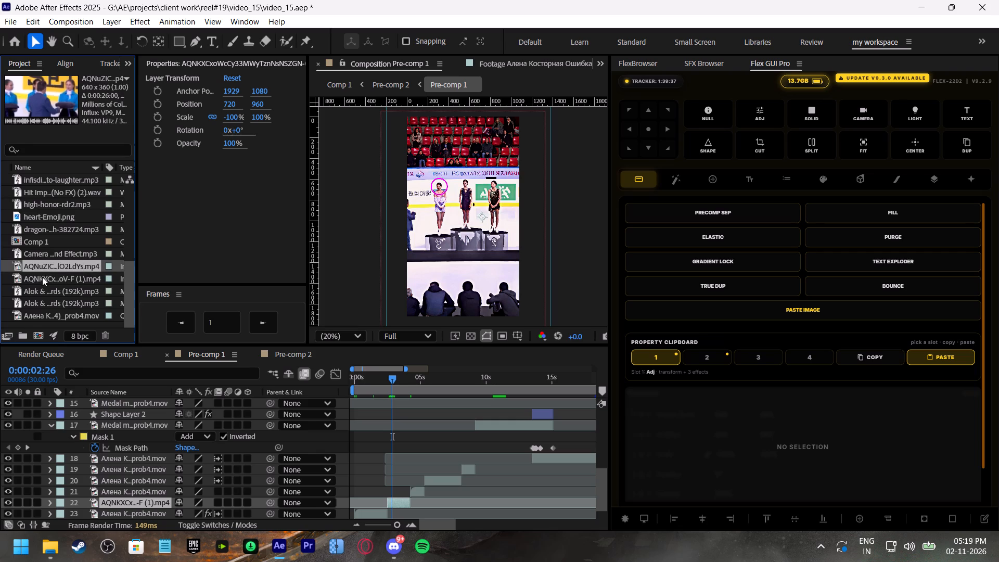
pyautogui.moveTo(42, 269); pyautogui.dragTo(390, 495)
# Slide the AQNuZIC… layer earlier in time so its wide podium shot falls at 0:00:02:26.
pyautogui.moveTo(437, 508); pyautogui.dragTo(423, 510)
pyautogui.moveTo(449, 504); pyautogui.dragTo(413, 506)
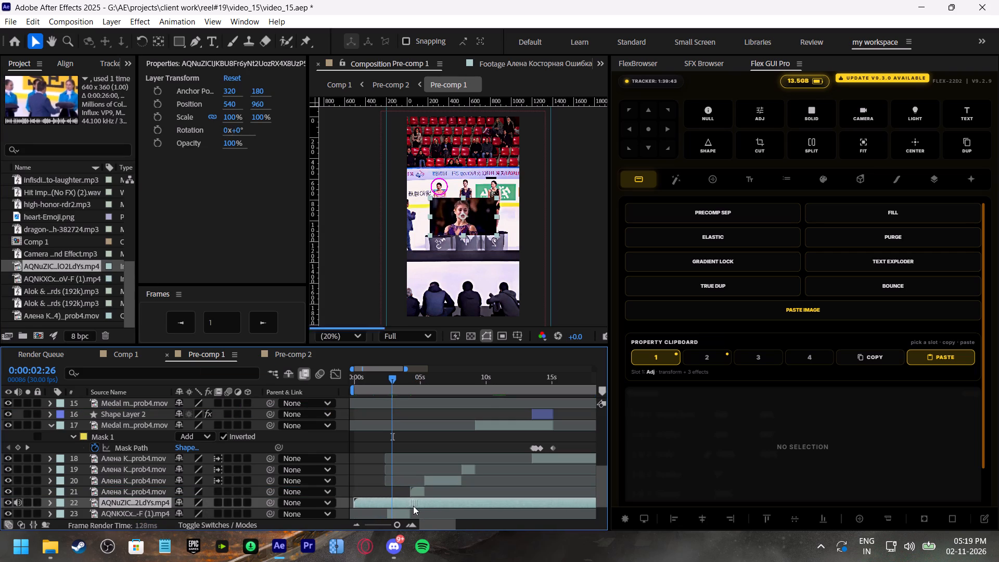
pyautogui.moveTo(413, 506); pyautogui.dragTo(380, 507)
# Scale the AQNuZIC… layer up proportionally to about 536% so it fills the frame height.
pyautogui.moveTo(494, 235); pyautogui.dragTo(498, 238)
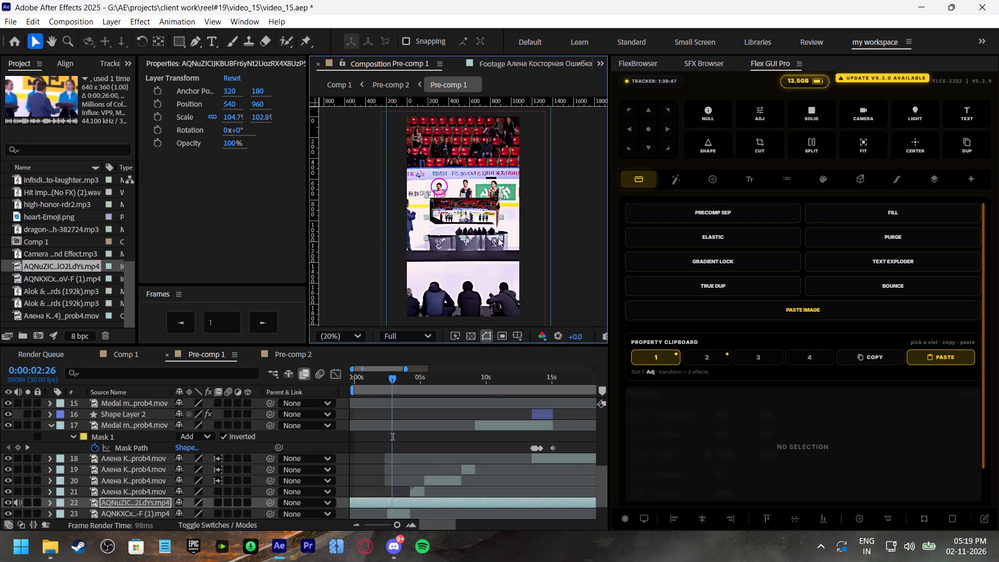
pyautogui.moveTo(498, 238); pyautogui.dragTo(590, 311)
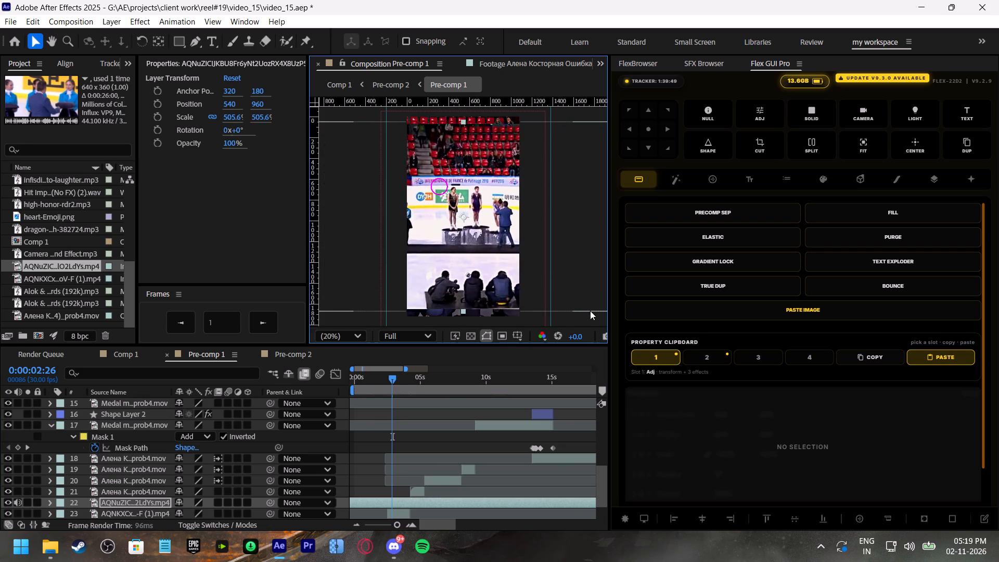
pyautogui.moveTo(590, 311); pyautogui.dragTo(601, 316)
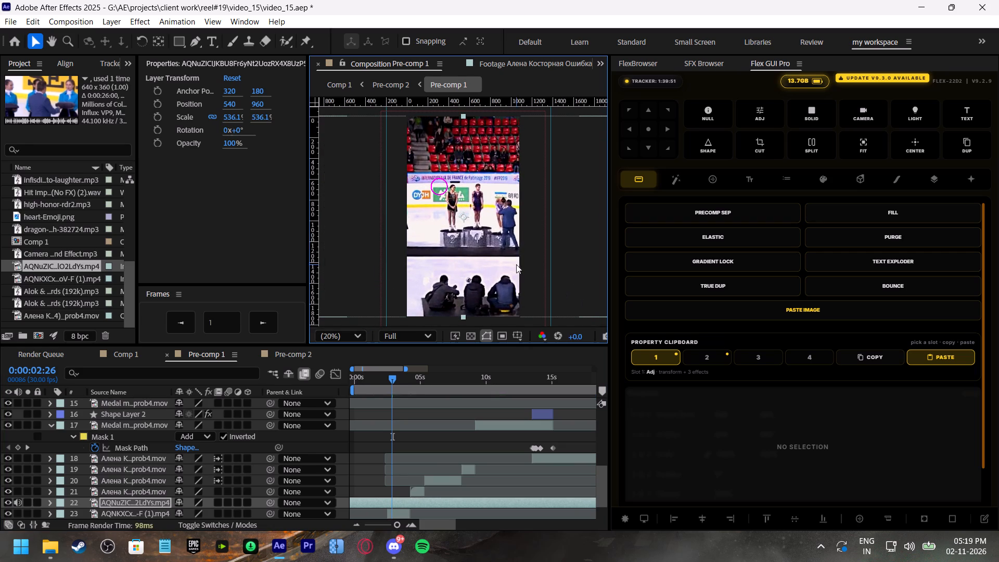
# Flip the AQNuZIC… layer horizontally and shift it sideways to an X position of about 705.
pyautogui.rightClick(409, 505)
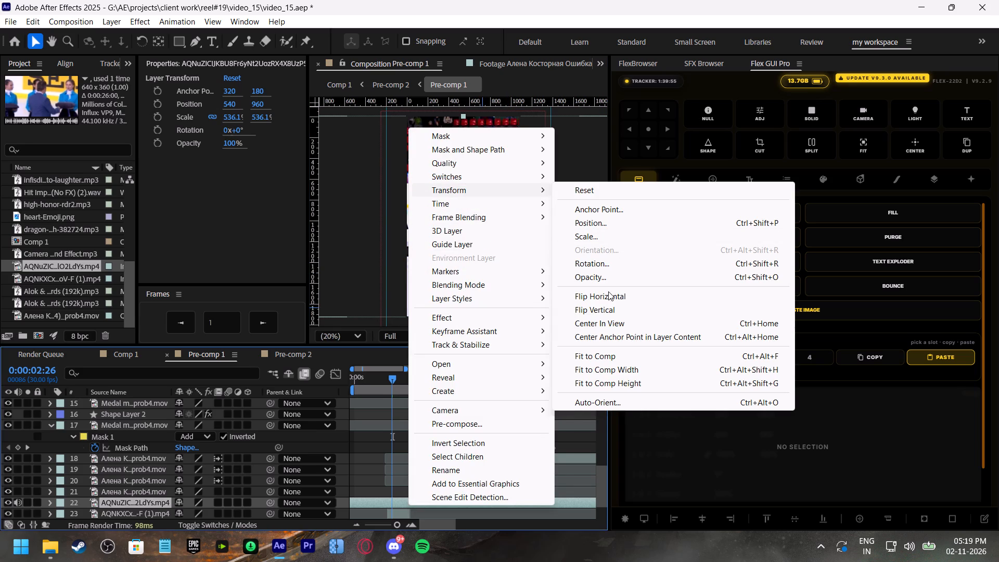
pyautogui.click(598, 297)
pyautogui.moveTo(482, 265); pyautogui.dragTo(493, 265)
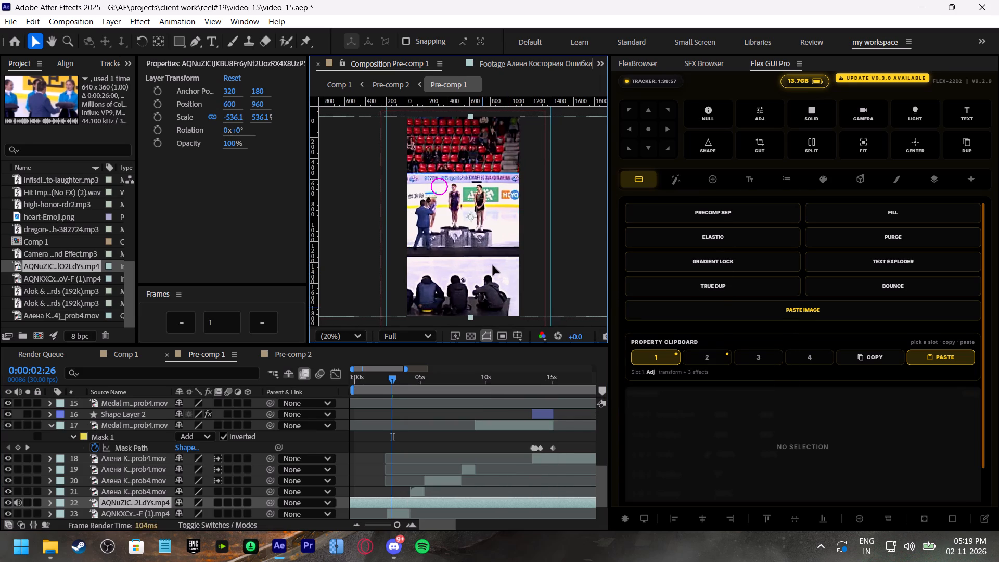
pyautogui.moveTo(493, 265); pyautogui.dragTo(499, 265)
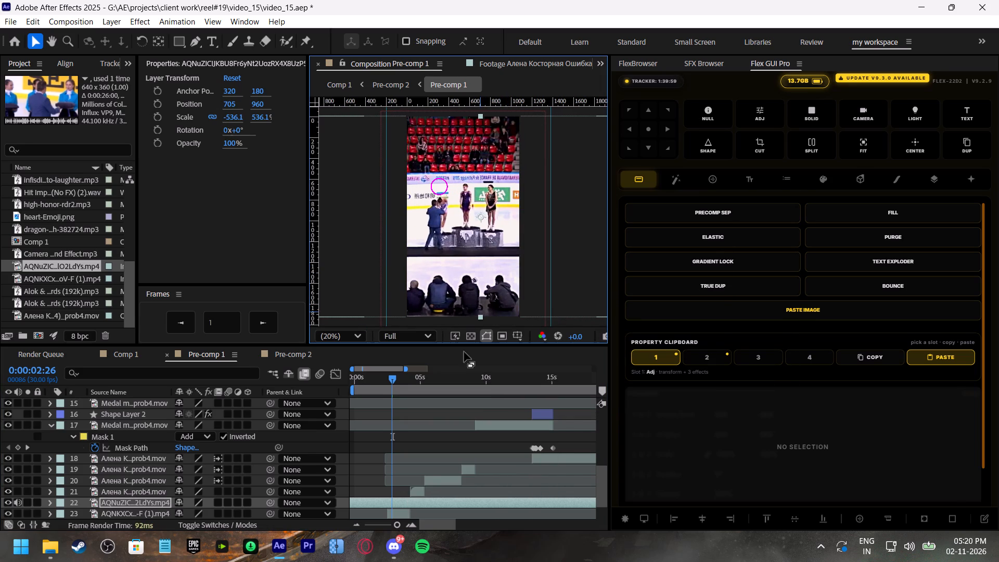
# Slide the AQNuZIC… layer slightly later in time, using 0:00:02:15 as the reference frame for the podium shot.
pyautogui.moveTo(390, 376); pyautogui.dragTo(385, 376)
pyautogui.moveTo(402, 501); pyautogui.dragTo(403, 501)
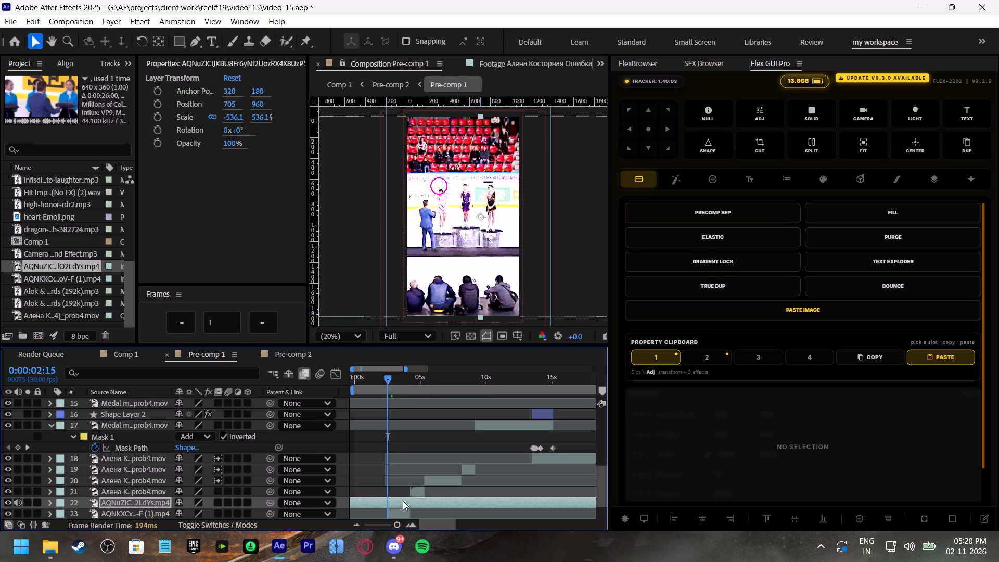
pyautogui.moveTo(403, 501); pyautogui.dragTo(413, 502)
# Refine the podium framing by scaling the flipped AQNuZIC… layer to 600% and setting its X position to about 730.
pyautogui.click(476, 280)
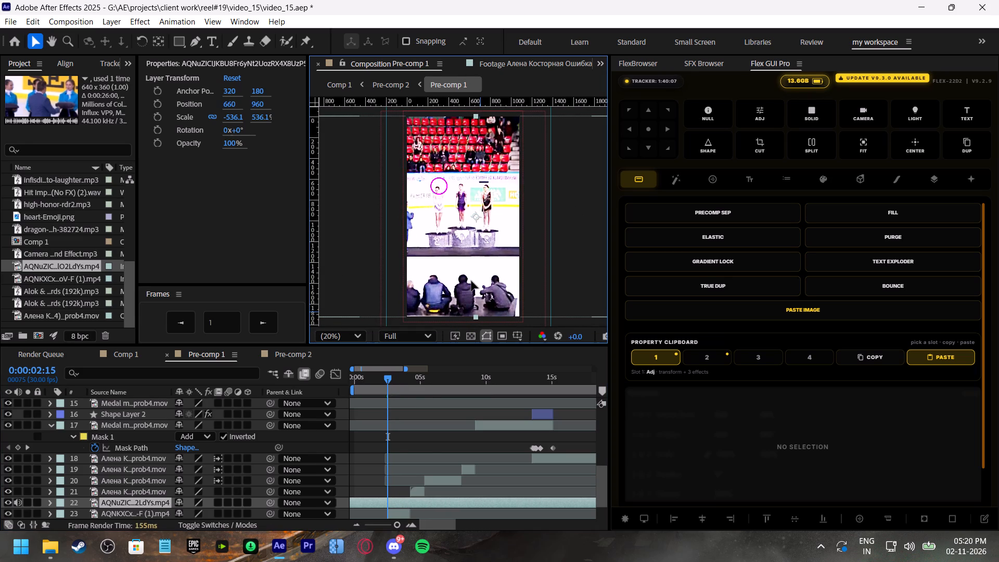
pyautogui.moveTo(477, 318); pyautogui.dragTo(477, 324)
pyautogui.click(482, 288)
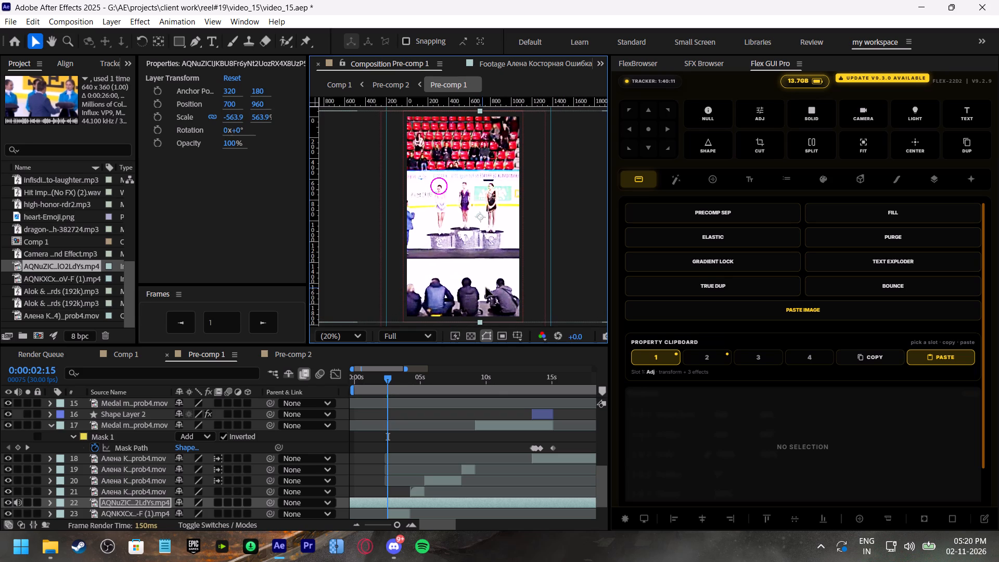
pyautogui.moveTo(478, 322); pyautogui.dragTo(479, 324)
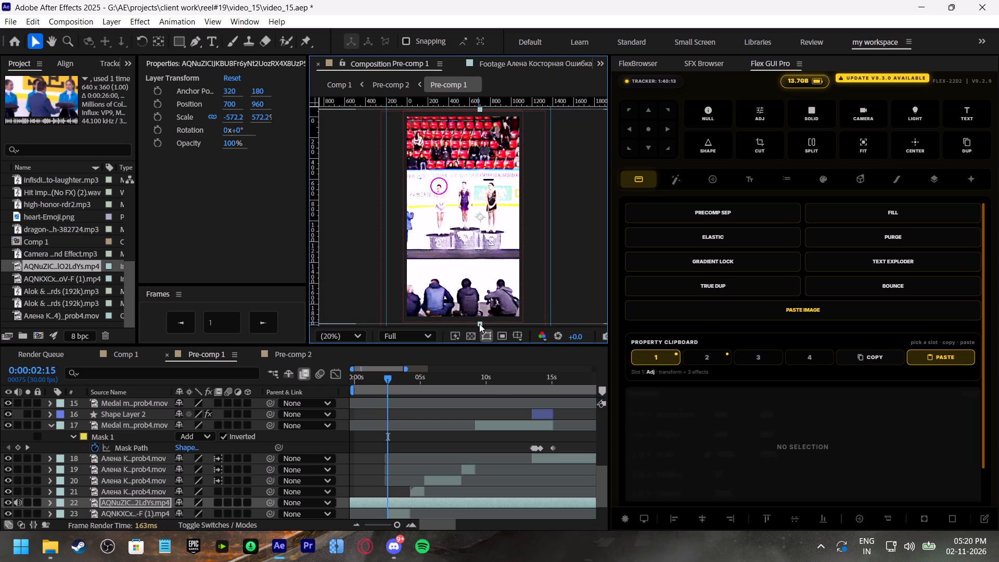
pyautogui.moveTo(479, 324); pyautogui.dragTo(481, 329)
pyautogui.click(489, 292)
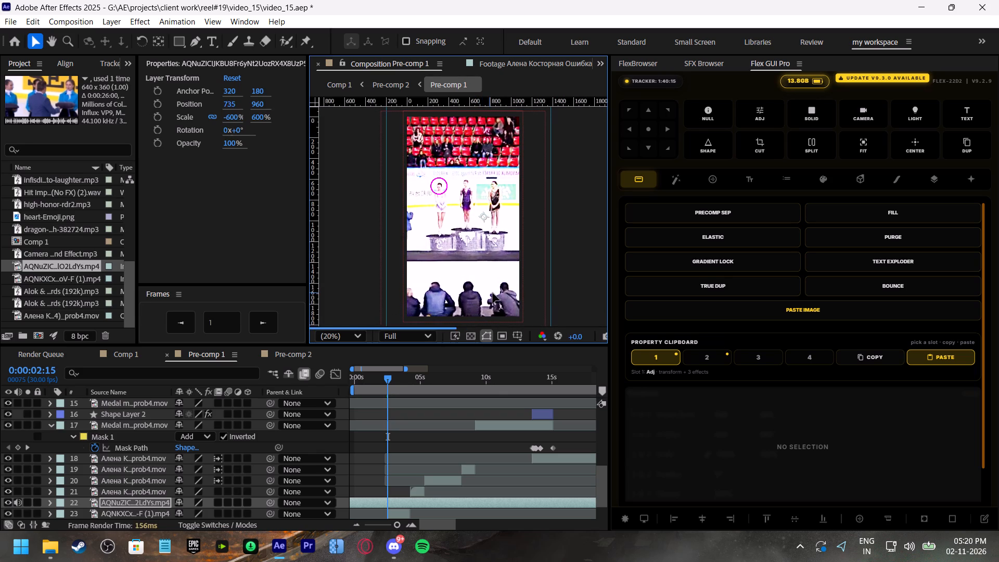
# Review the podium shot up to 0:00:04:06, split the AQNuZIC… layer there and delete the part after it.
pyautogui.moveTo(388, 377); pyautogui.dragTo(399, 384)
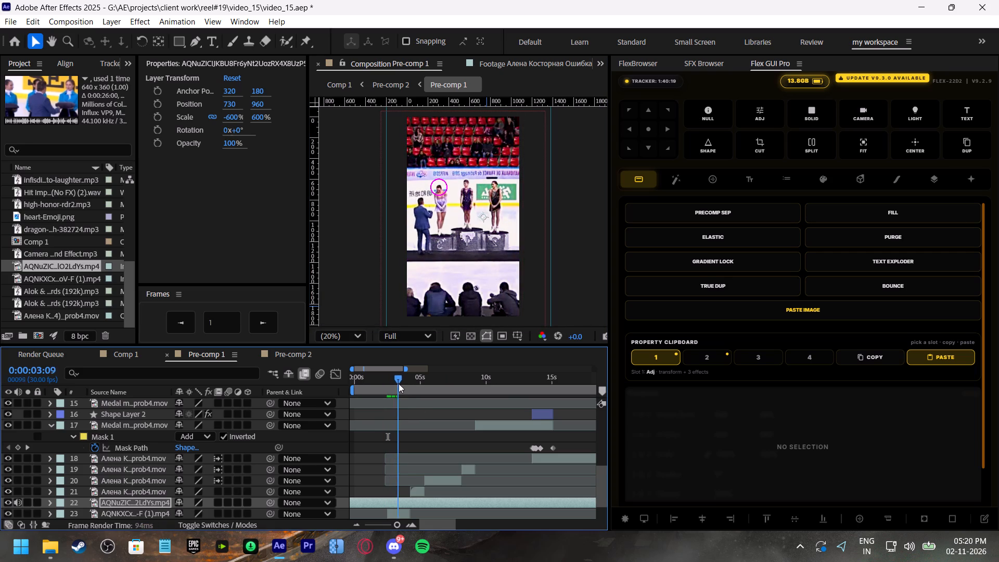
pyautogui.moveTo(399, 384); pyautogui.dragTo(406, 396)
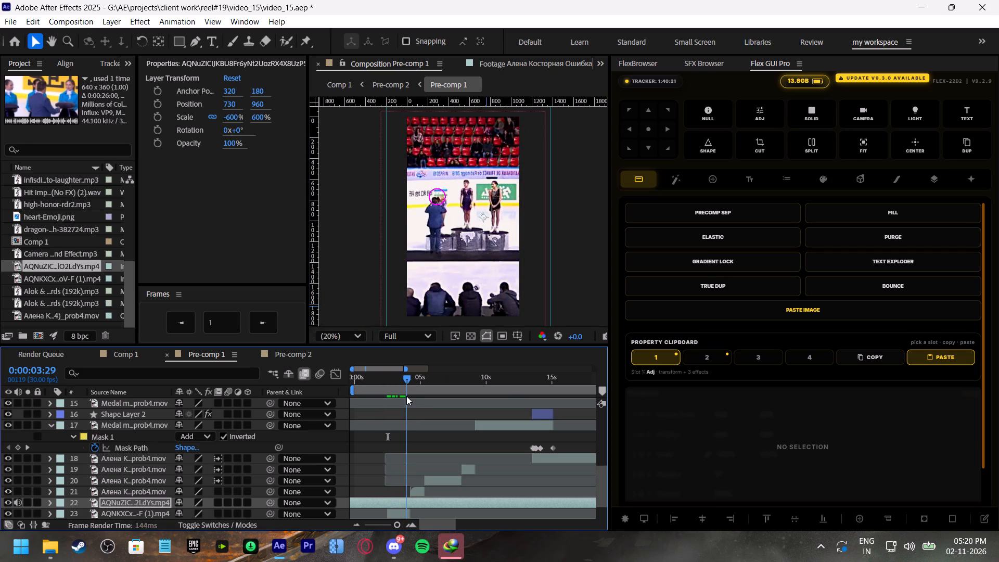
pyautogui.moveTo(406, 396); pyautogui.dragTo(404, 401)
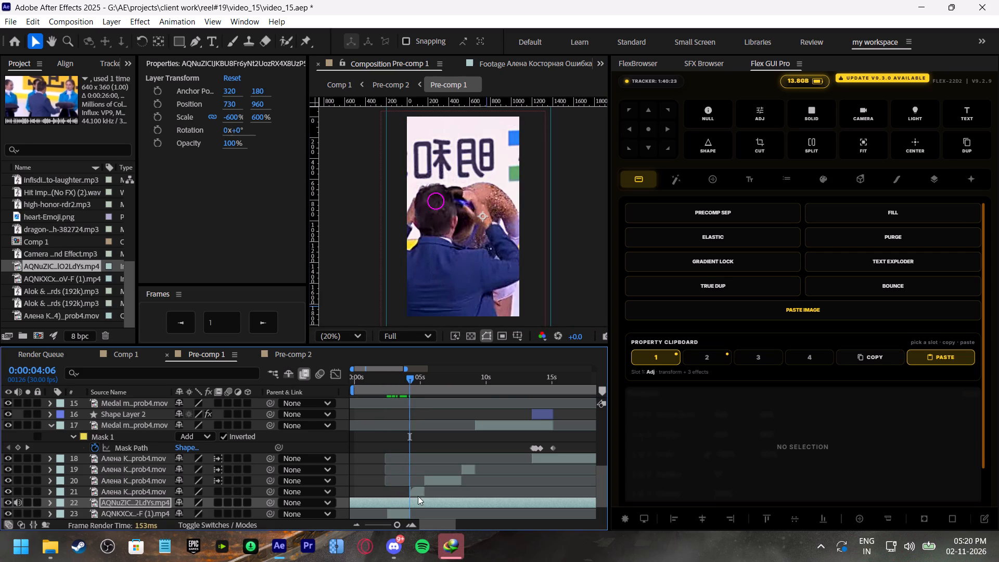
pyautogui.hotkey('ctrl', 'shift', 'd')
pyautogui.click(418, 506)
pyautogui.press('BackSpace')
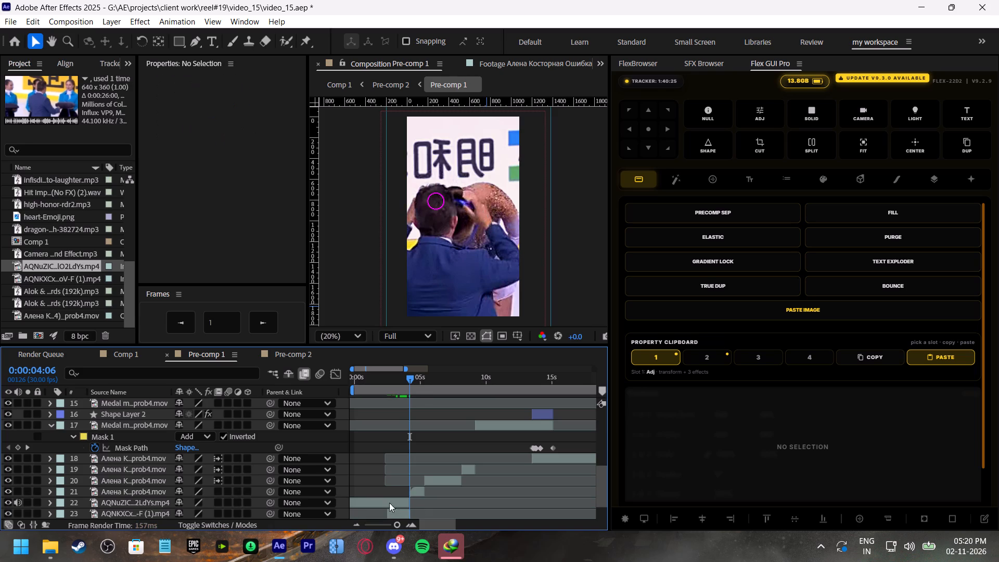
# Split the AQNuZIC… layer at 0:00:02:15 and delete the part before it.
pyautogui.click(390, 376)
pyautogui.click(378, 501)
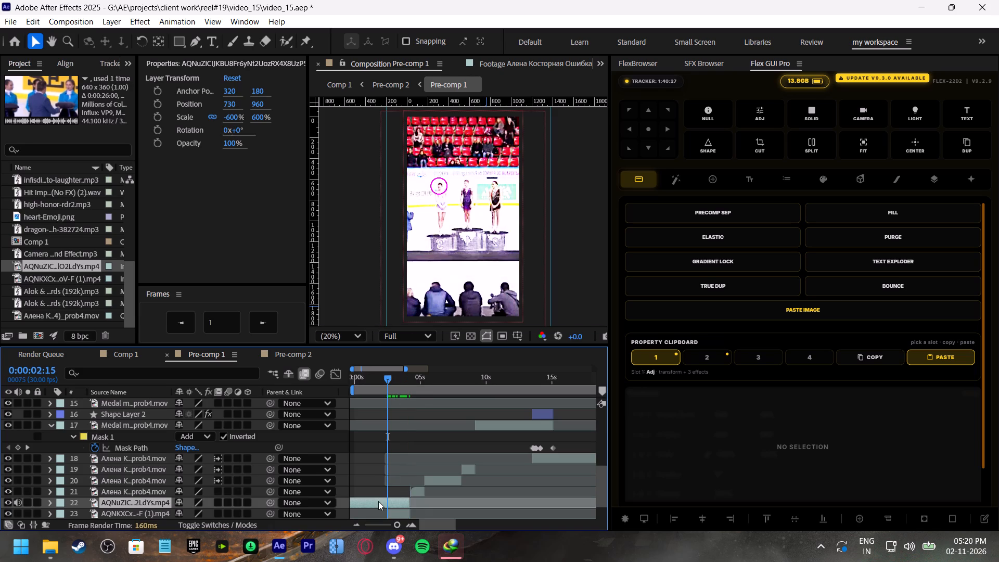
pyautogui.hotkey('ctrl', 'shift', 'd')
pyautogui.click(380, 514)
pyautogui.press('BackSpace')
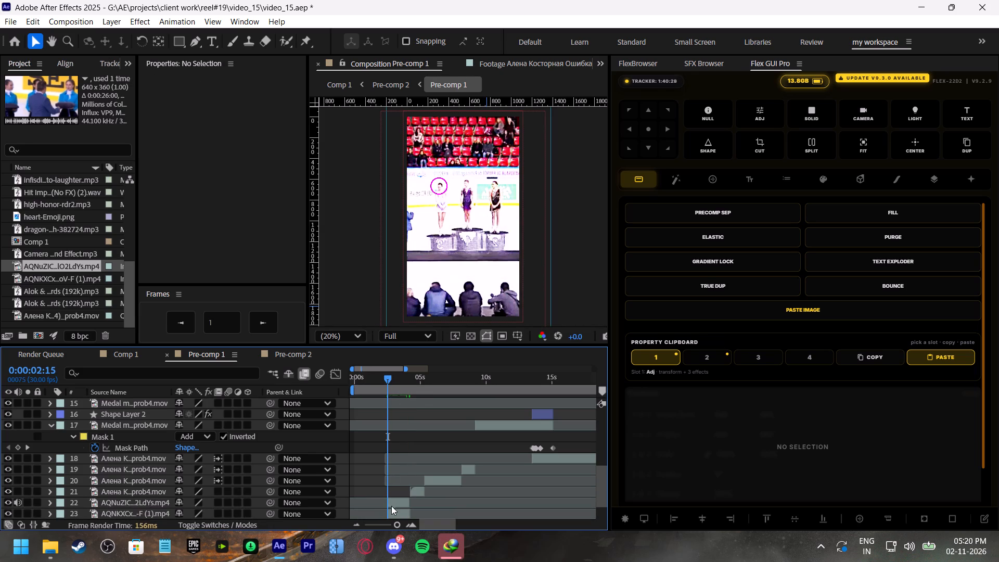
# Move the magenta circle of Shape Layer 3 slightly lower at its 0:00:03:04 Position keyframe to follow the skater's head in the podium shot.
pyautogui.click(395, 504)
pyautogui.click(397, 382)
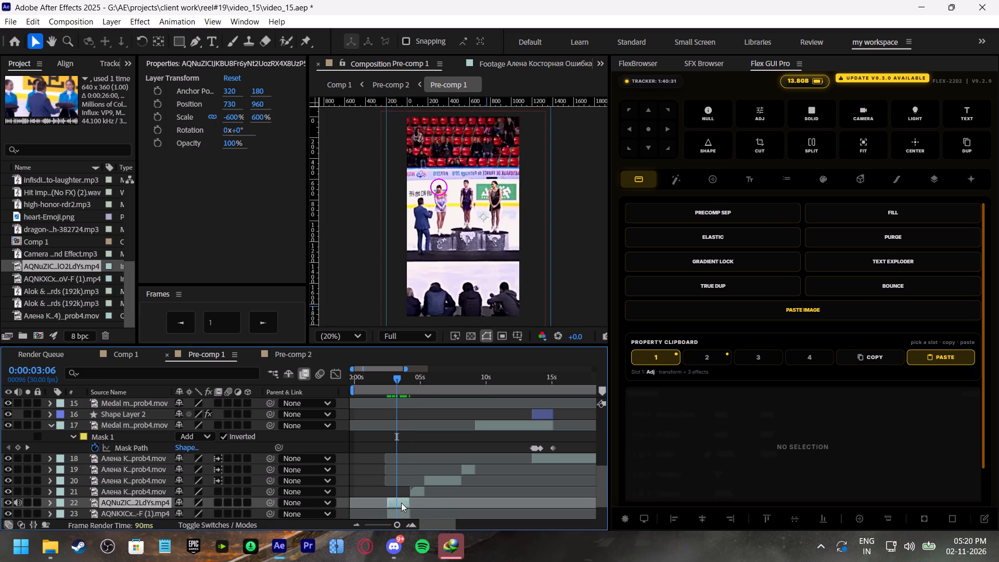
pyautogui.scroll(3, 401, 503)
pyautogui.scroll(-1, 401, 503)
pyautogui.scroll(6, 401, 503)
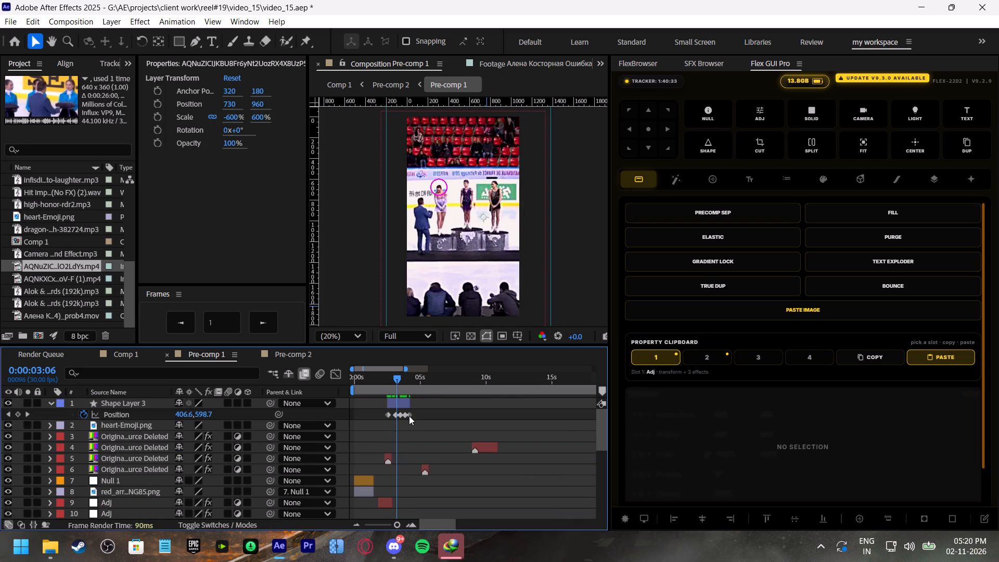
pyautogui.click(404, 405)
pyautogui.moveTo(394, 379); pyautogui.dragTo(385, 376)
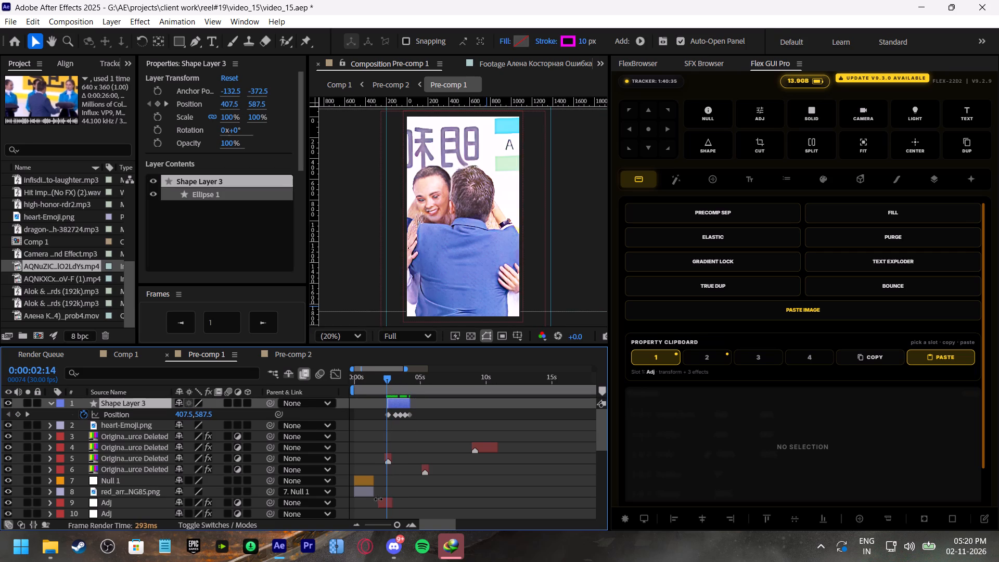
pyautogui.moveTo(396, 526); pyautogui.dragTo(402, 529)
pyautogui.keyDown('shift'); pyautogui.scroll(-5, 473, 465); pyautogui.keyUp('shift')
pyautogui.keyDown('shift'); pyautogui.scroll(1, 421, 452); pyautogui.keyUp('shift')
pyautogui.moveTo(393, 384); pyautogui.dragTo(385, 384)
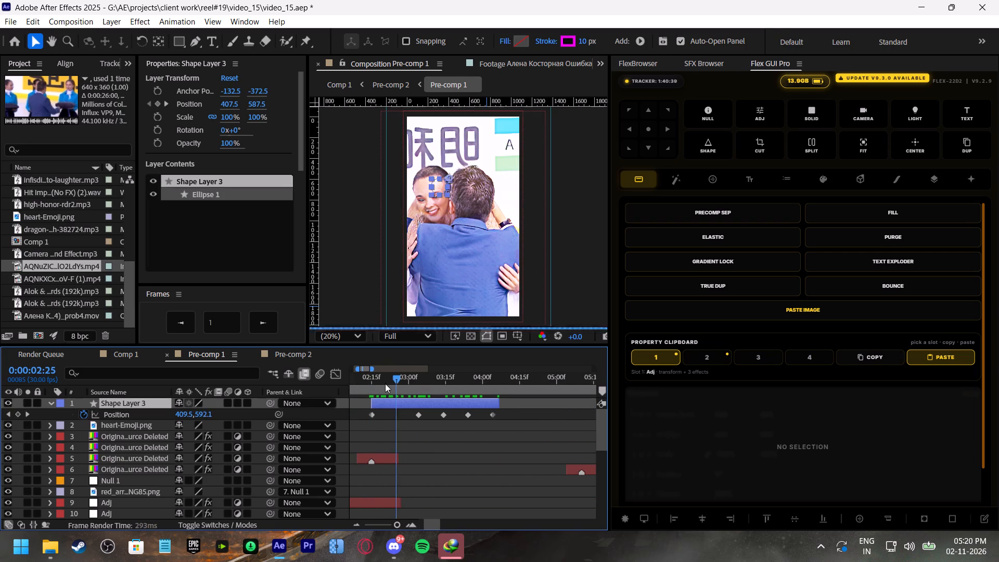
pyautogui.moveTo(385, 384); pyautogui.dragTo(377, 381)
pyautogui.scroll(2, 457, 174)
pyautogui.press('space')
pyautogui.press('space')
pyautogui.press('space')
pyautogui.press('space')
pyautogui.press('space')
pyautogui.press('space')
pyautogui.press('space')
pyautogui.press('space')
pyautogui.press('space')
pyautogui.press('space')
pyautogui.press('space')
pyautogui.press('space')
pyautogui.press('space')
pyautogui.press('space')
pyautogui.press('space')
pyautogui.press('space')
pyautogui.press('space')
pyautogui.press('space')
pyautogui.press('space')
pyautogui.press('space')
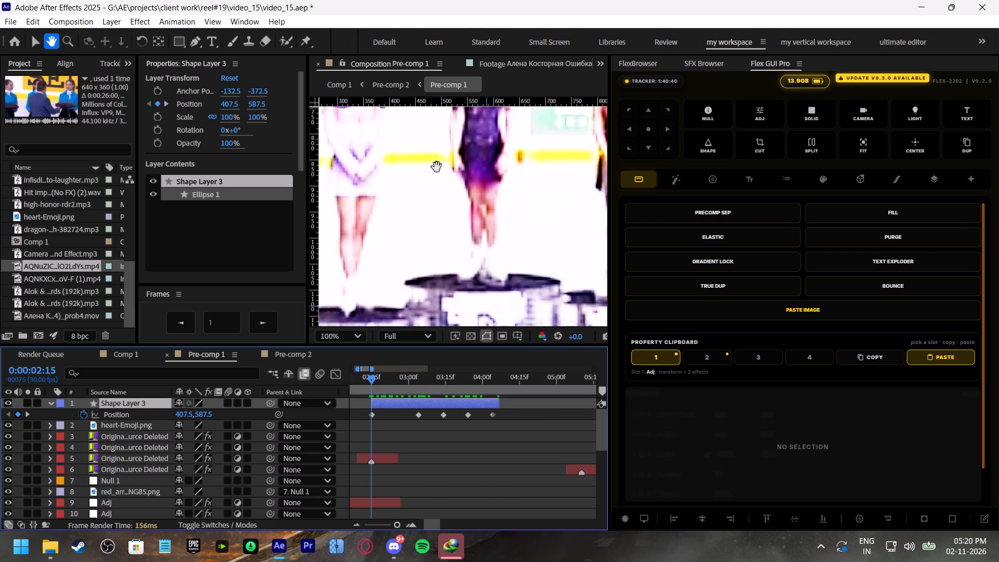
pyautogui.moveTo(436, 167); pyautogui.dragTo(520, 286)
pyautogui.moveTo(480, 217); pyautogui.dragTo(511, 257)
pyautogui.moveTo(379, 373); pyautogui.dragTo(427, 412)
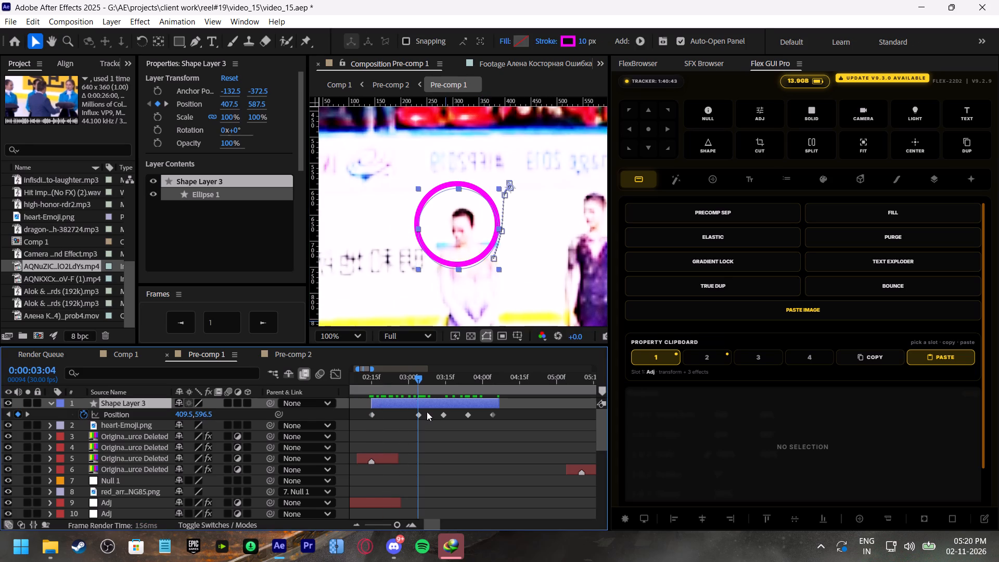
pyautogui.moveTo(427, 412); pyautogui.dragTo(425, 411)
pyautogui.moveTo(461, 245); pyautogui.dragTo(460, 251)
# Move the circle to 404.5, 667.5 at 0:00:03:14 and lower it at the following Position keyframe to follow the skater's head.
pyautogui.moveTo(421, 376); pyautogui.dragTo(442, 390)
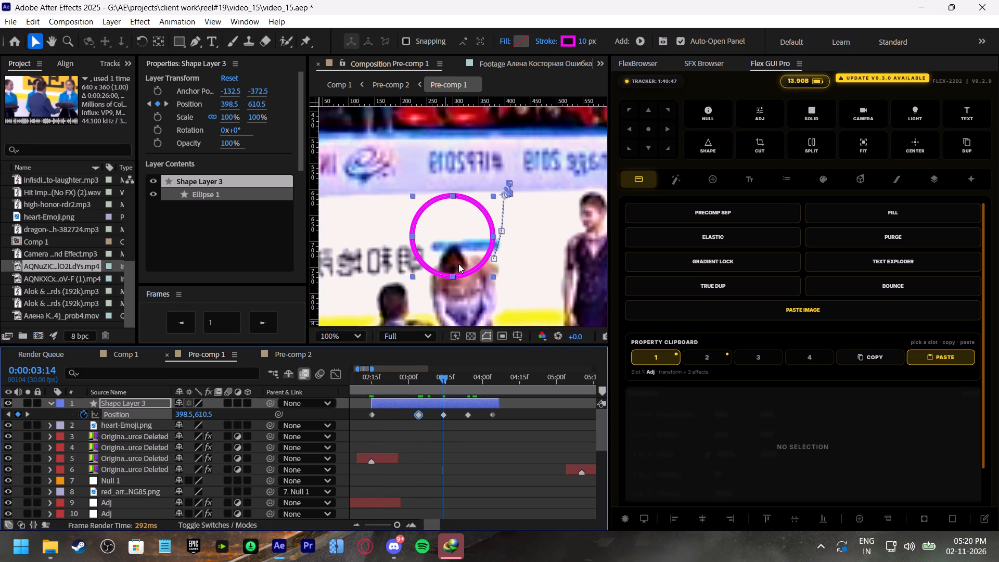
pyautogui.moveTo(453, 254); pyautogui.dragTo(456, 284)
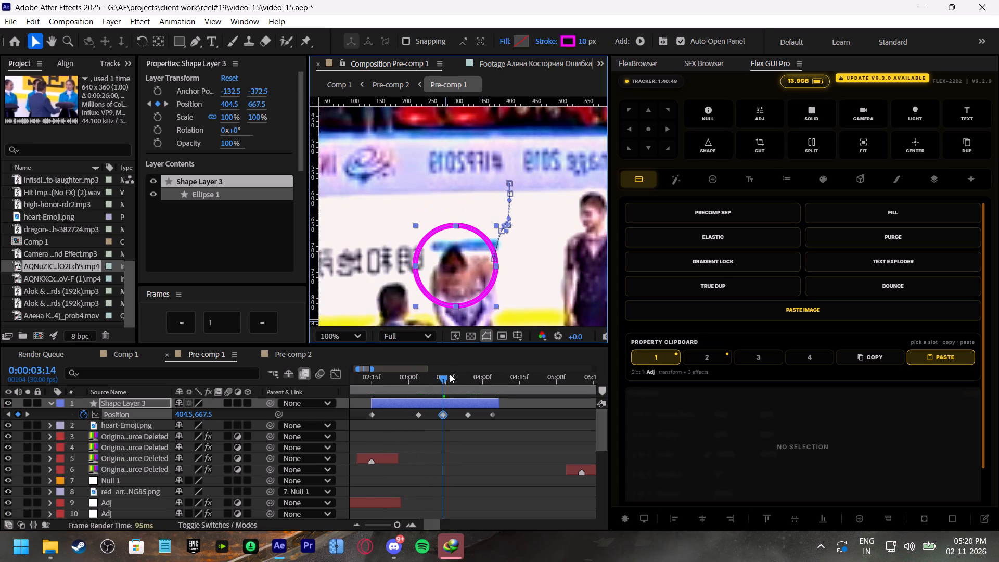
pyautogui.moveTo(448, 377); pyautogui.dragTo(462, 390)
pyautogui.moveTo(459, 287); pyautogui.dragTo(463, 308)
# Add a Position keyframe for the circle at 0:00:04:03, placed at about 392, 732 over the bowed skater's head.
pyautogui.moveTo(476, 379); pyautogui.dragTo(489, 391)
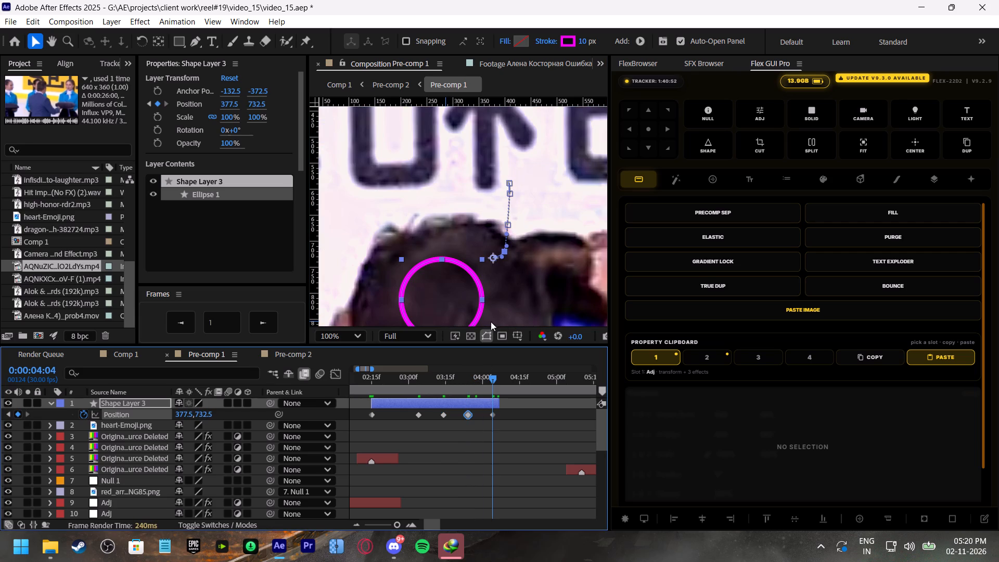
pyautogui.scroll(-1, 497, 337)
pyautogui.scroll(-1, 484, 272)
pyautogui.click(490, 382)
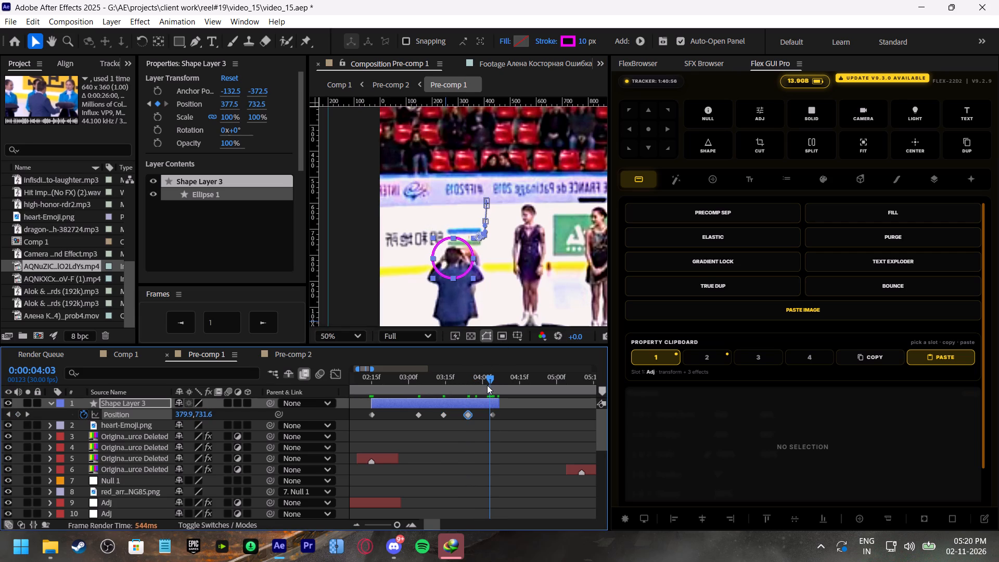
pyautogui.click(459, 270)
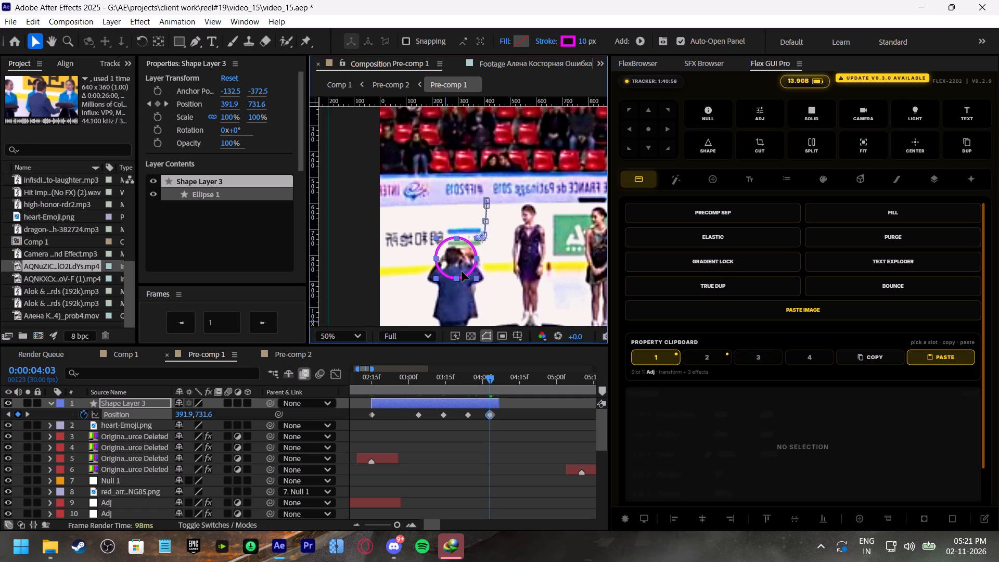
# Trim the end of Shape Layer 3 to 0:00:04:03, where the podium shot ends, and save the project.
pyautogui.moveTo(498, 401); pyautogui.dragTo(489, 411)
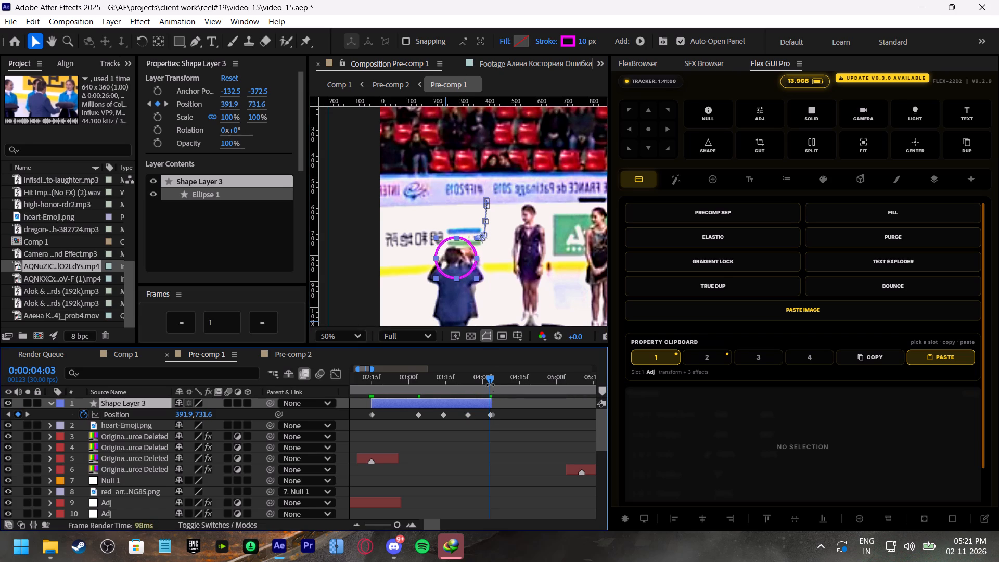
pyautogui.moveTo(488, 373); pyautogui.dragTo(496, 379)
pyautogui.hotkey('ctrl', 's')
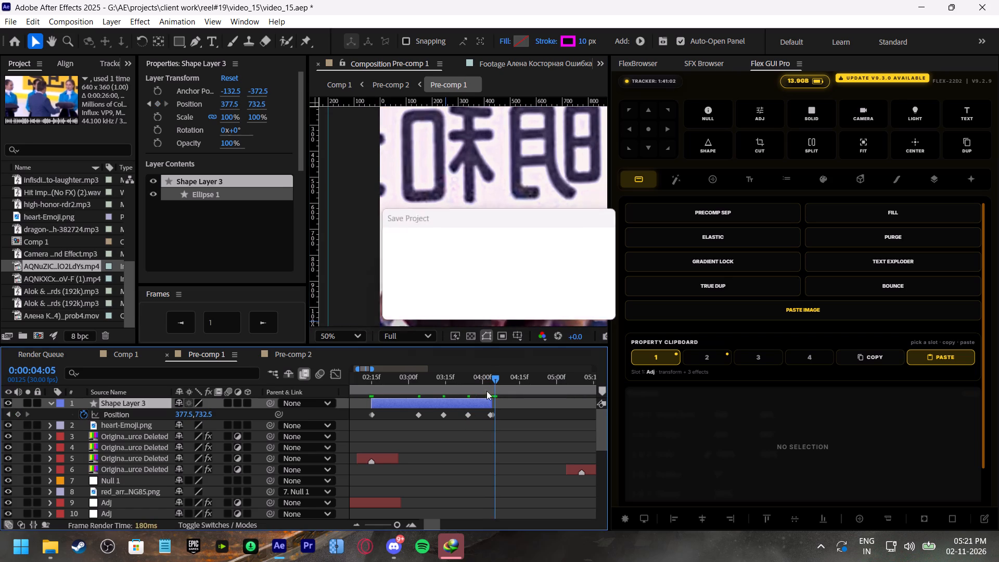
# Preview the reel's opening in Comp 1 through 0:00:05:20 to check the new podium shot and circle tracking.
pyautogui.moveTo(391, 528); pyautogui.dragTo(380, 524)
pyautogui.moveTo(381, 386); pyautogui.dragTo(358, 388)
pyautogui.moveTo(369, 380); pyautogui.dragTo(270, 392)
pyautogui.click(128, 359)
pyautogui.moveTo(352, 375); pyautogui.dragTo(341, 378)
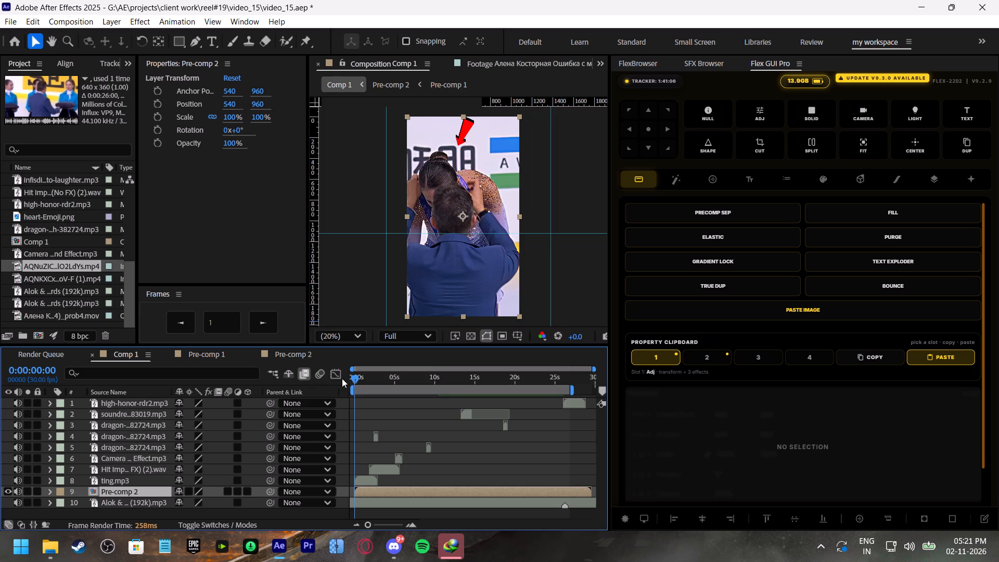
pyautogui.moveTo(380, 377); pyautogui.dragTo(334, 384)
pyautogui.press('space')
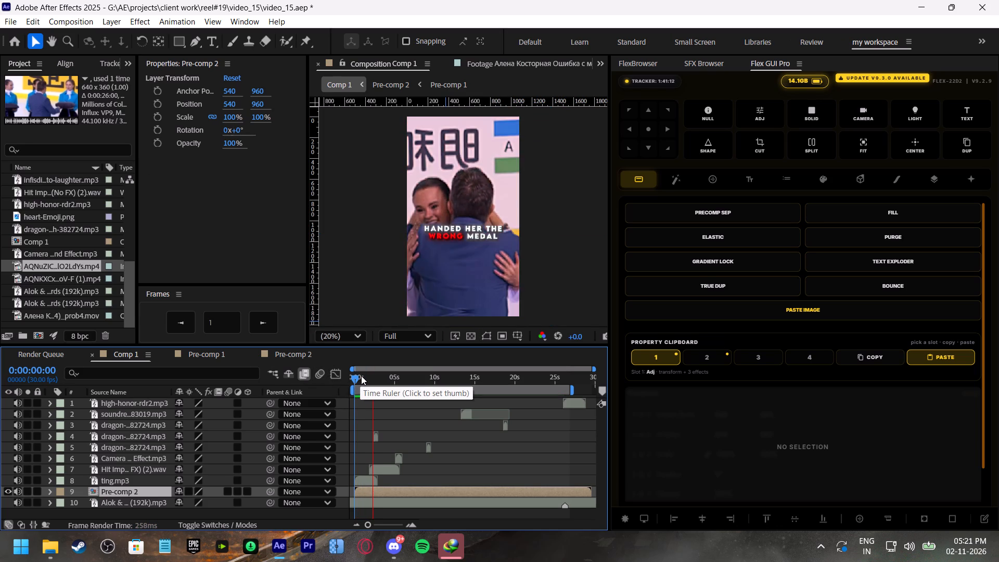
pyautogui.moveTo(361, 376); pyautogui.dragTo(371, 378)
pyautogui.press('space')
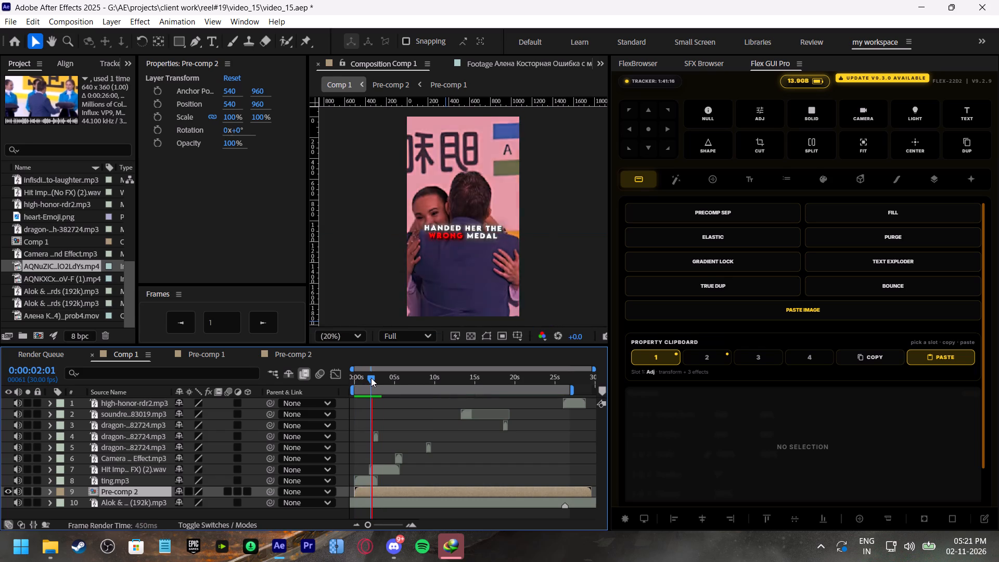
pyautogui.moveTo(376, 378); pyautogui.dragTo(381, 380)
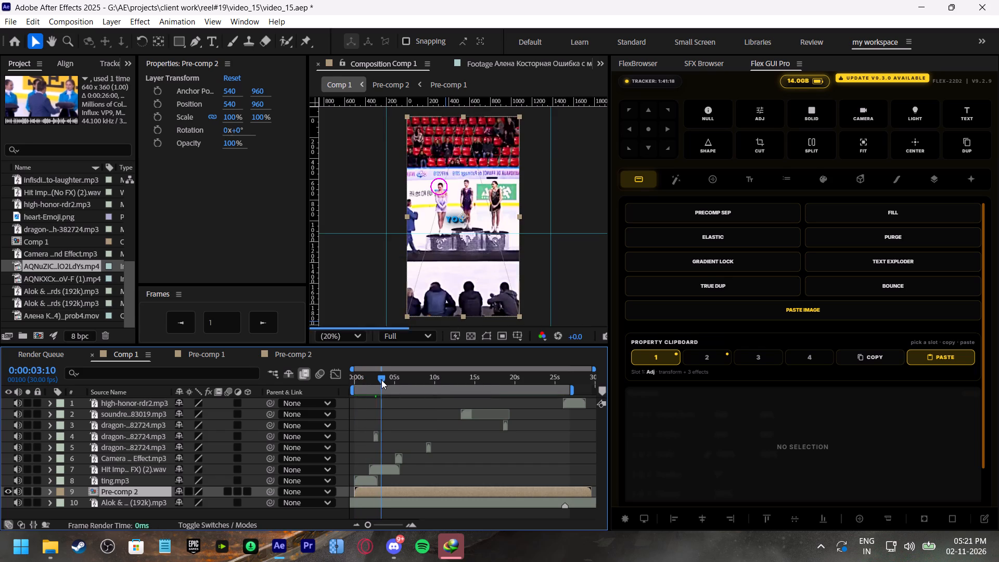
pyautogui.moveTo(381, 380); pyautogui.dragTo(395, 390)
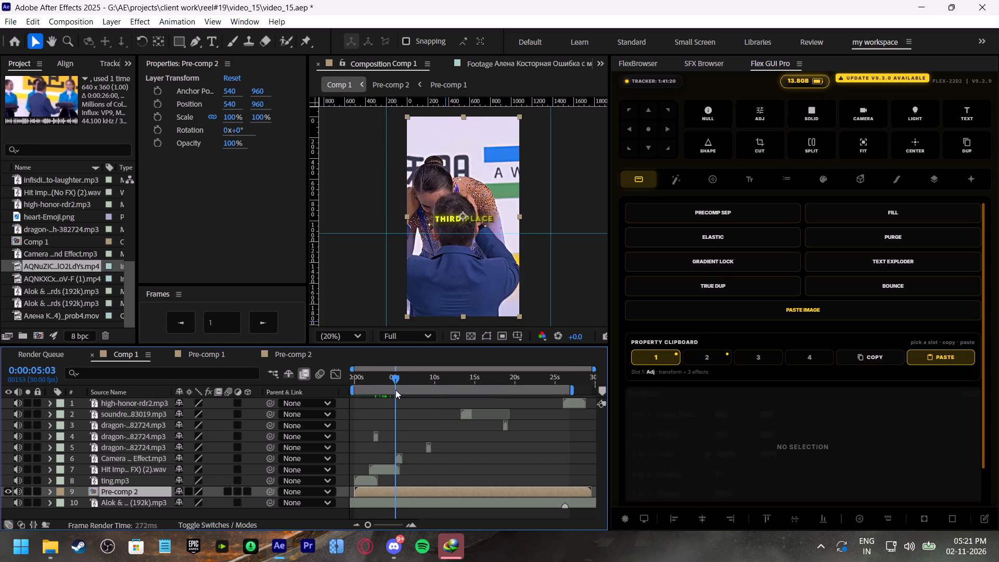
pyautogui.moveTo(395, 390); pyautogui.dragTo(400, 393)
# Save the video_15 project.
pyautogui.hotkey('ctrl', 's')
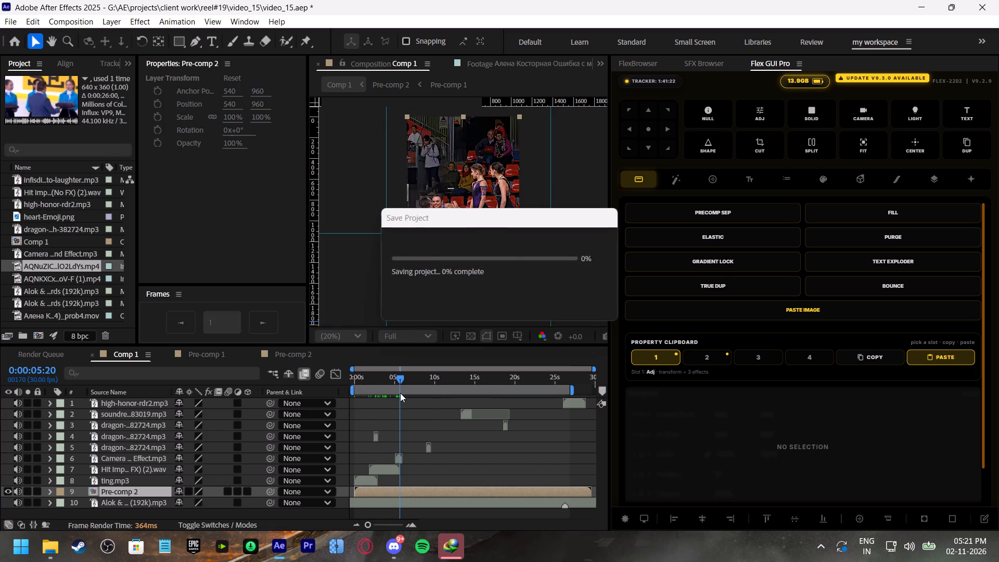
pyautogui.click(411, 377)
# Switch to Internet Download Manager and decline its registration prompt.
pyautogui.click(449, 545)
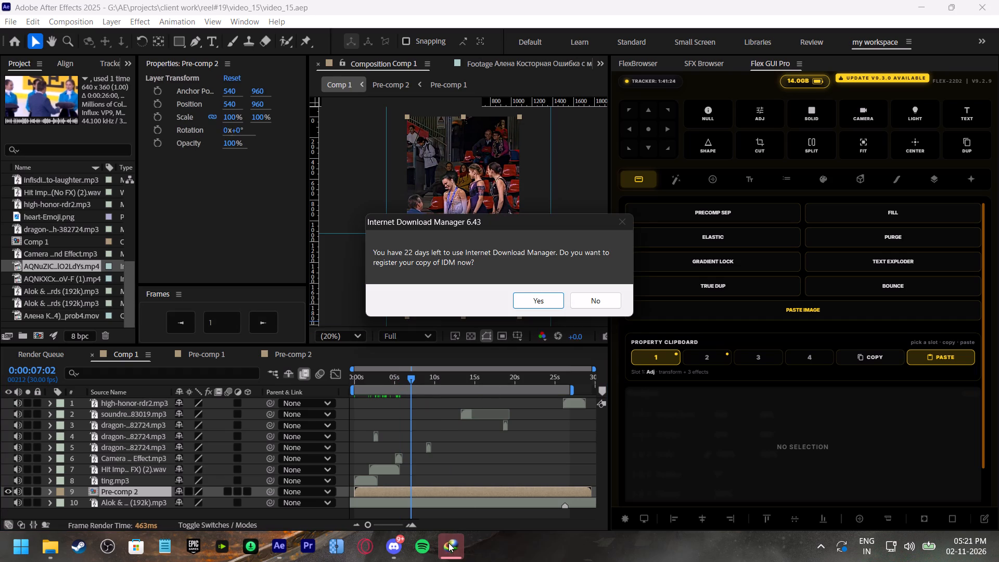
pyautogui.click(599, 300)
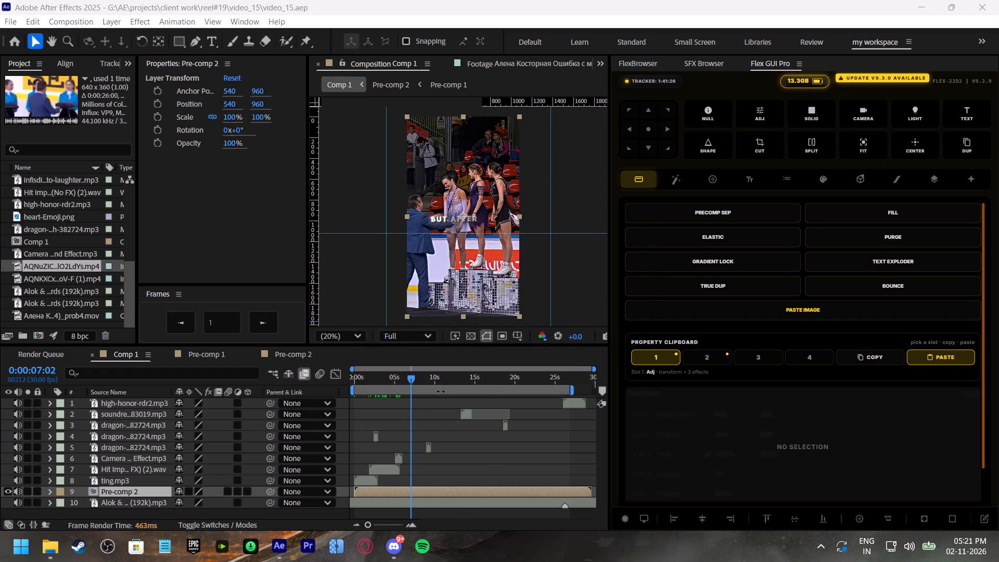
# Save the project, add Comp 1 to the render queue and set its output format to H.264.
pyautogui.click(557, 376)
pyautogui.hotkey('ctrl', 's')
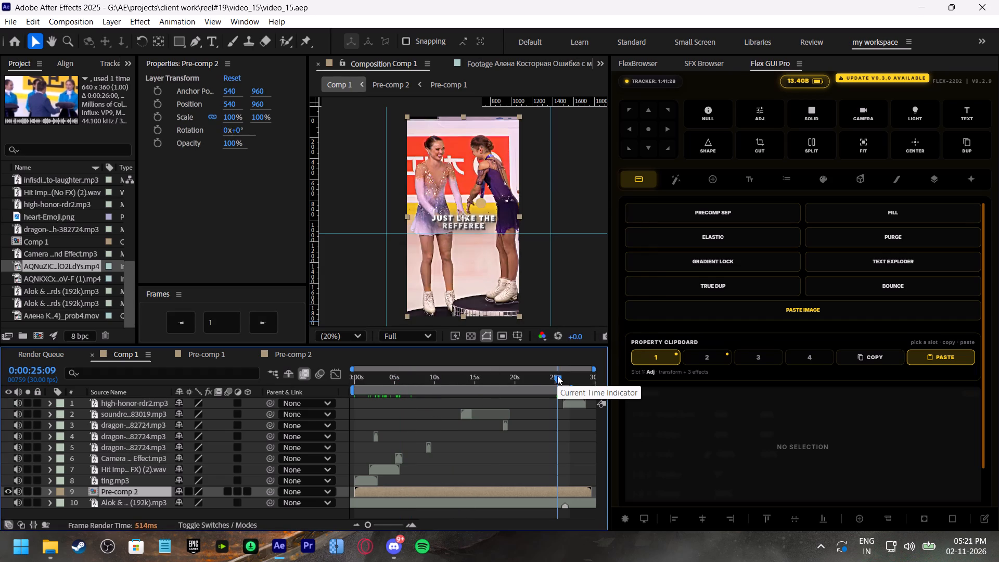
pyautogui.hotkey('ctrl', 'm')
pyautogui.scroll(-4, 302, 478)
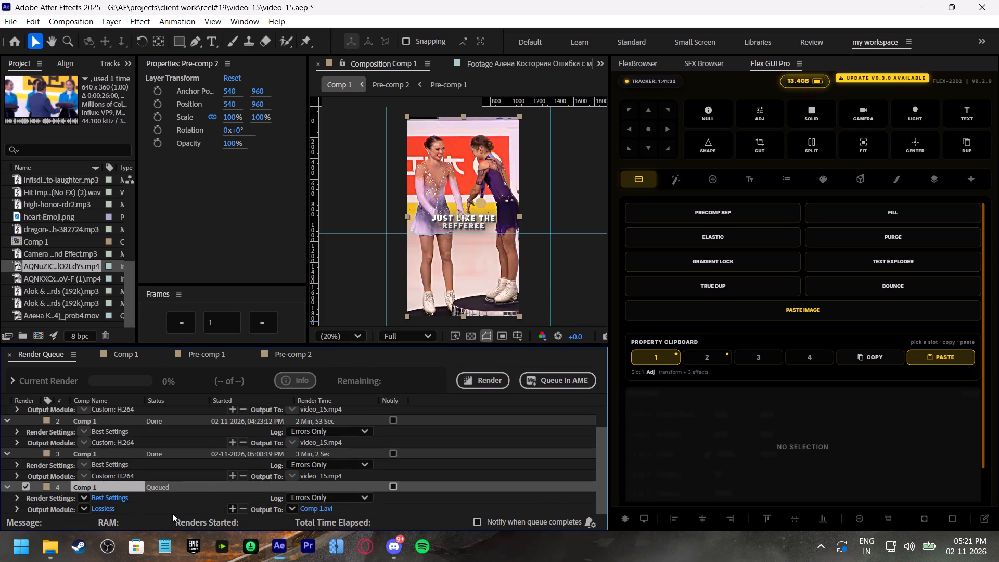
pyautogui.click(119, 510)
pyautogui.click(110, 510)
pyautogui.click(484, 104)
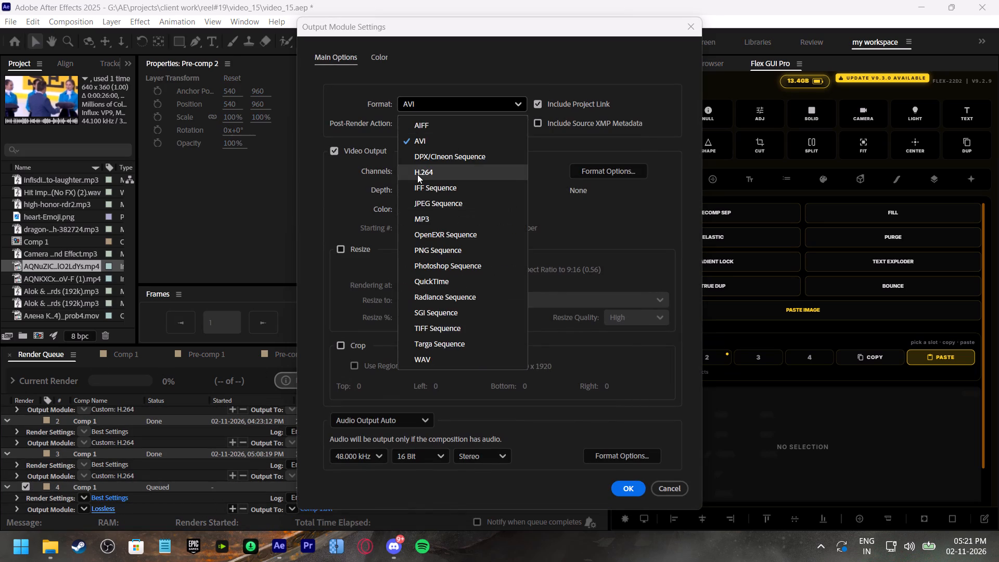
pyautogui.click(417, 174)
pyautogui.click(632, 486)
# Set the render output to video_15.mp4 in the video_15 folder, replacing the existing file.
pyautogui.click(328, 513)
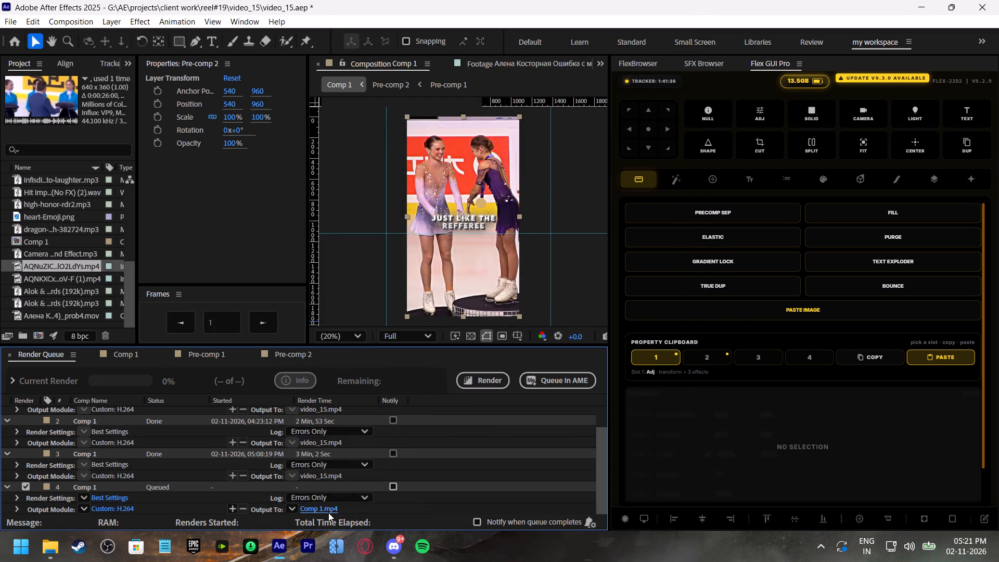
pyautogui.scroll(-4, 572, 200)
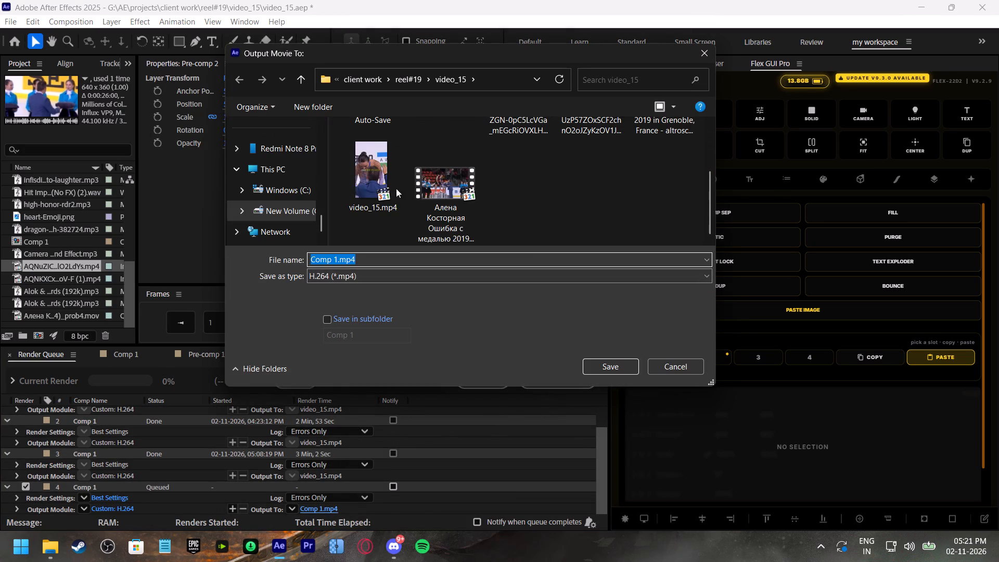
pyautogui.click(381, 187)
pyautogui.click(604, 356)
pyautogui.click(606, 364)
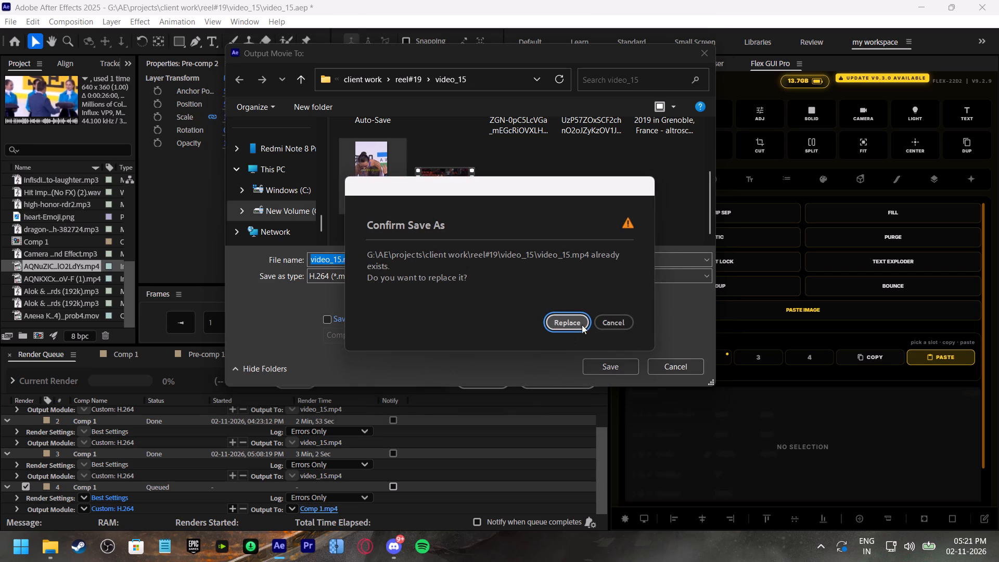
pyautogui.click(571, 314)
pyautogui.click(574, 320)
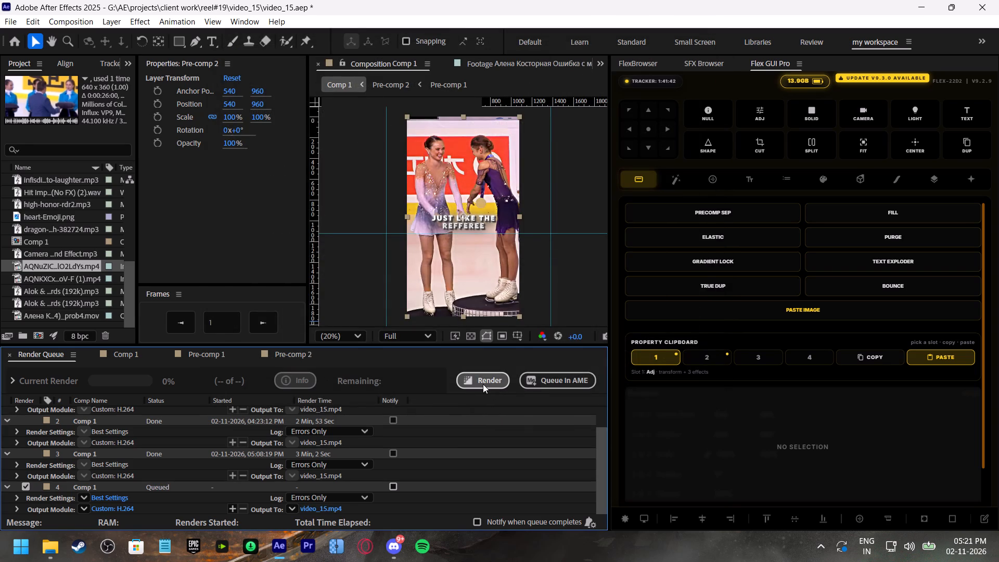
# Start rendering the queued Comp 1 and allow it to overwrite the existing video_15.mp4.
pyautogui.scroll(-2, 452, 451)
pyautogui.click(469, 385)
pyautogui.click(554, 309)
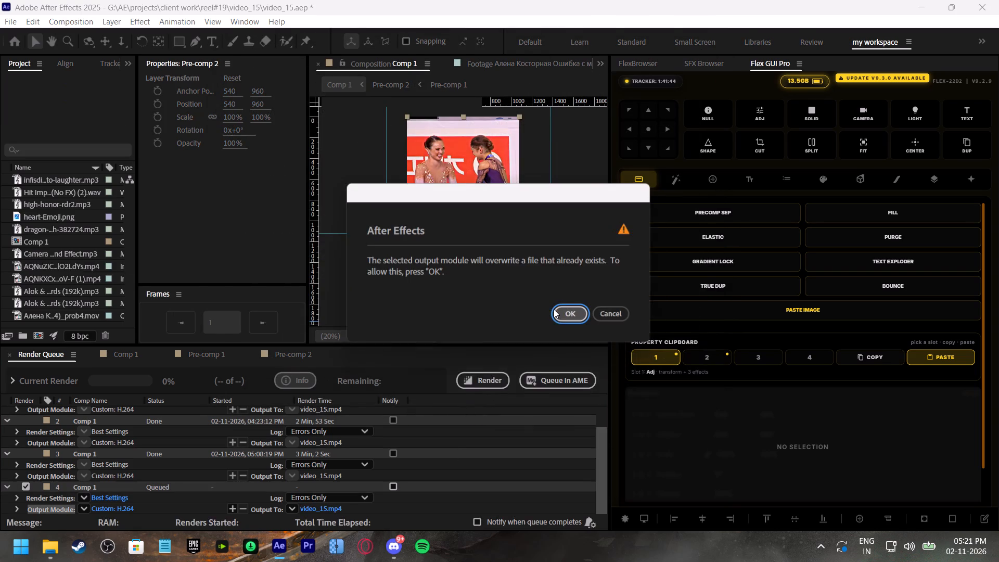
pyautogui.click(567, 317)
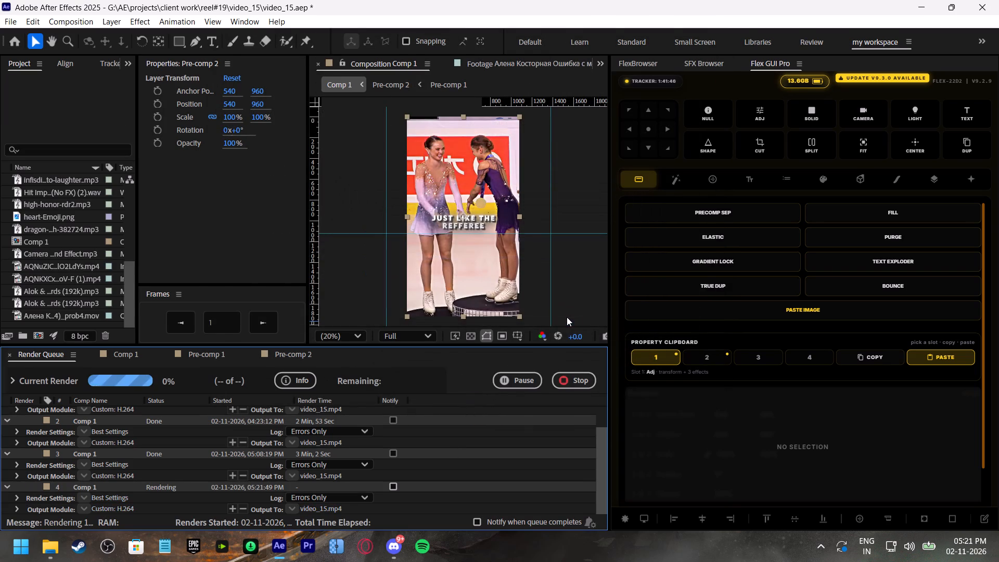
pyautogui.scroll(-3, 414, 487)
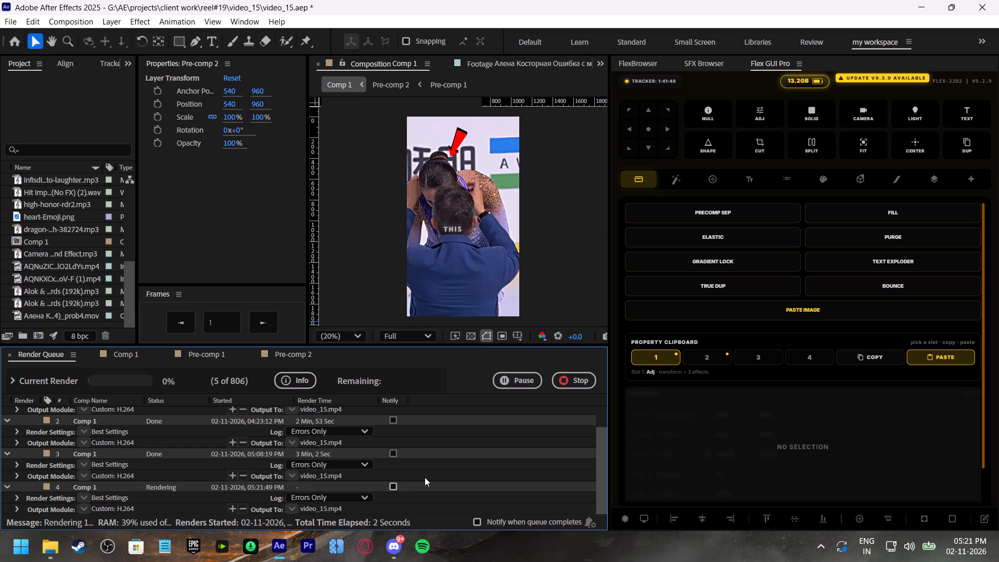
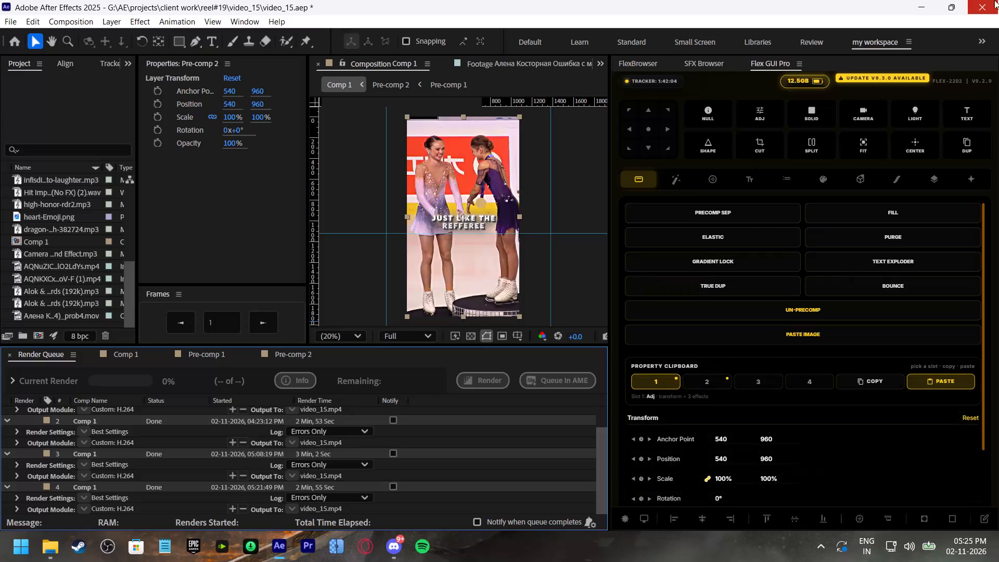
# Close After Effects with the video_15 project and answer its save prompt.
pyautogui.click(987, 2)
pyautogui.click(477, 313)
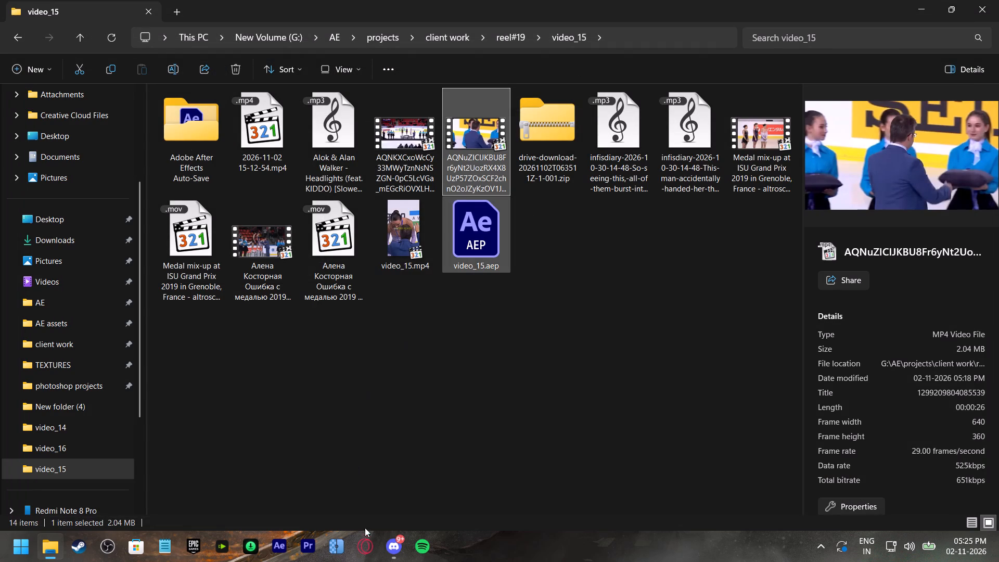
# Switch to Opera GX and upload video_15.mp4 from the video_15 folder to My Drive in Google Drive, replacing the existing file.
pyautogui.click(366, 540)
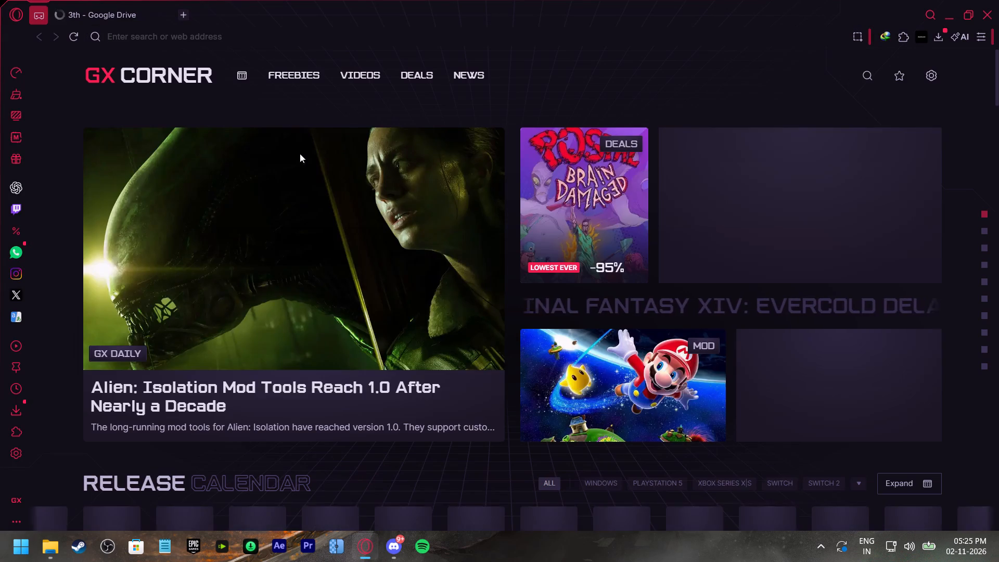
pyautogui.click(136, 16)
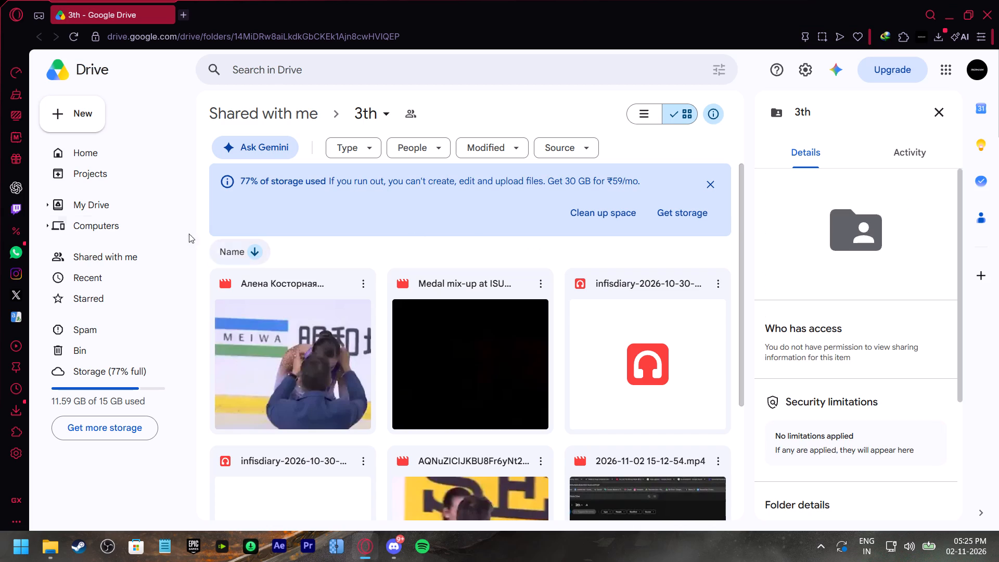
pyautogui.click(107, 204)
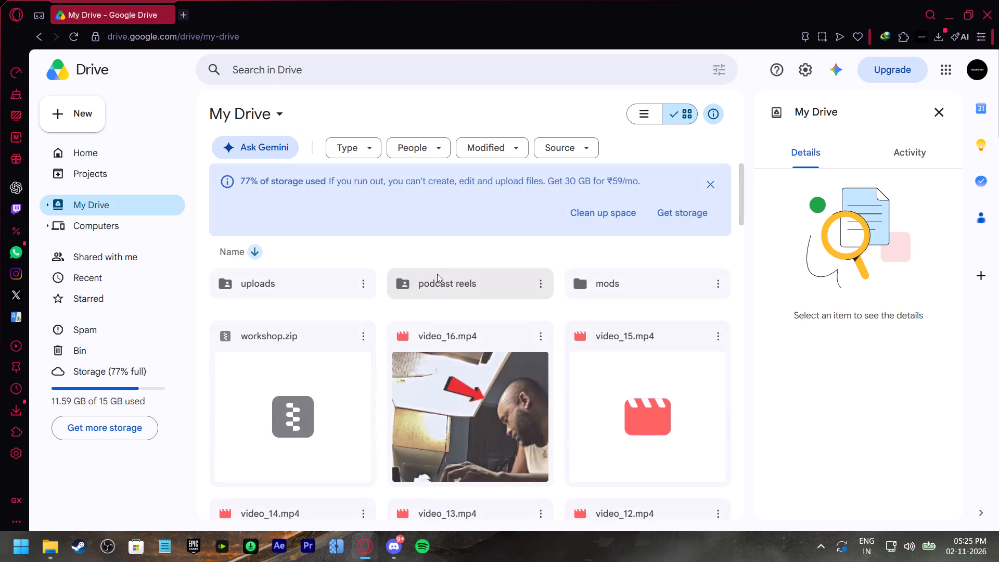
pyautogui.rightClick(556, 312)
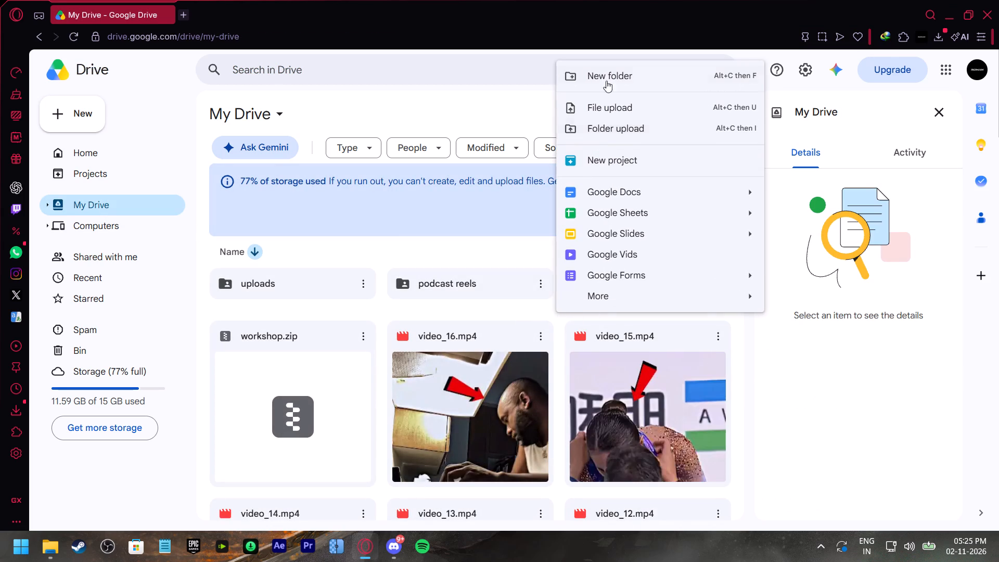
pyautogui.click(622, 107)
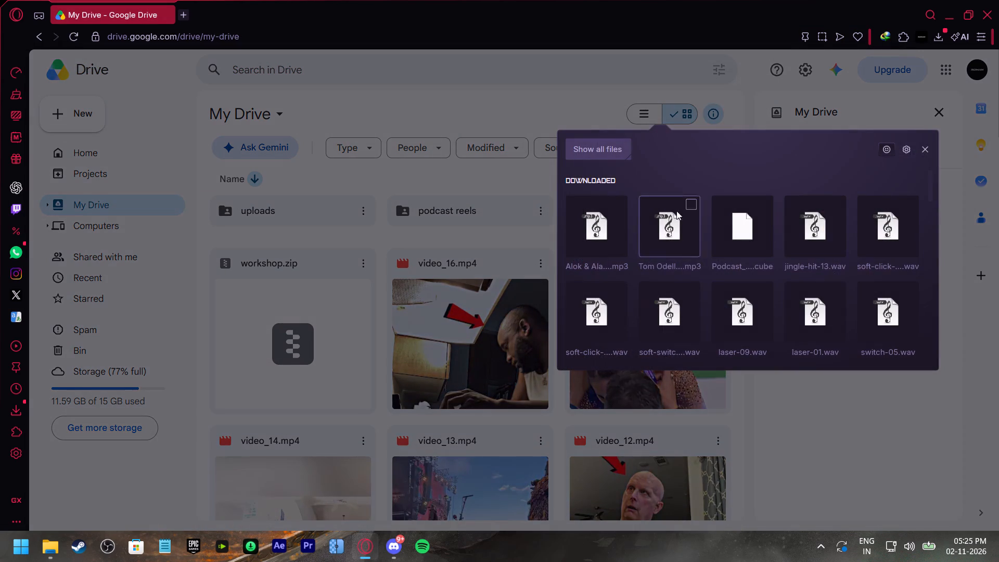
pyautogui.click(621, 149)
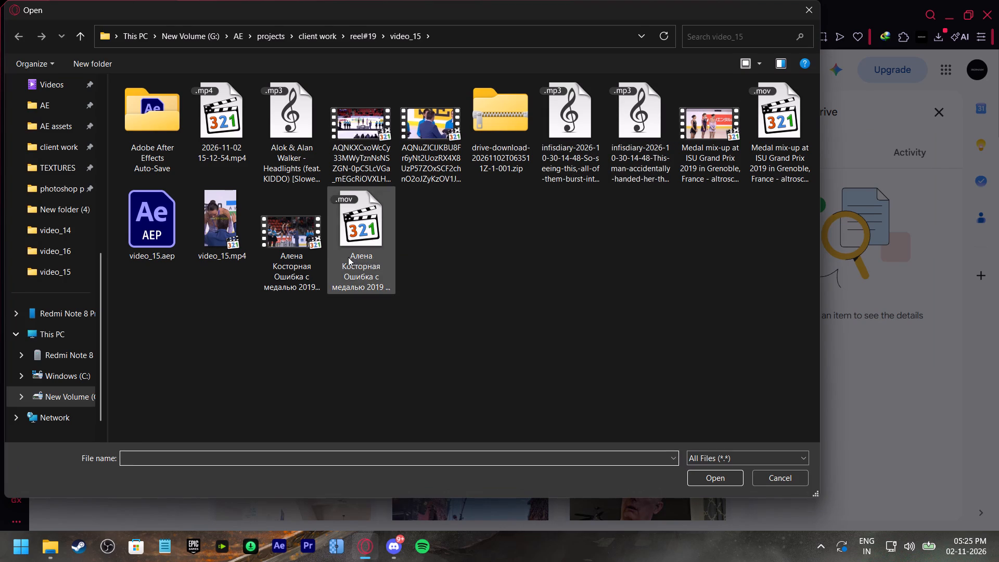
pyautogui.click(245, 237)
pyautogui.click(720, 478)
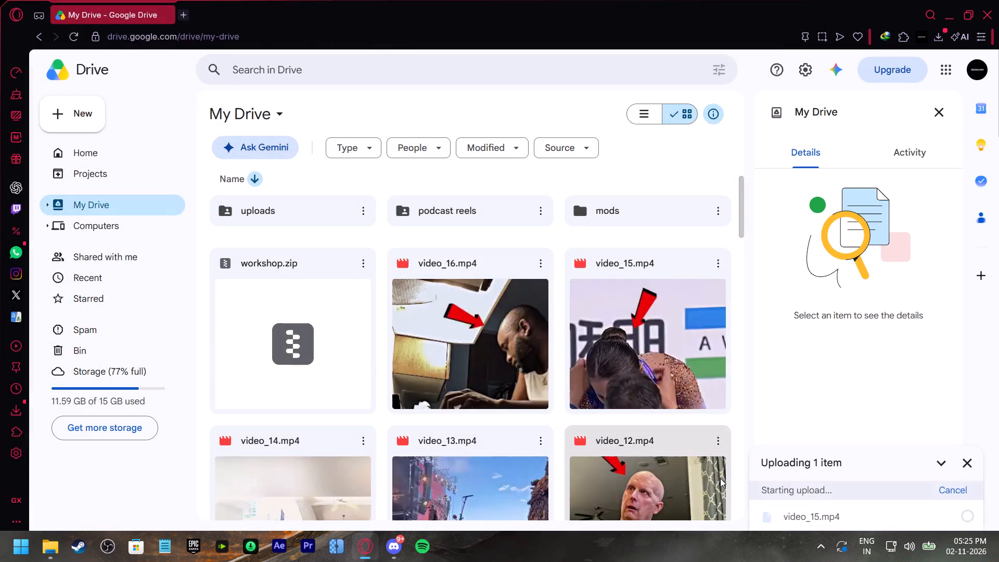
pyautogui.click(669, 368)
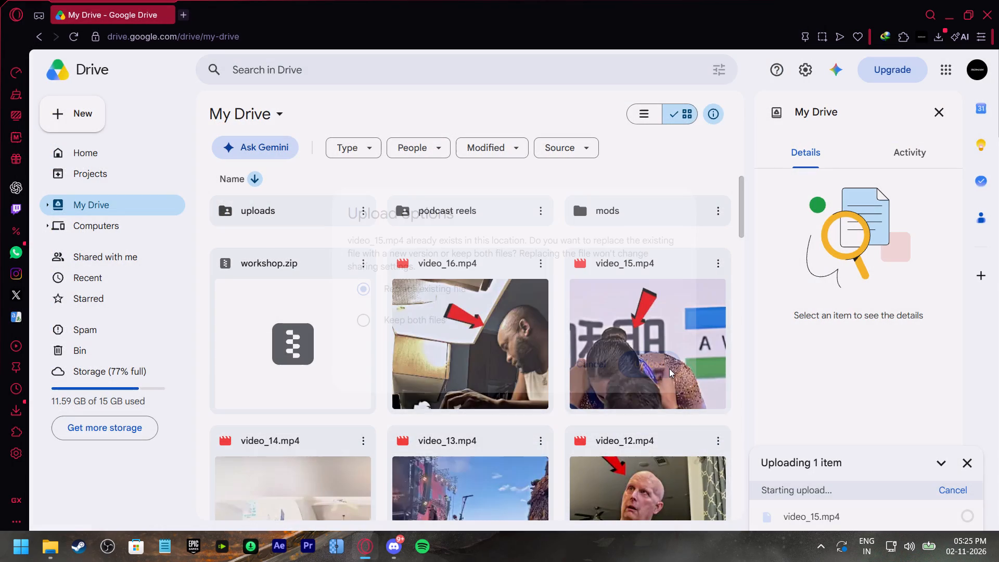
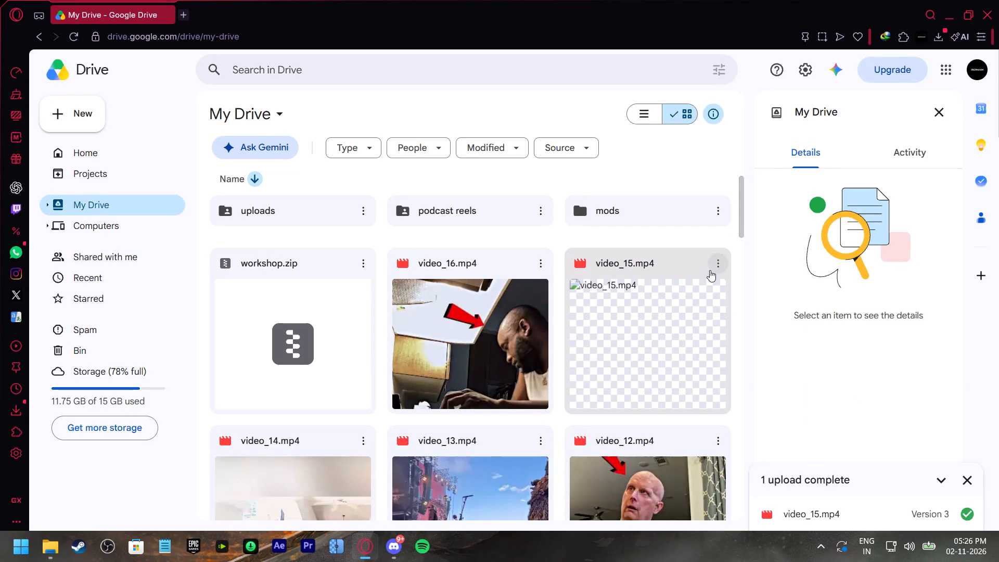
# Play the uploaded video_15.mp4 in Google Drive and recheck the shots around 0:04 to 0:06.
pyautogui.doubleClick(668, 331)
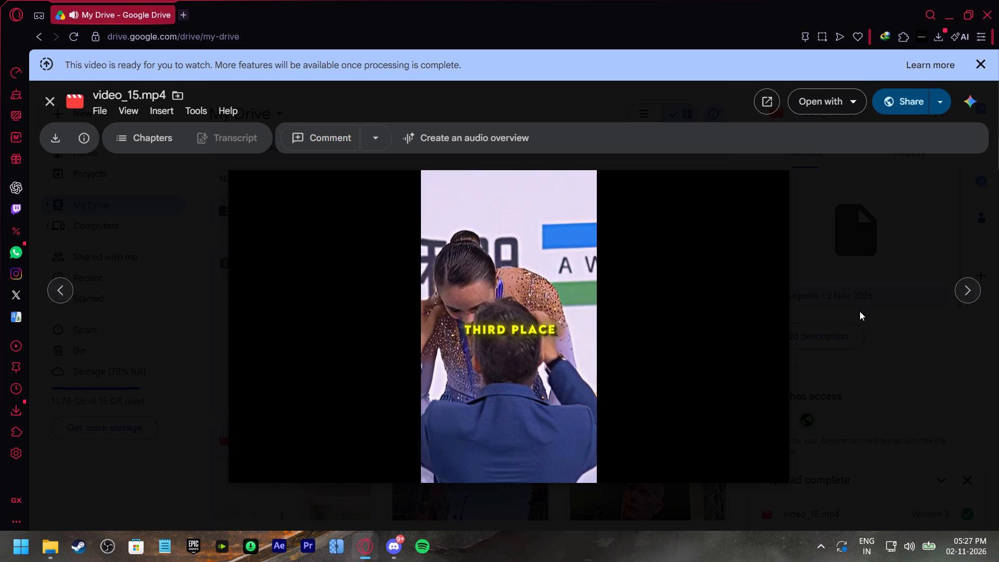
pyautogui.click(542, 336)
pyautogui.click(327, 418)
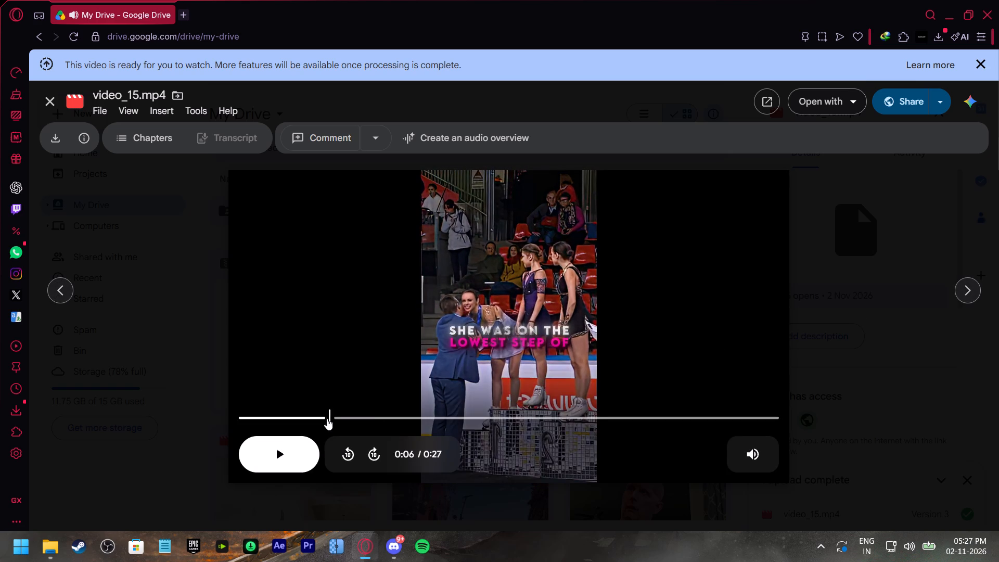
pyautogui.click(470, 354)
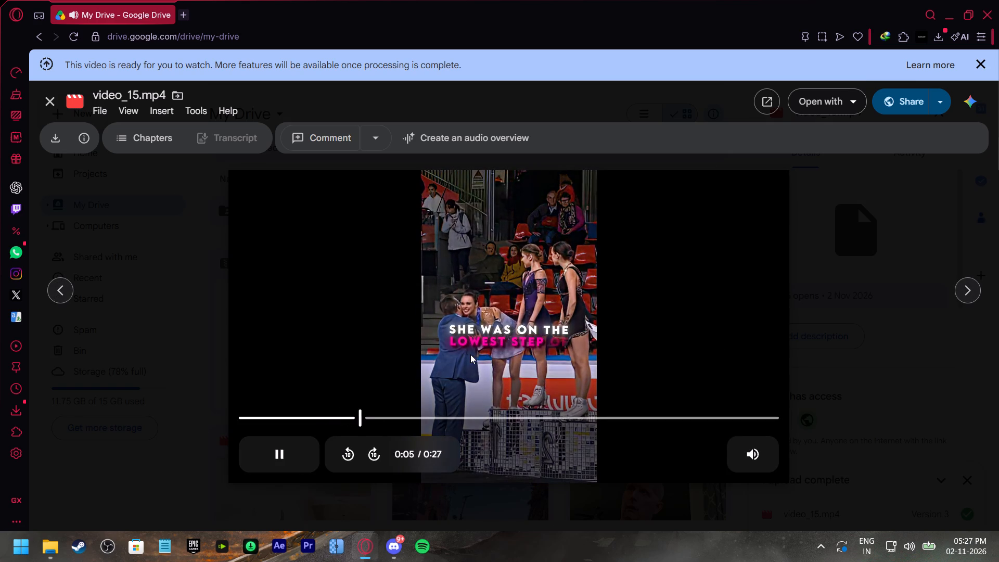
pyautogui.click(311, 417)
pyautogui.click(488, 337)
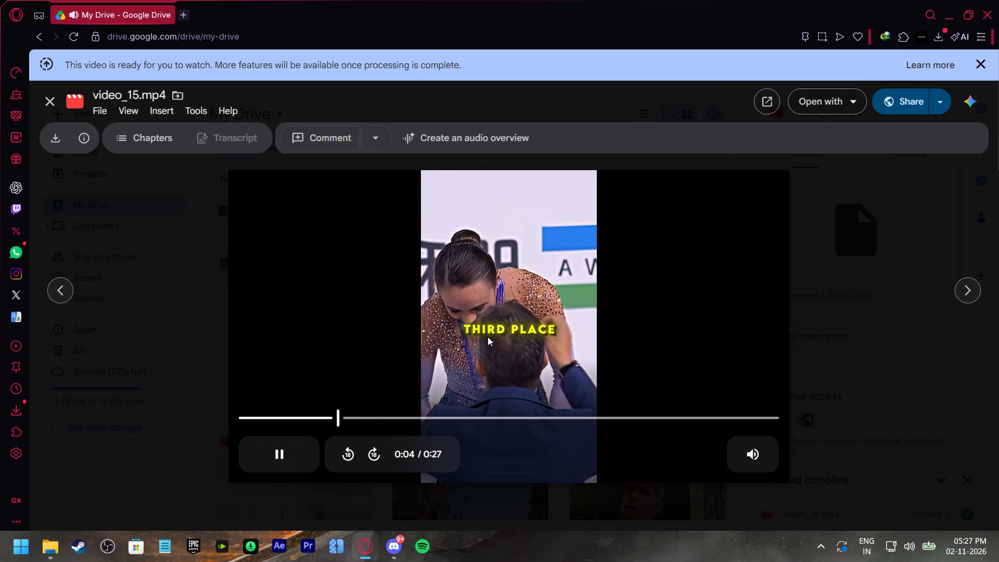
# Close the browser, relaunch After Effects and open the recent project video_15.
pyautogui.click(278, 541)
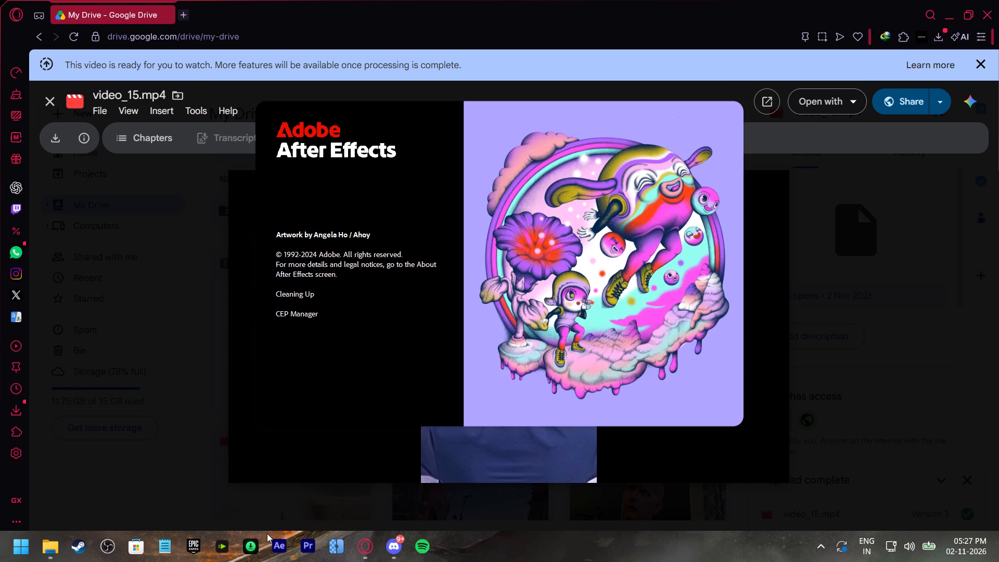
pyautogui.click(998, 0)
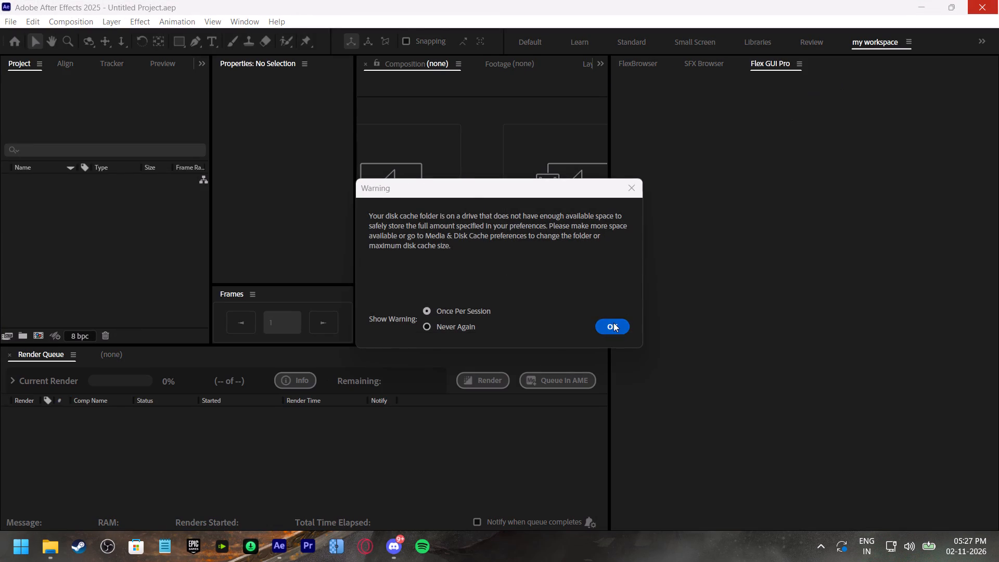
pyautogui.click(613, 323)
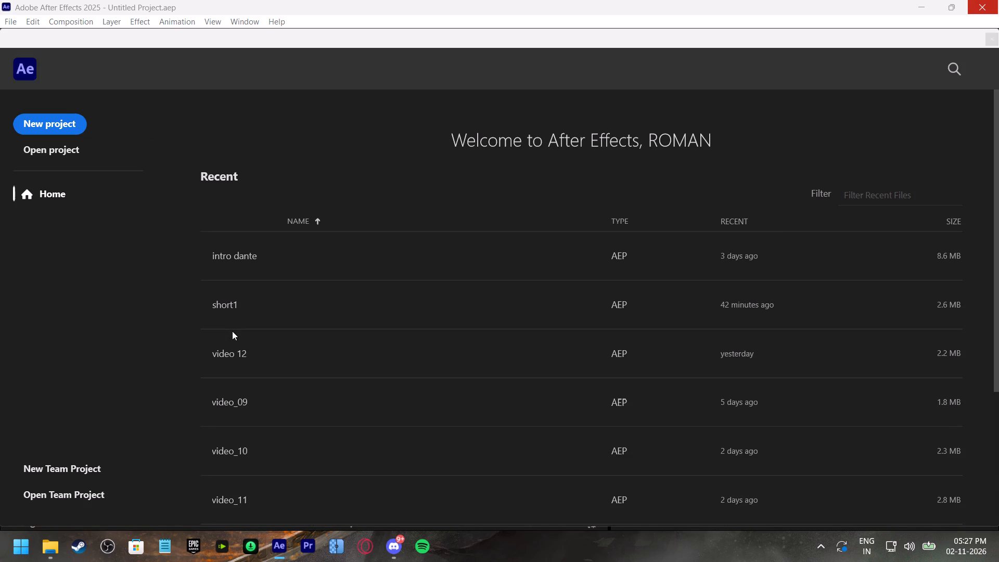
pyautogui.scroll(-9, 325, 363)
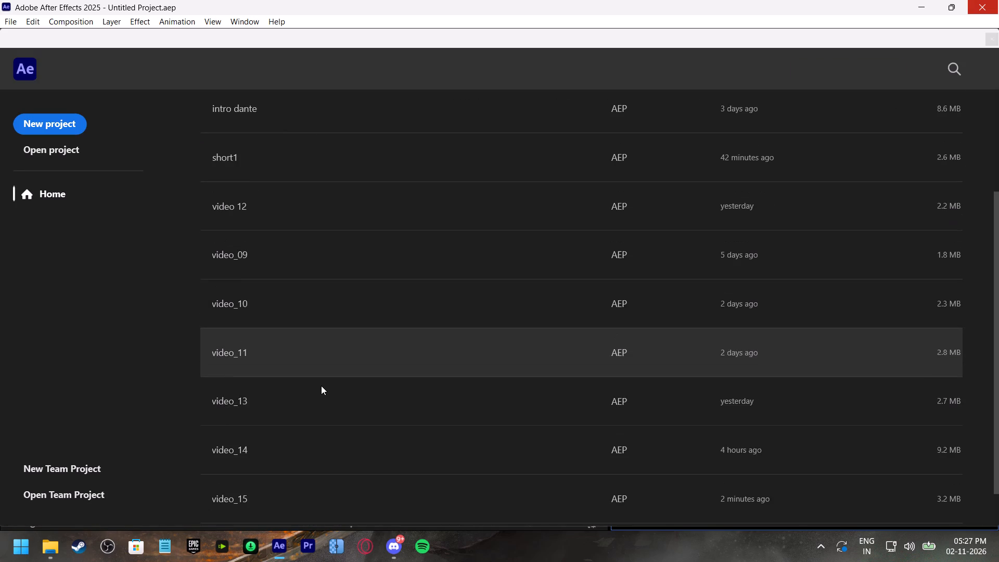
pyautogui.scroll(-13, 321, 386)
pyautogui.click(266, 451)
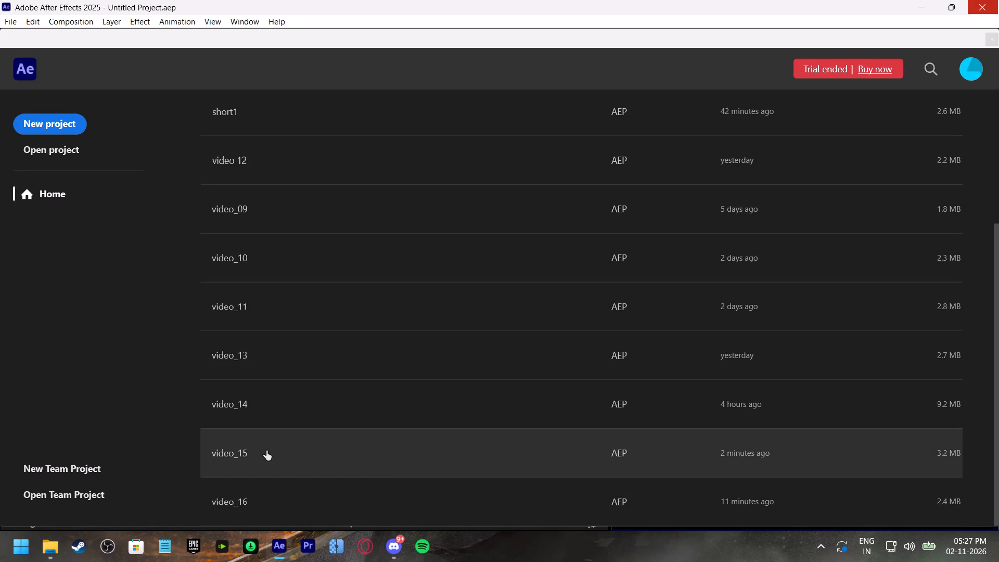
pyautogui.click(266, 451)
pyautogui.click(266, 451)
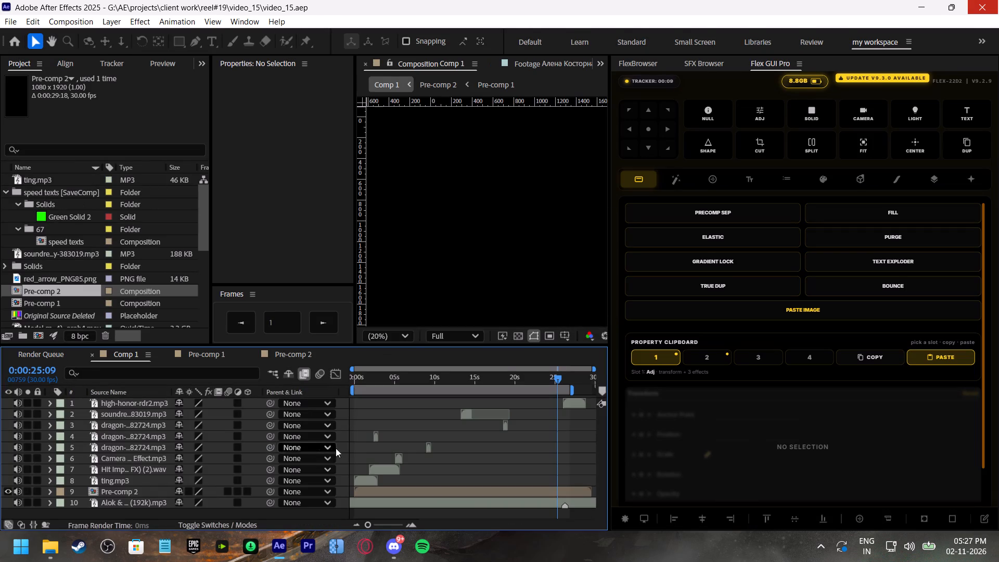
# Preview the opening seconds of Comp 1, checking the medal shots from about 0:00:00:22 to 0:00:04:11.
pyautogui.scroll(-5, 362, 458)
pyautogui.click(398, 493)
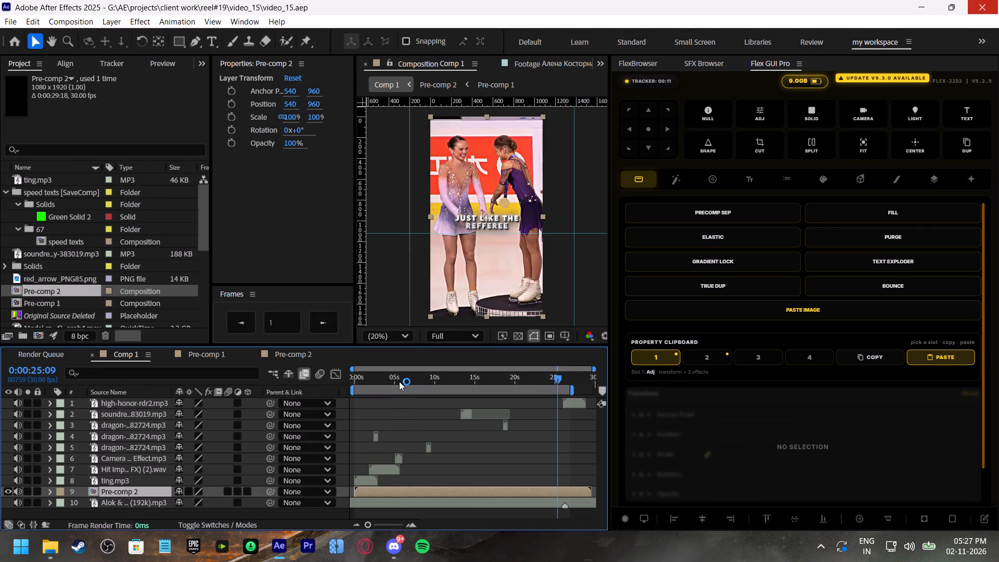
pyautogui.click(399, 381)
pyautogui.click(390, 379)
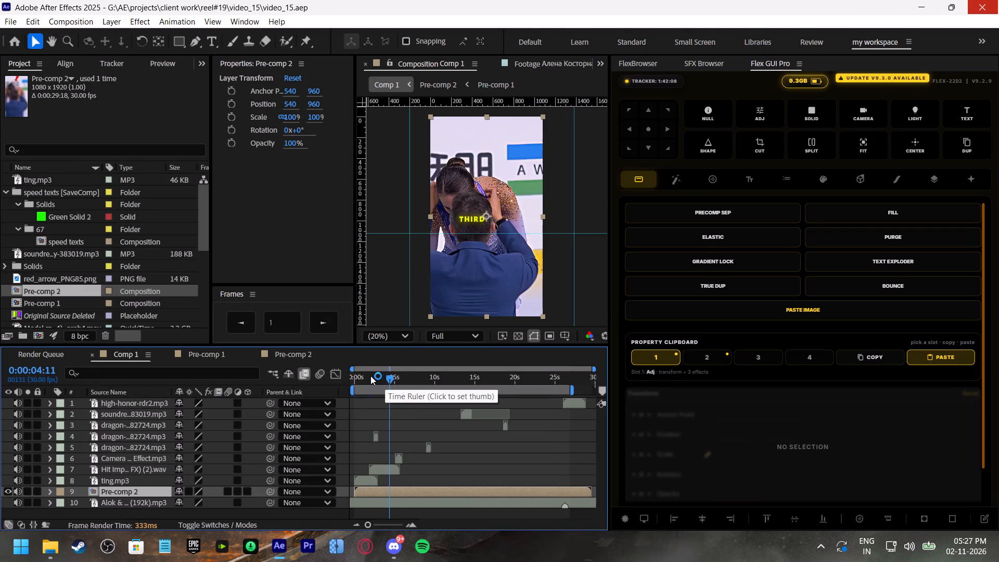
pyautogui.click(366, 375)
pyautogui.press('space')
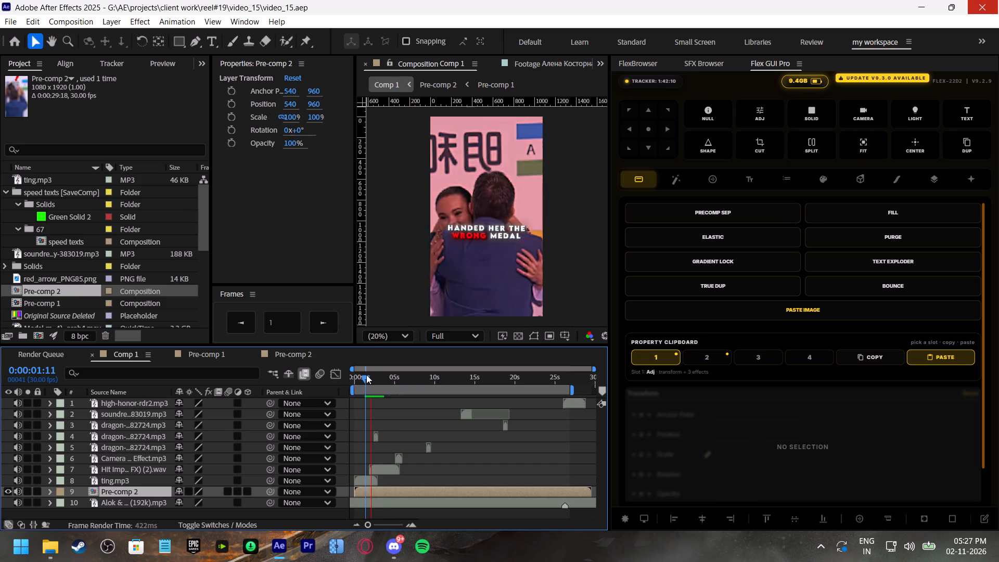
pyautogui.moveTo(370, 375); pyautogui.dragTo(361, 376)
pyautogui.press('space')
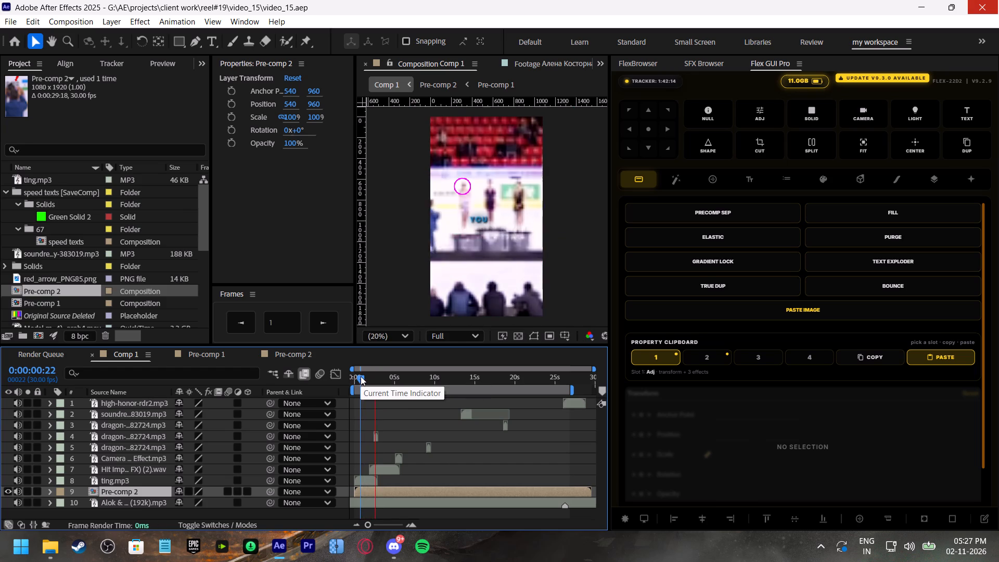
pyautogui.click(374, 376)
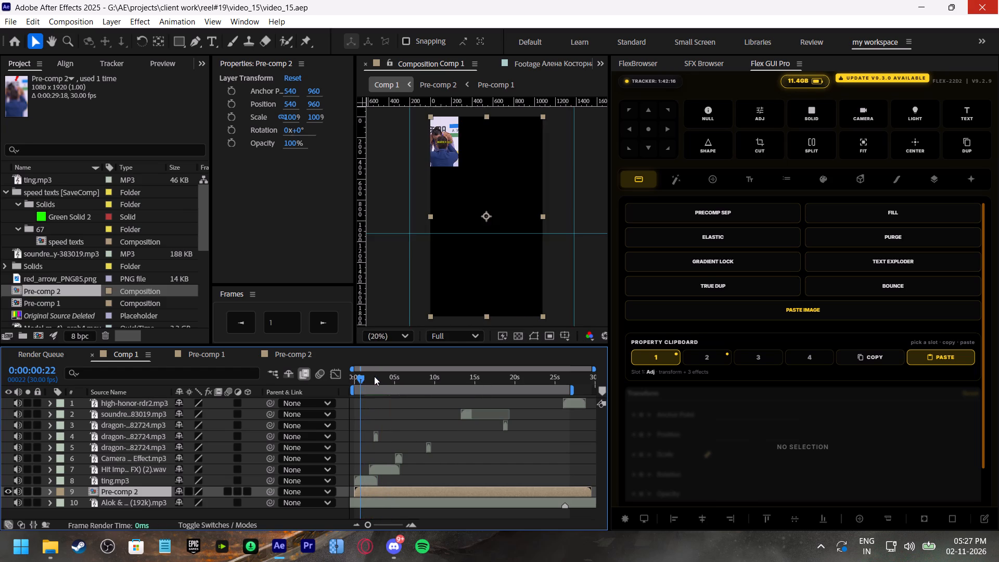
# Open Pre-comp 1 through Pre-comp 2 and play its medal footage from 0:00:02:13.
pyautogui.doubleClick(381, 488)
pyautogui.scroll(-5, 415, 459)
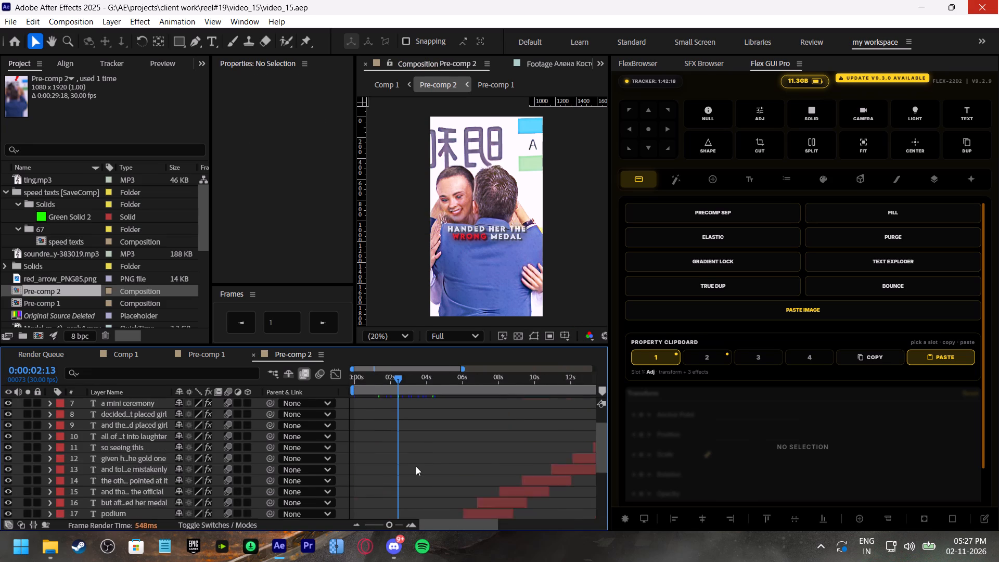
pyautogui.scroll(-3, 416, 466)
pyautogui.doubleClick(401, 514)
pyautogui.scroll(-5, 411, 467)
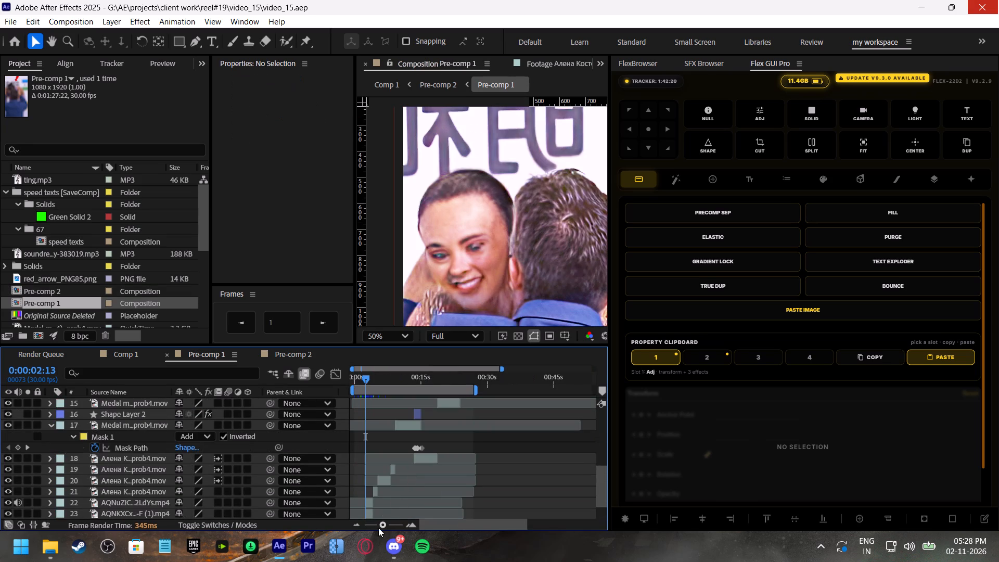
pyautogui.moveTo(383, 525); pyautogui.dragTo(400, 528)
pyautogui.press('space')
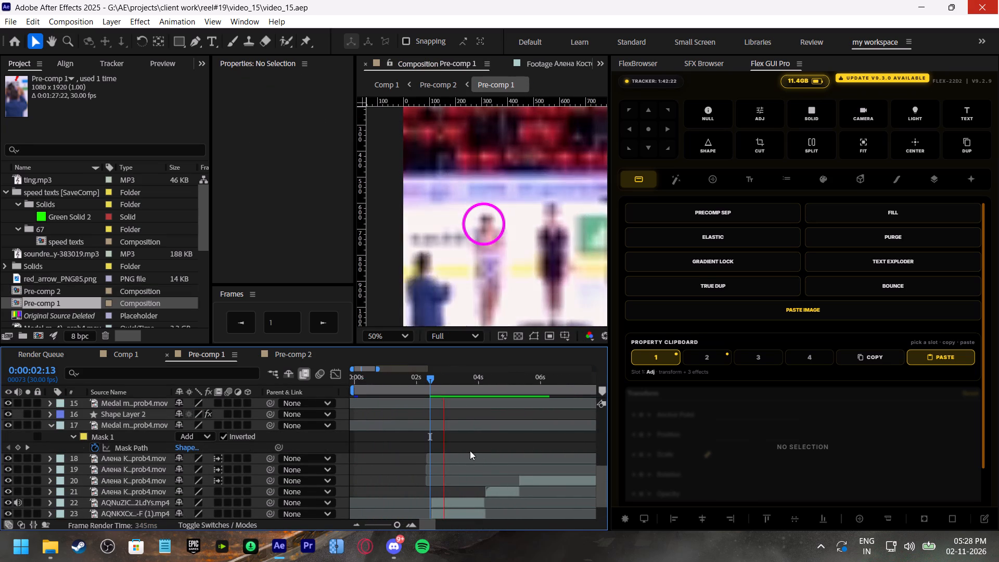
pyautogui.keyDown('shift'); pyautogui.scroll(-2, 478, 440); pyautogui.keyUp('shift')
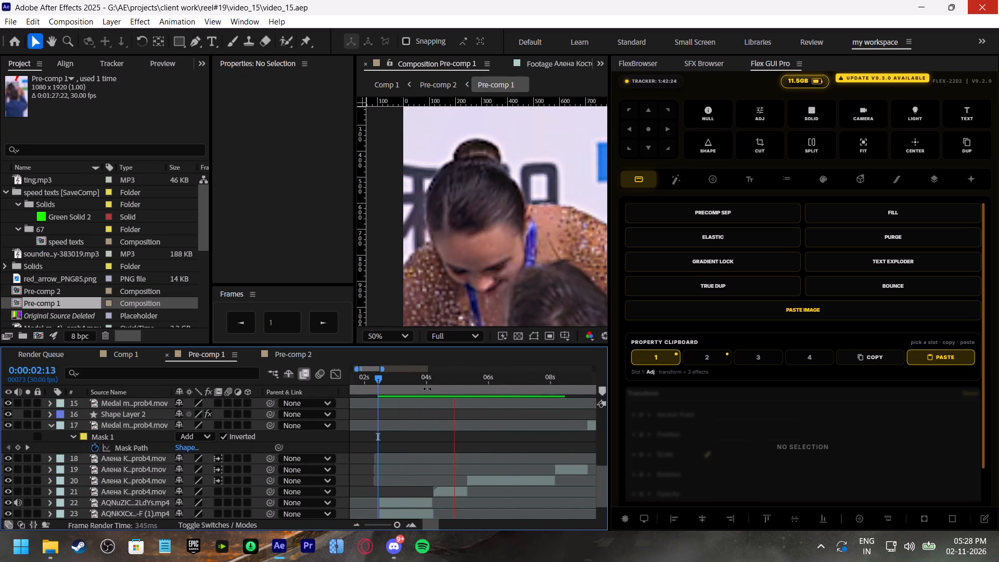
# In Pre-comp 1, shift the layer 22 clip slightly later and adjust its end at the cut near 0:00:04:05 to cover the stray frame.
pyautogui.click(426, 388)
pyautogui.click(422, 380)
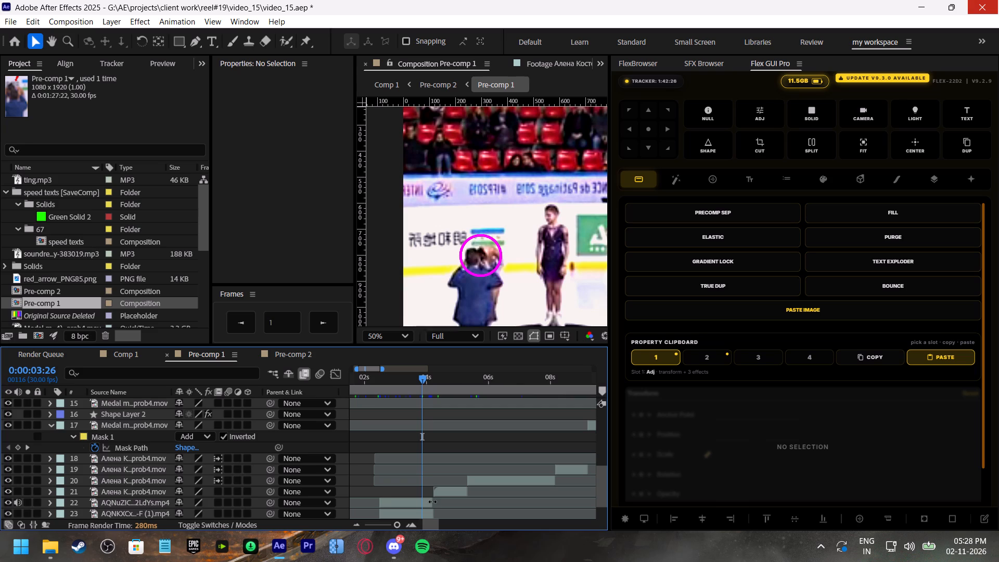
pyautogui.click(432, 502)
pyautogui.press('space')
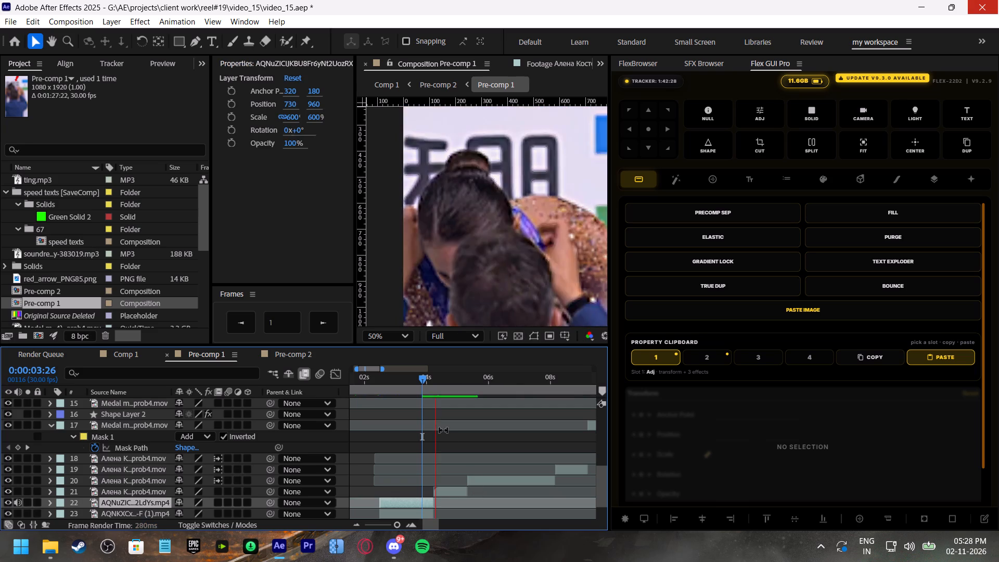
pyautogui.click(415, 382)
pyautogui.press('space')
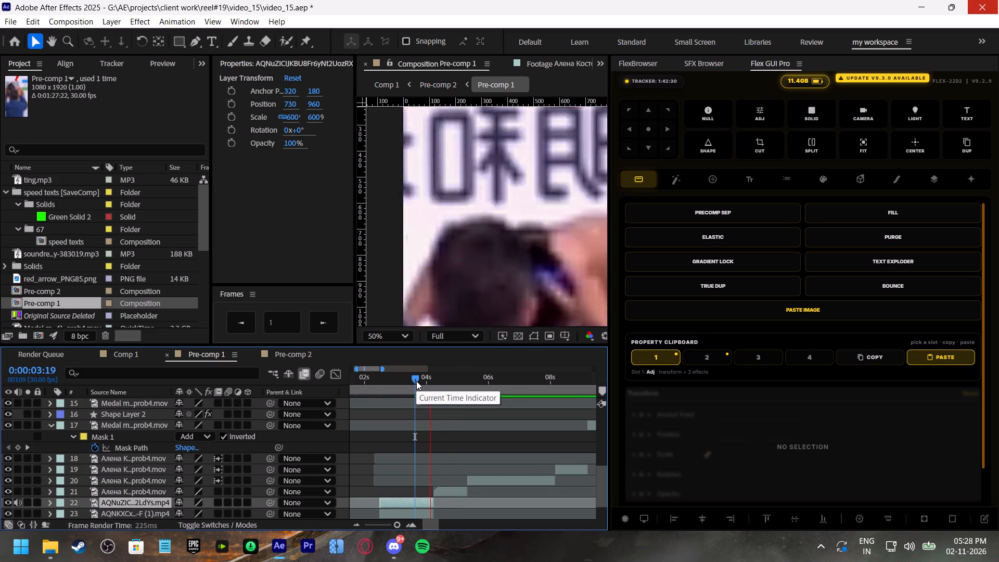
pyautogui.click(416, 381)
pyautogui.press('space')
pyautogui.moveTo(416, 381); pyautogui.dragTo(424, 389)
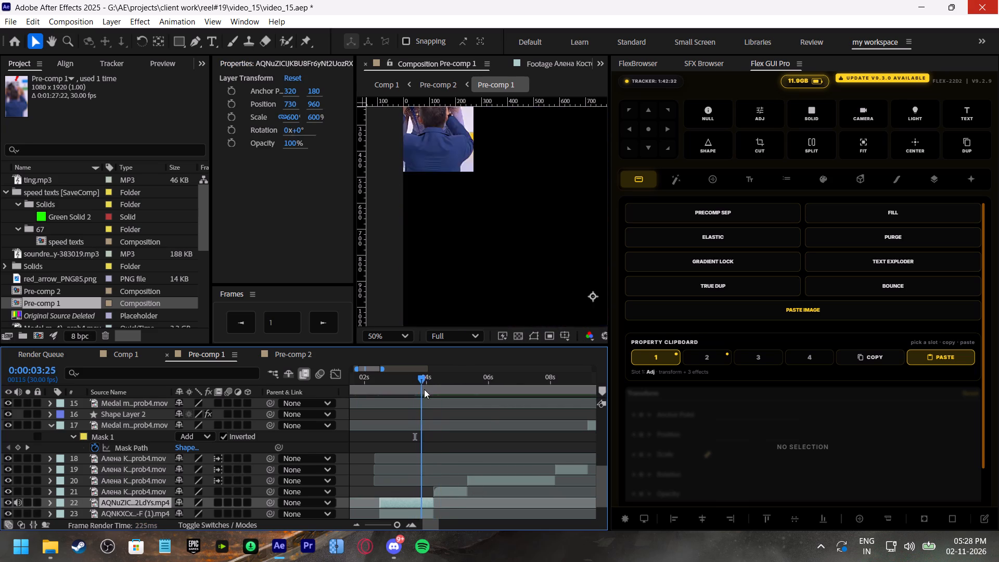
pyautogui.moveTo(424, 389); pyautogui.dragTo(433, 409)
pyautogui.click(420, 504)
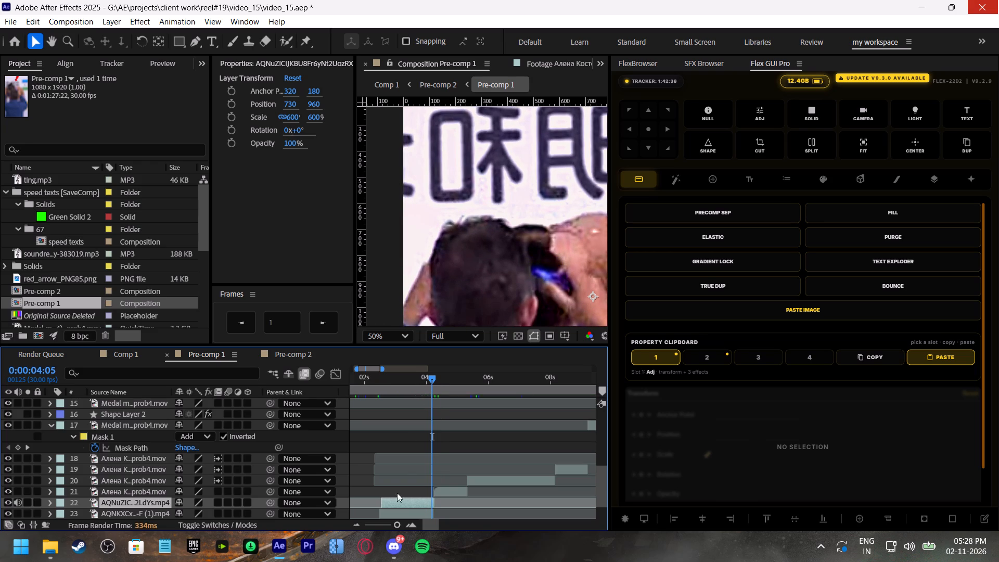
pyautogui.click(409, 504)
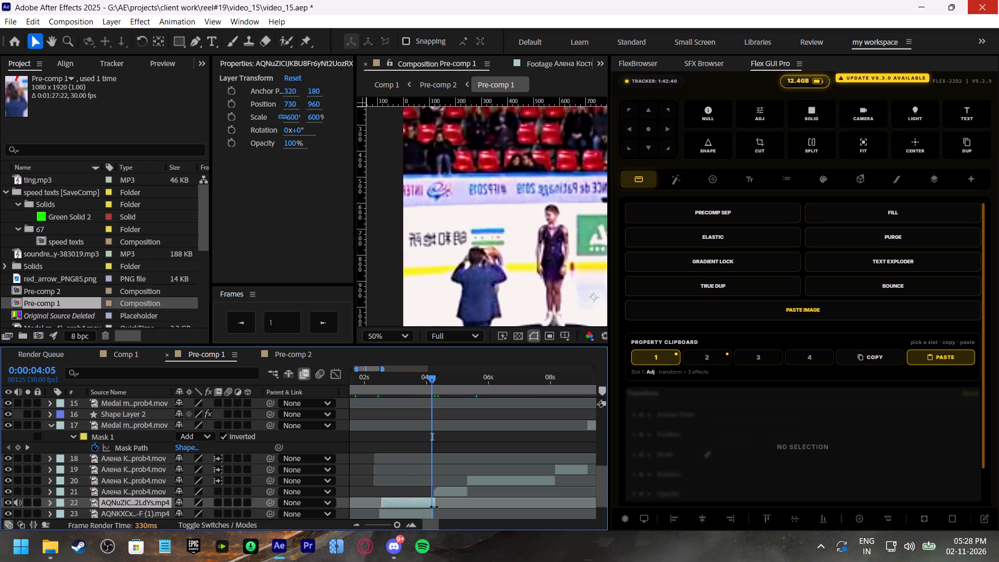
pyautogui.click(434, 506)
# Extend the start of the layer 22 clip back to line up with layer 23 and replay the section from 0:00:02:08.
pyautogui.click(373, 376)
pyautogui.press('space')
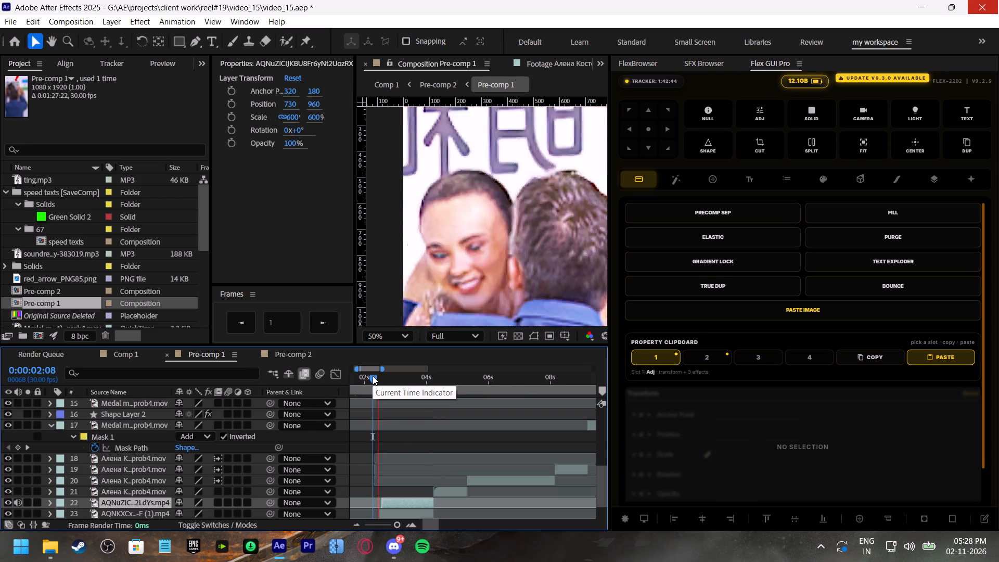
pyautogui.click(373, 376)
pyautogui.click(379, 504)
pyautogui.press('space')
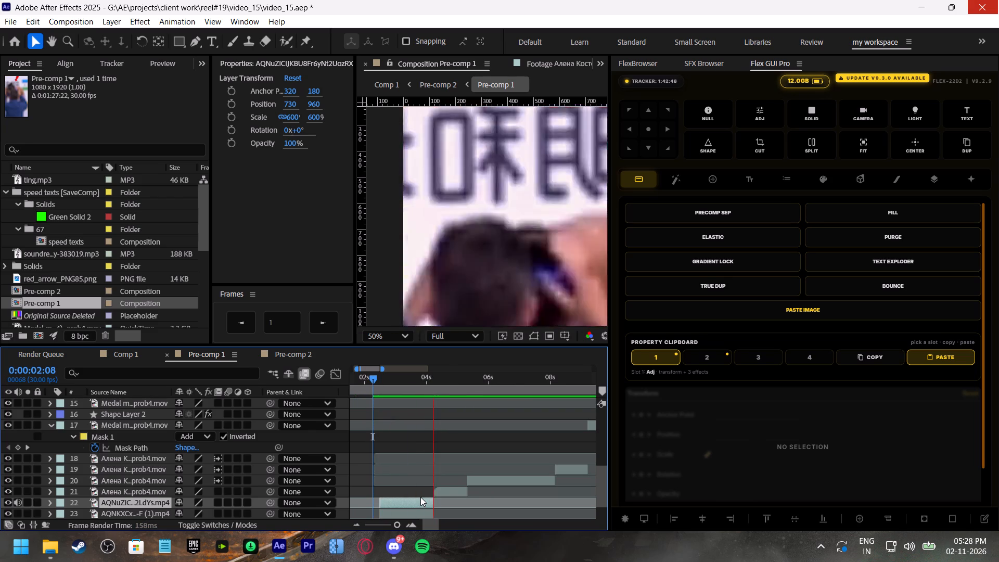
pyautogui.click(396, 377)
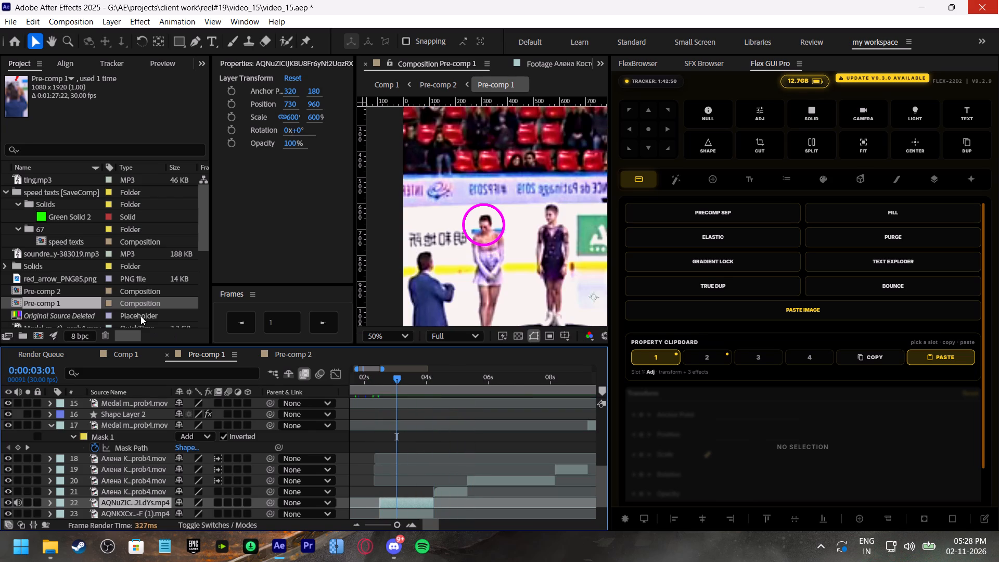
# Return to Comp 1 and save the project.
pyautogui.click(115, 355)
pyautogui.hotkey('ctrl', 's')
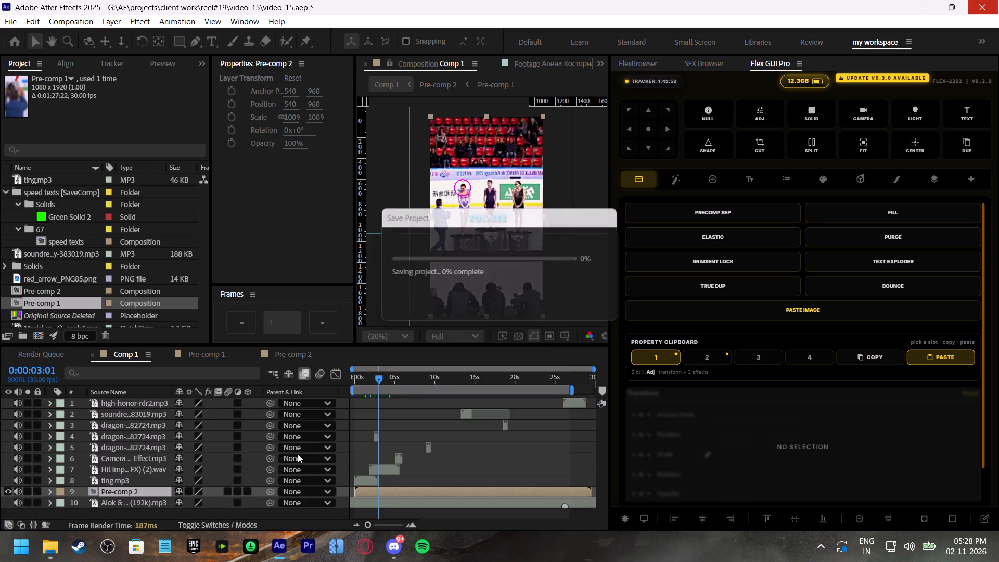
# Add Comp 1 to the render queue and set its output format to H.264.
pyautogui.moveTo(371, 523); pyautogui.dragTo(339, 531)
pyautogui.hotkey('ctrl', 'm')
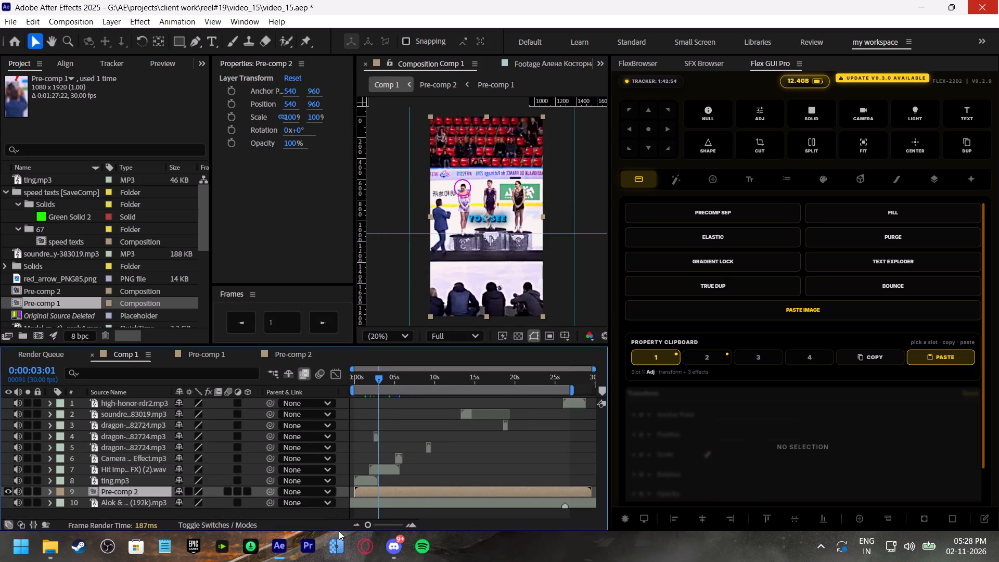
pyautogui.scroll(-6, 184, 484)
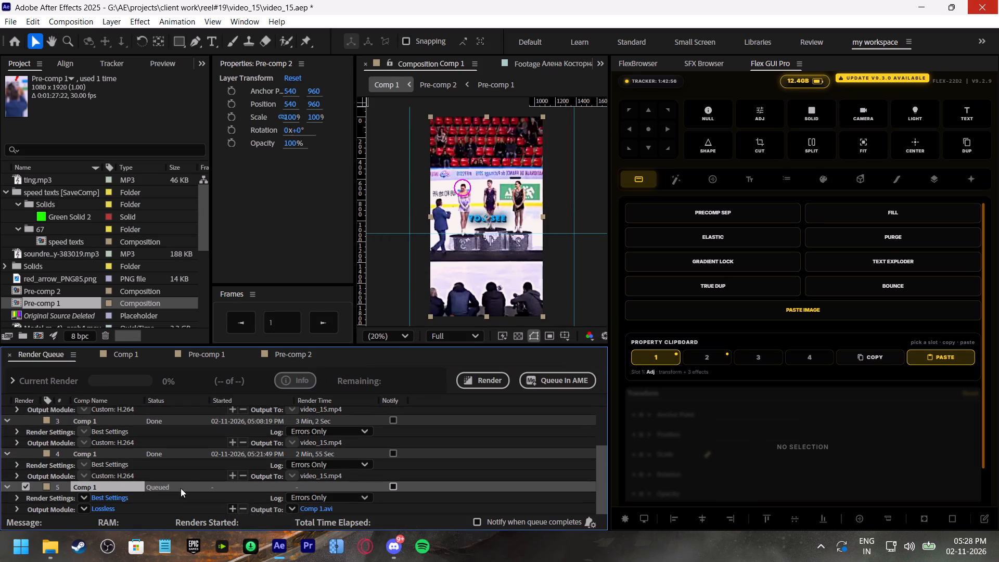
pyautogui.click(105, 511)
pyautogui.click(439, 103)
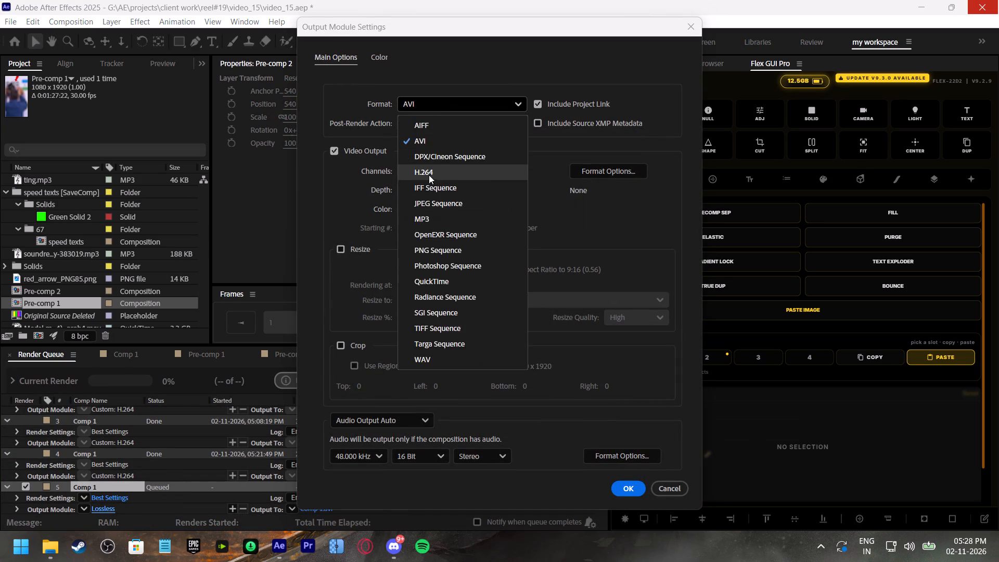
pyautogui.click(429, 175)
pyautogui.click(625, 489)
# Set the render output to video_15.mp4 in the video_15 folder, replacing the existing file.
pyautogui.click(322, 507)
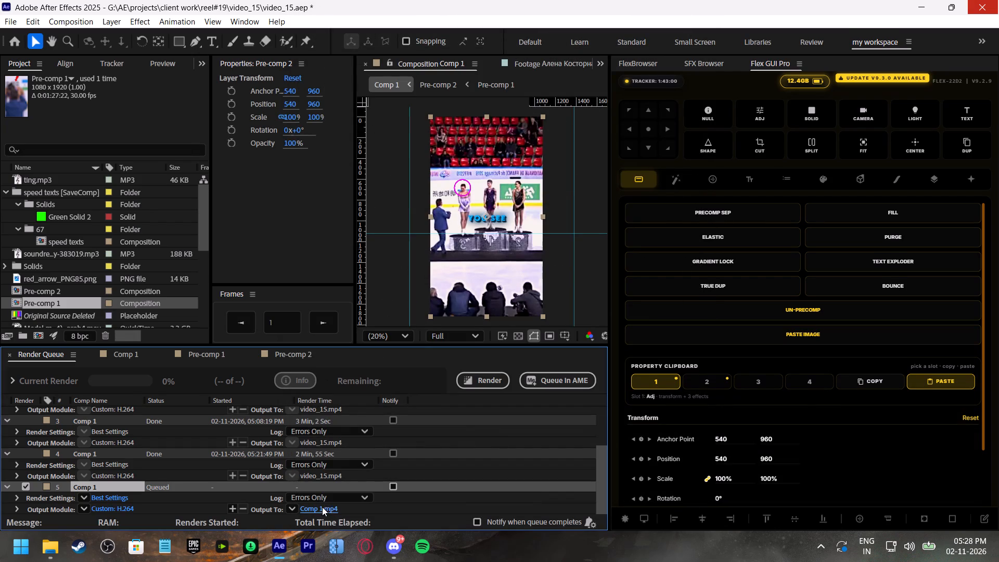
pyautogui.scroll(-1, 585, 186)
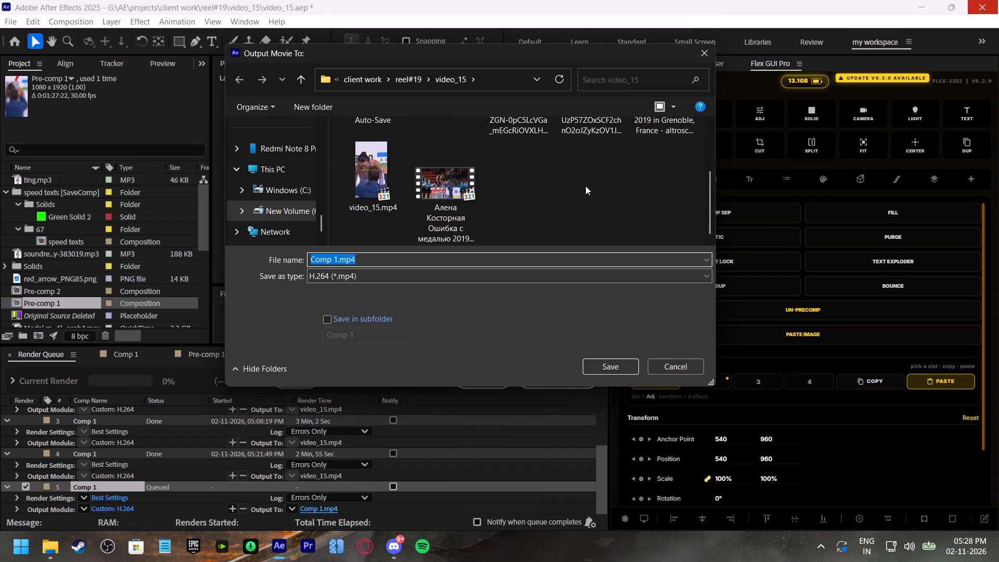
pyautogui.click(376, 194)
pyautogui.click(620, 368)
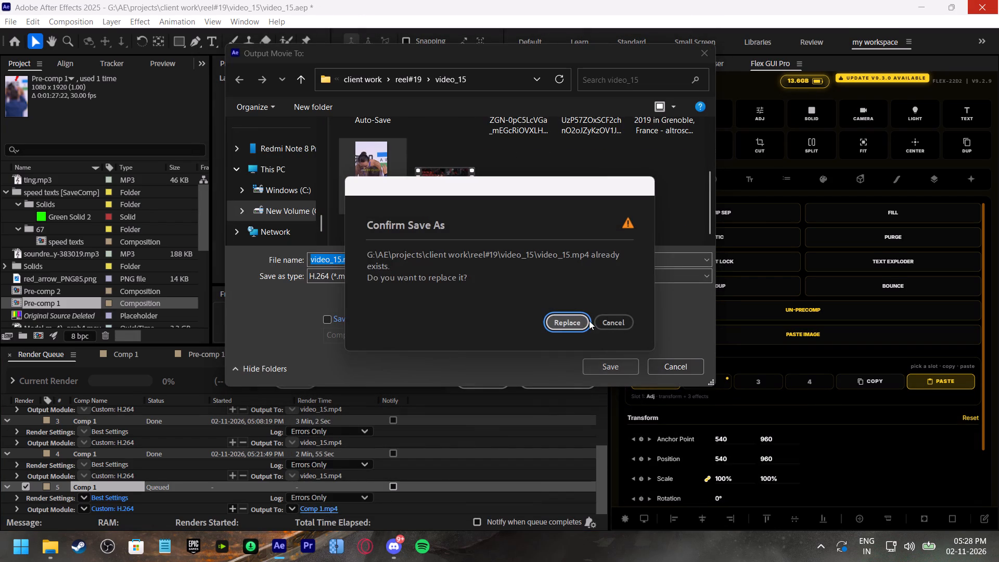
pyautogui.click(589, 321)
pyautogui.click(573, 323)
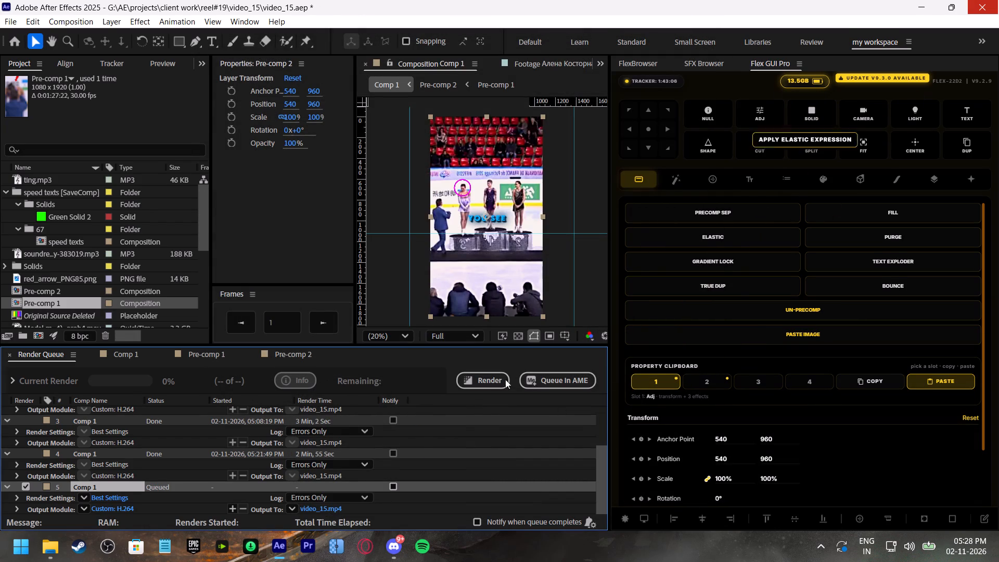
# Start rendering the queued Comp 1 and allow it to overwrite the existing output file.
pyautogui.click(474, 382)
pyautogui.click(550, 322)
pyautogui.click(553, 310)
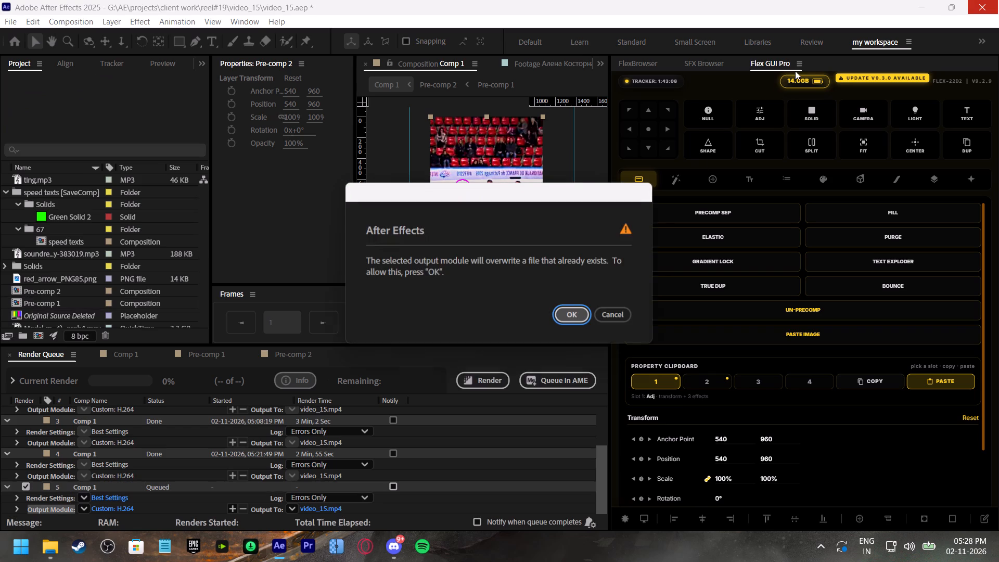
pyautogui.click(579, 316)
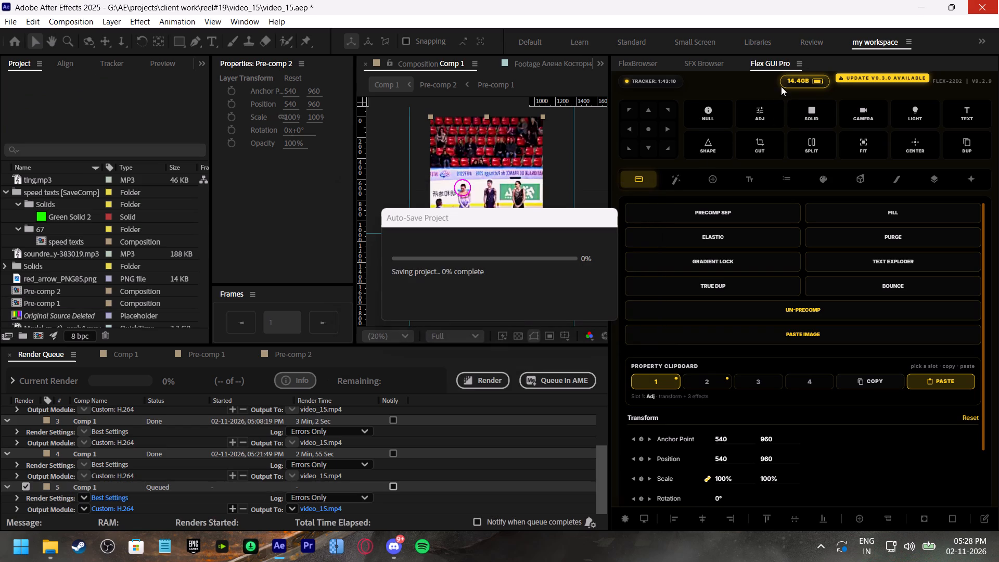
# Purge the After Effects memory and disk cache through Flex GUI Pro.
pyautogui.click(783, 84)
pyautogui.click(830, 334)
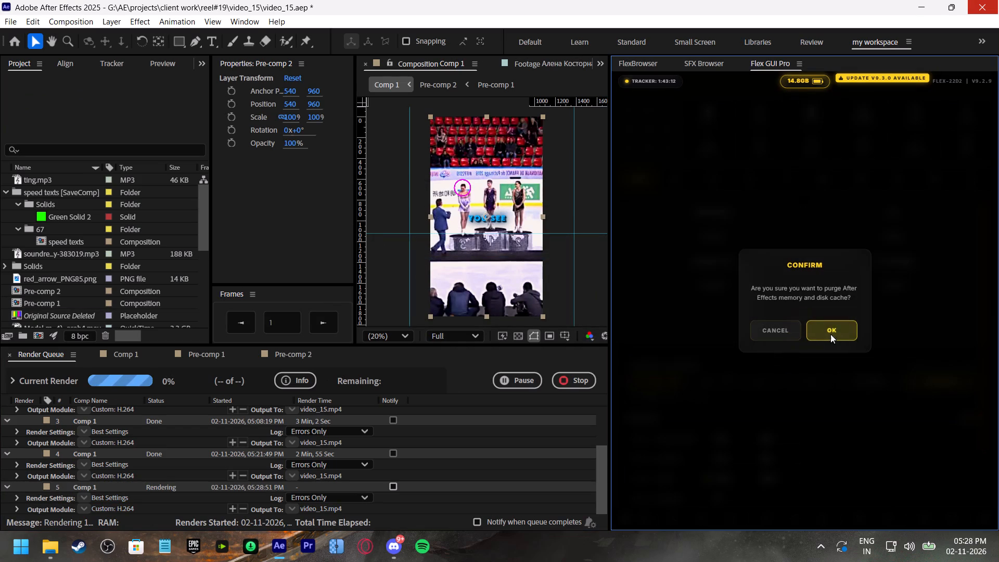
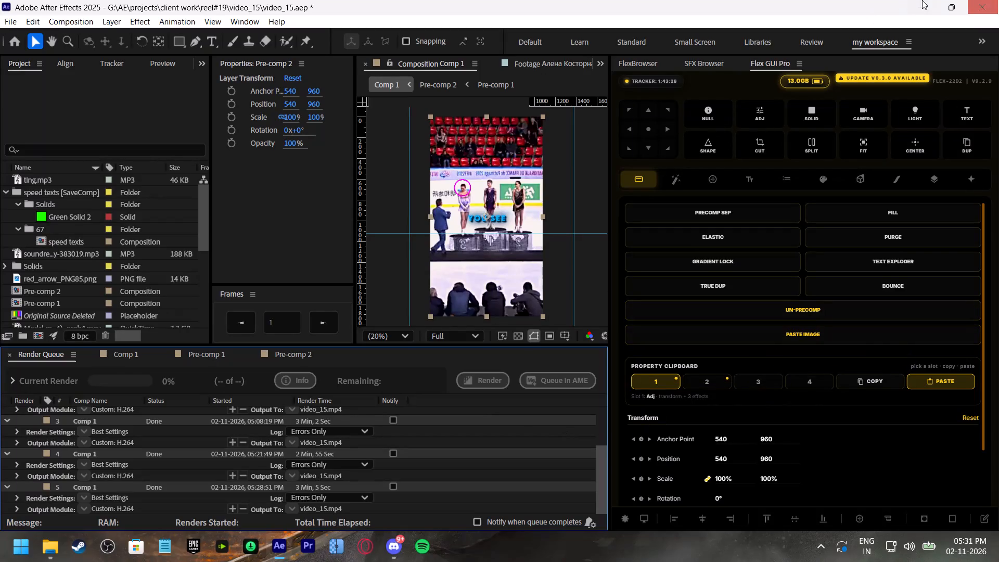
# Close the video_15.aep project and exit After Effects.
pyautogui.click(987, 2)
pyautogui.click(467, 316)
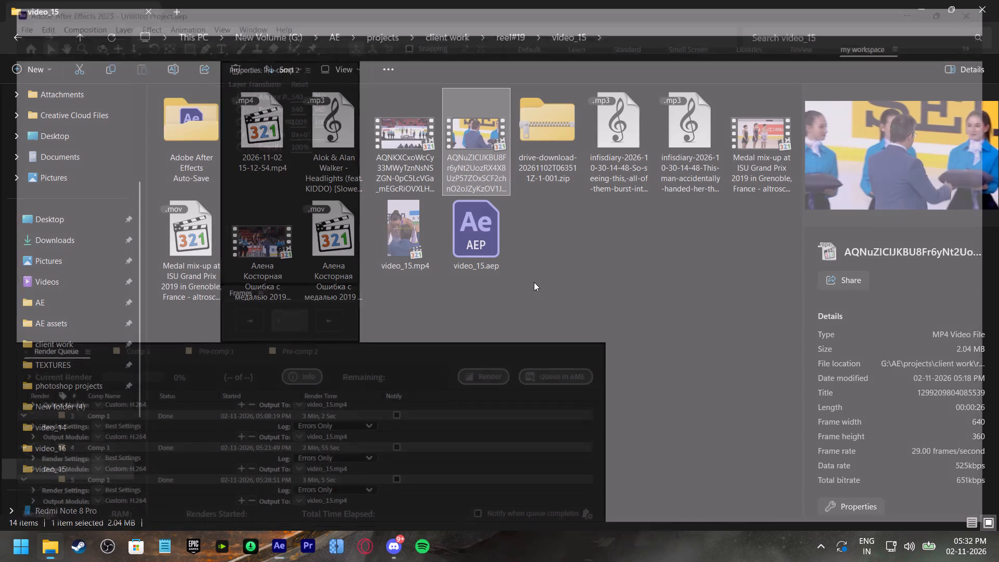
# Switch to Opera GX and upload video_15.mp4 from the video_15 folder to My Drive, replacing the existing file.
pyautogui.click(362, 548)
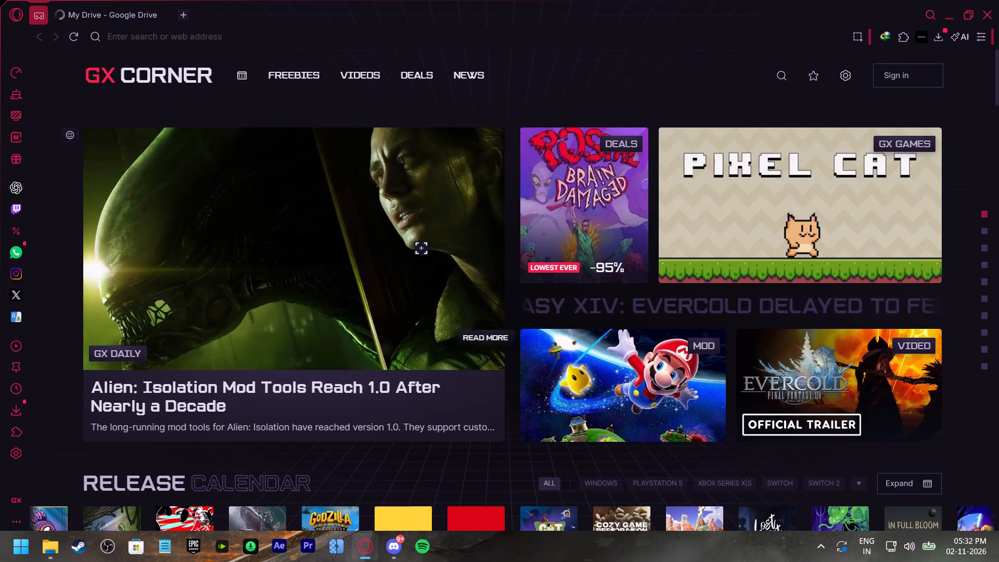
pyautogui.click(107, 7)
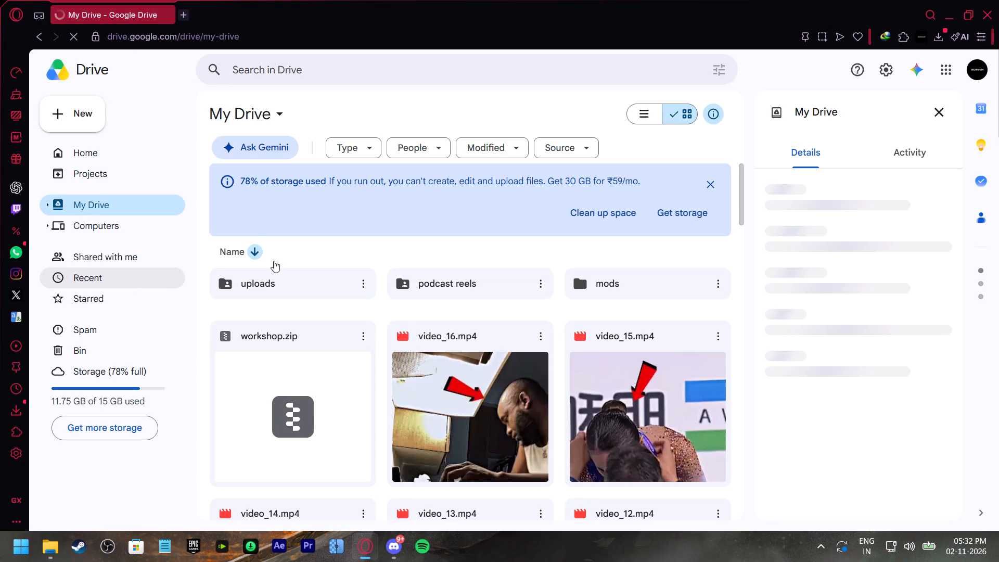
pyautogui.rightClick(471, 311)
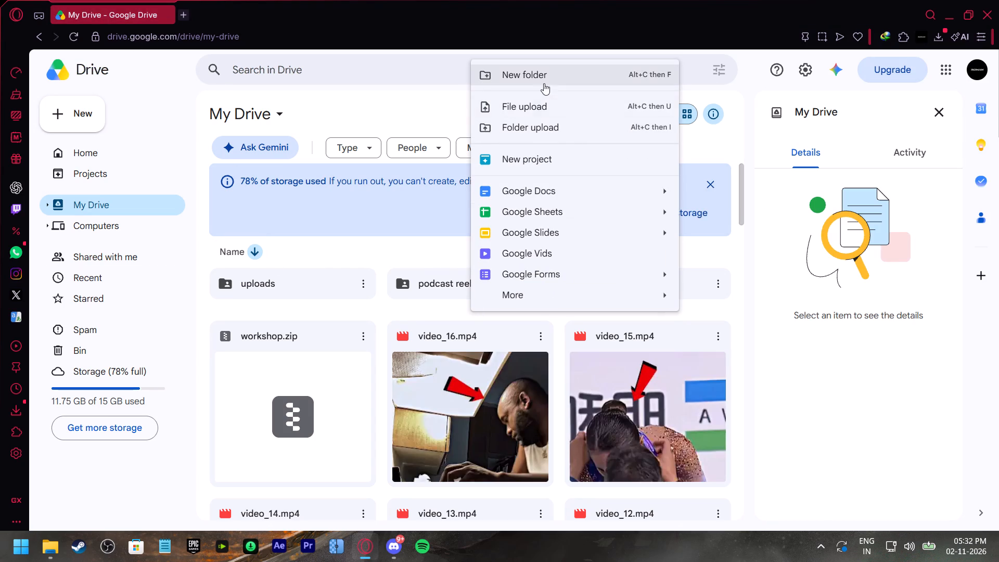
pyautogui.click(528, 111)
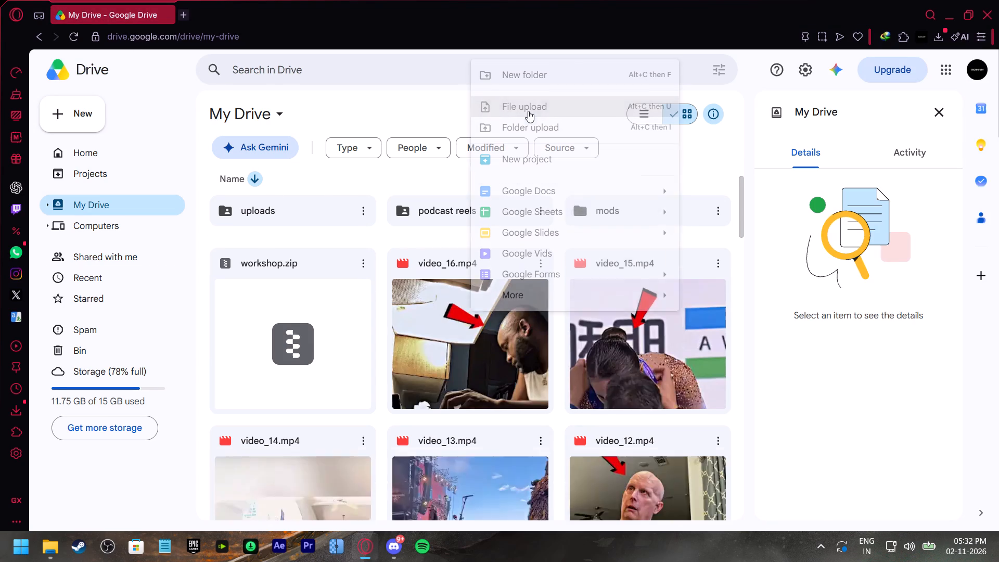
pyautogui.click(535, 148)
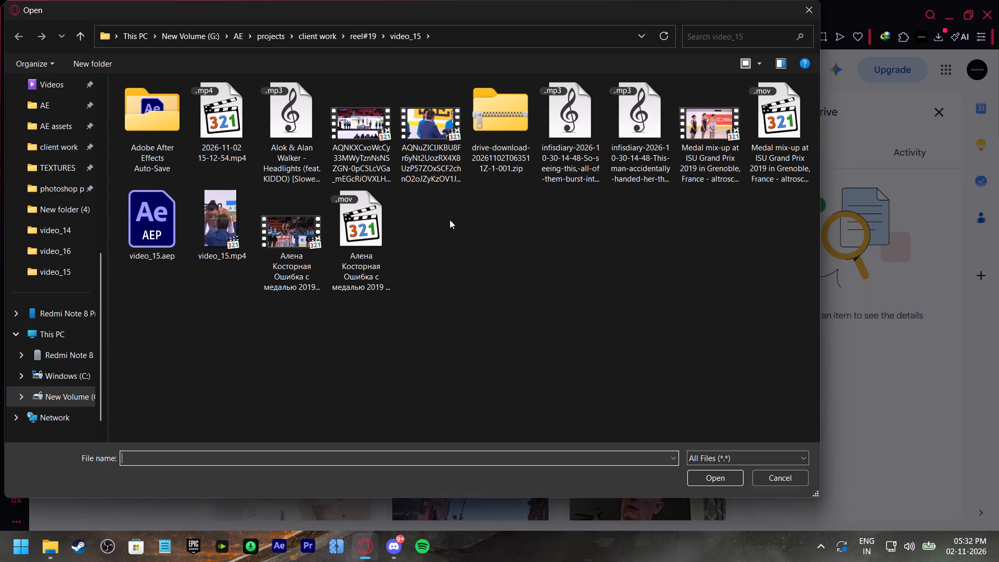
pyautogui.click(239, 240)
pyautogui.click(727, 478)
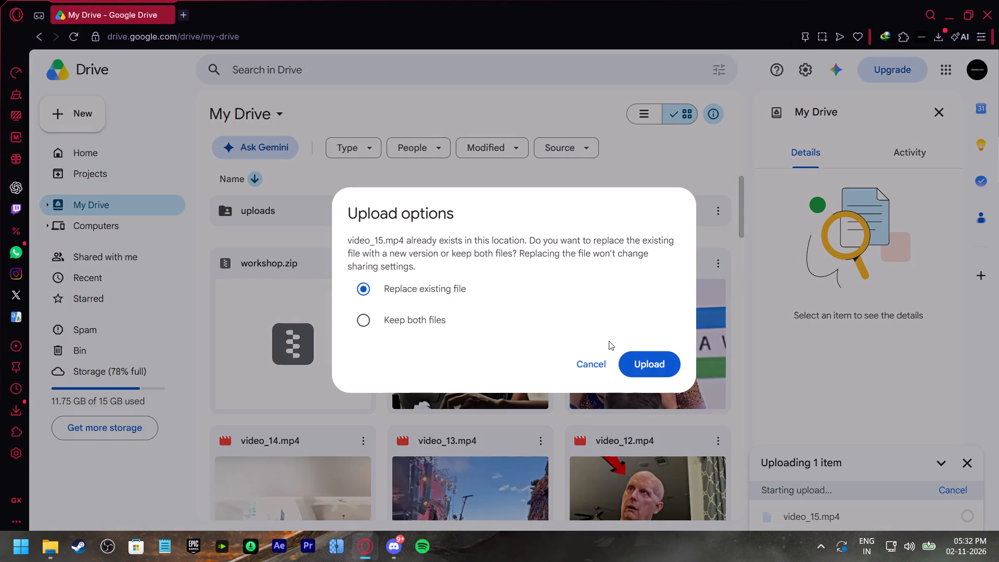
pyautogui.click(650, 362)
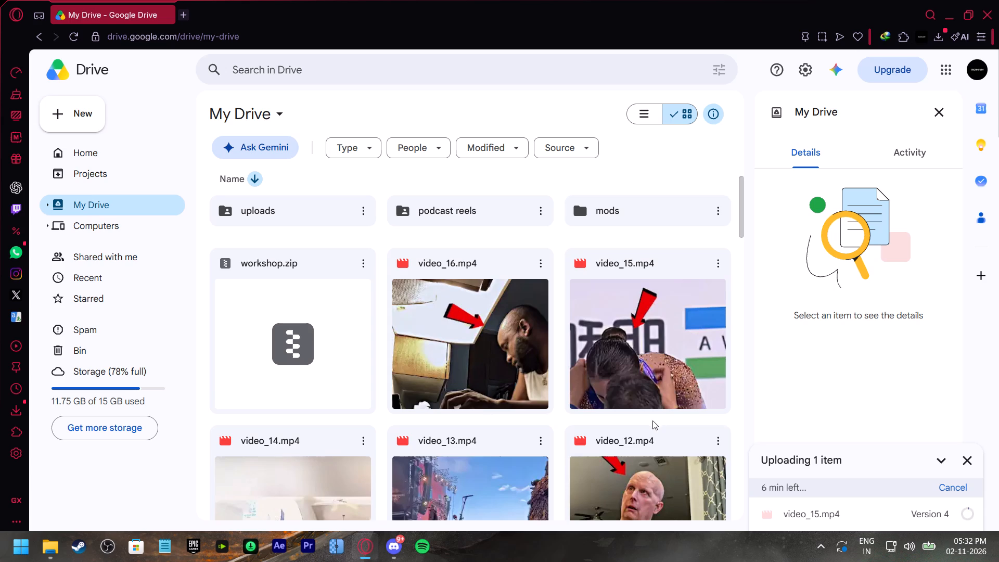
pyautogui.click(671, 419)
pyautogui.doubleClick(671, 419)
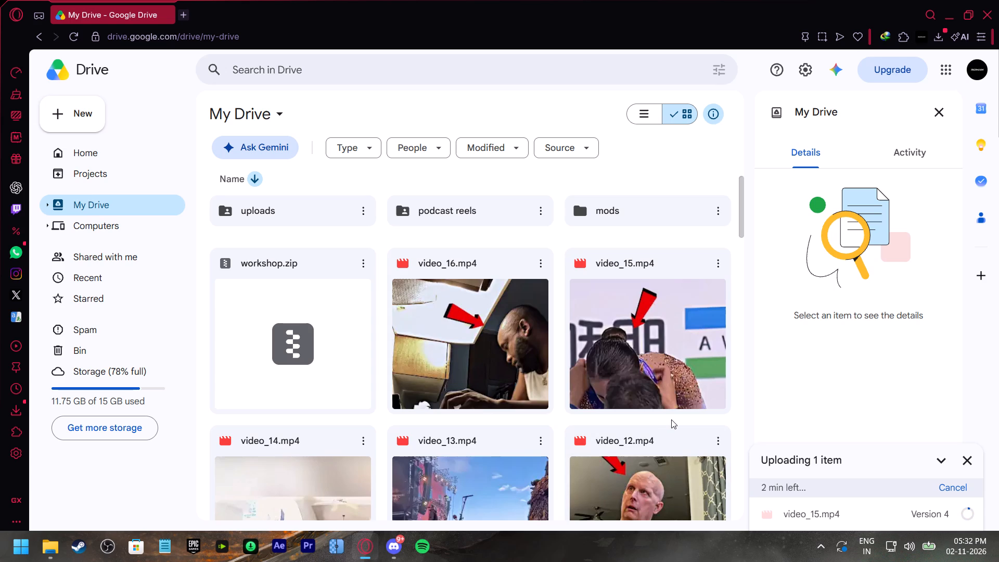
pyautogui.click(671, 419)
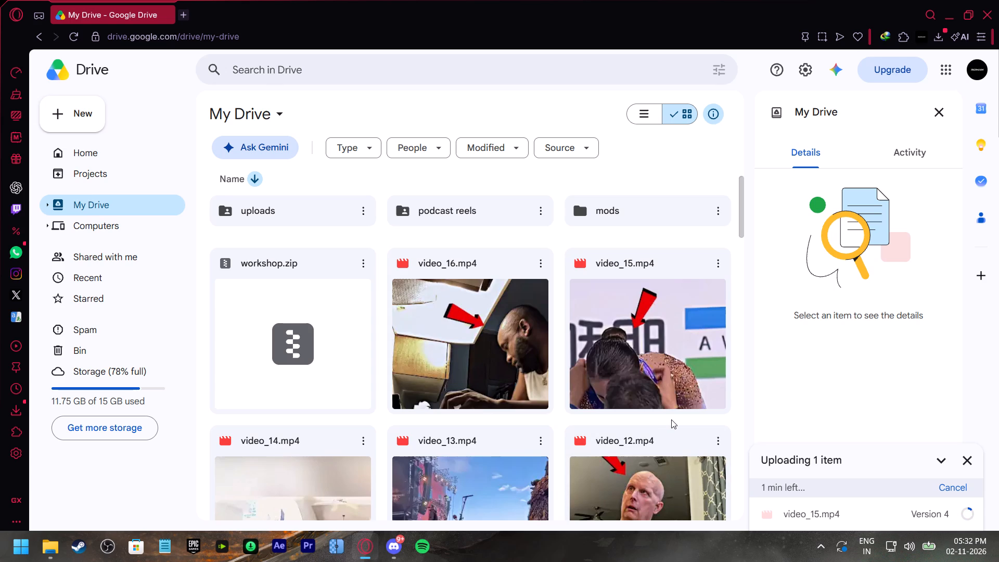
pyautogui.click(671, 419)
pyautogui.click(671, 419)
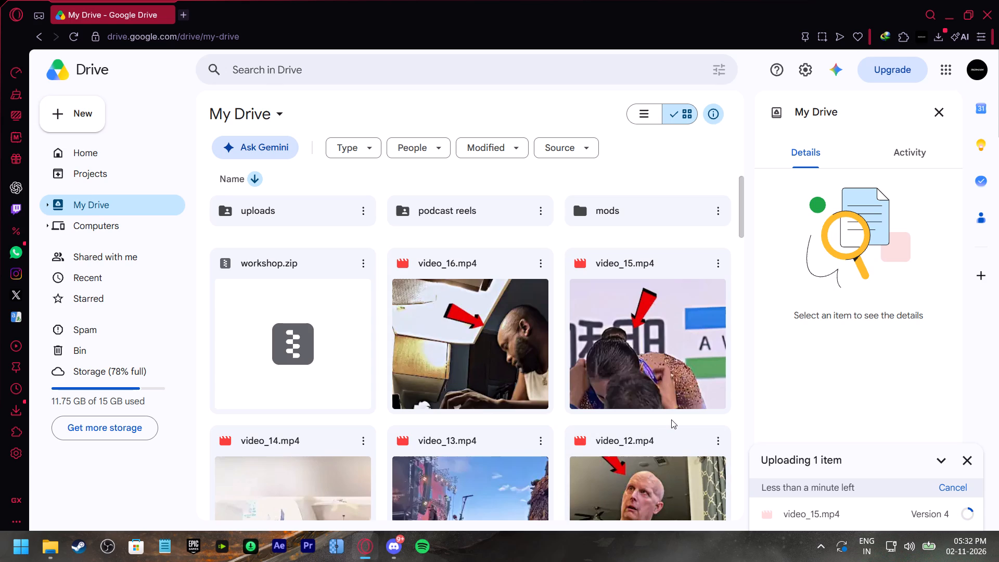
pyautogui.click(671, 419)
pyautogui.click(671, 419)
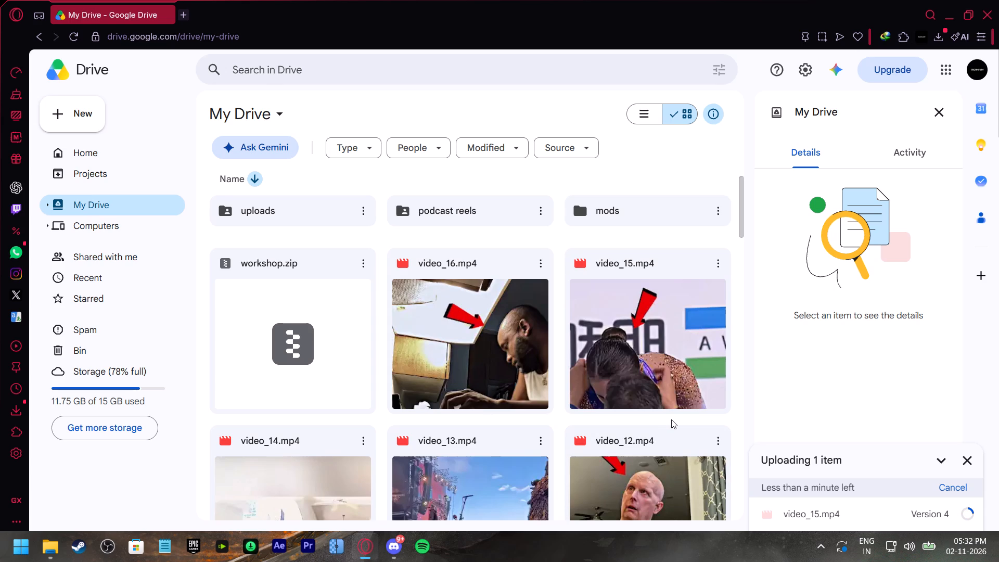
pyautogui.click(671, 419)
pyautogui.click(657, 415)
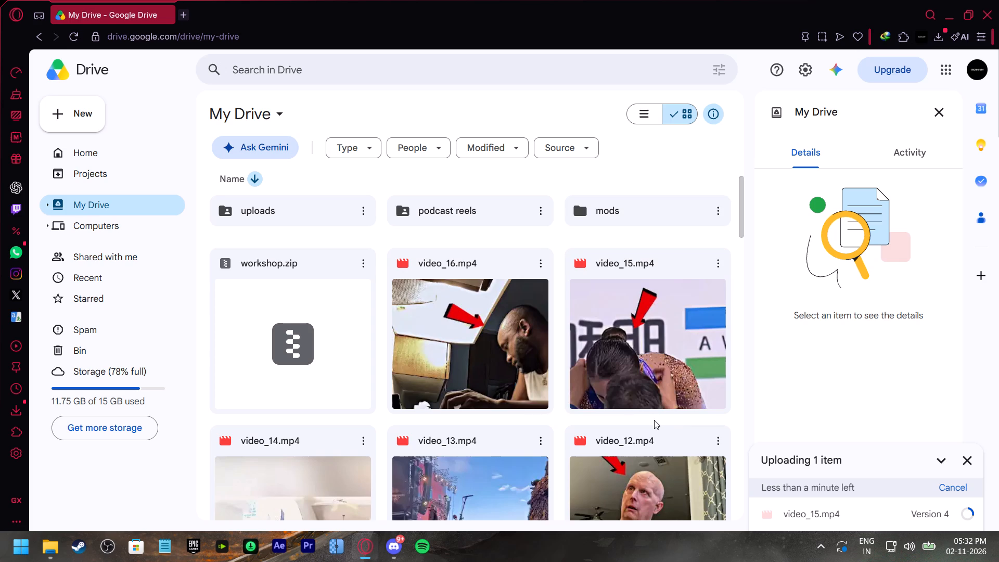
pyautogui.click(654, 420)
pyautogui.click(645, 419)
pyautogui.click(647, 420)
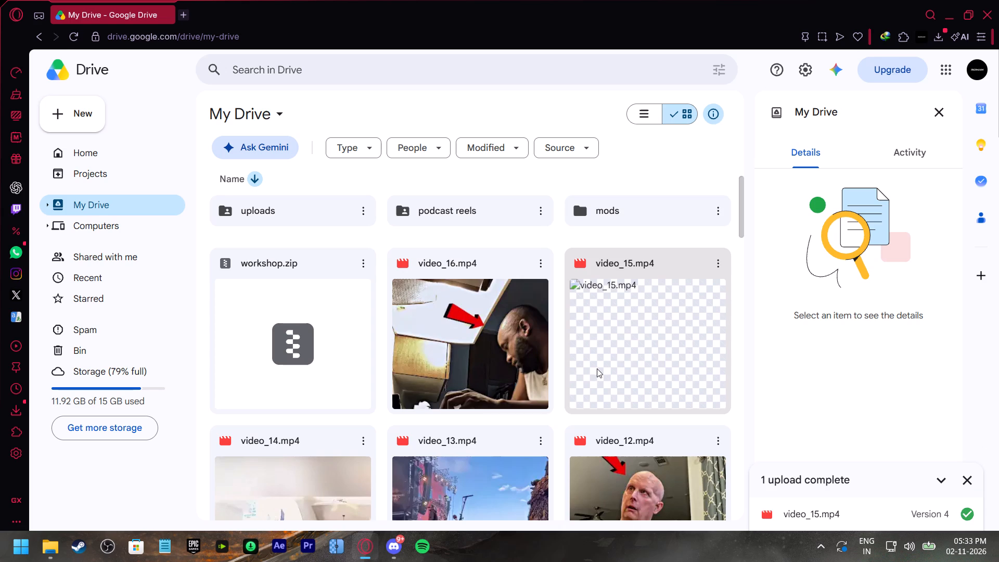
# Open the uploaded video_15.mp4 in the Drive preview and play it from the beginning to check it.
pyautogui.doubleClick(632, 352)
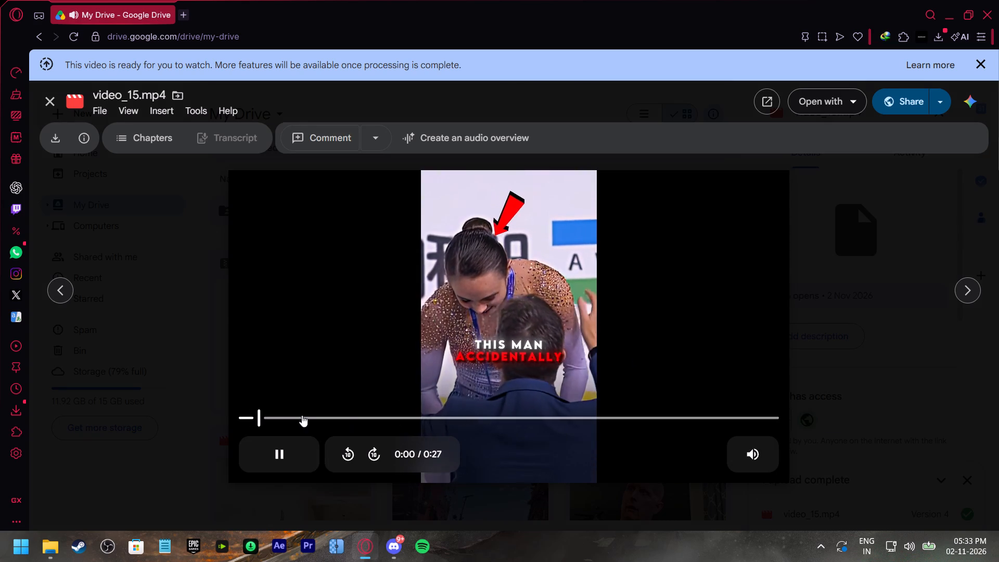
pyautogui.moveTo(276, 417); pyautogui.dragTo(189, 424)
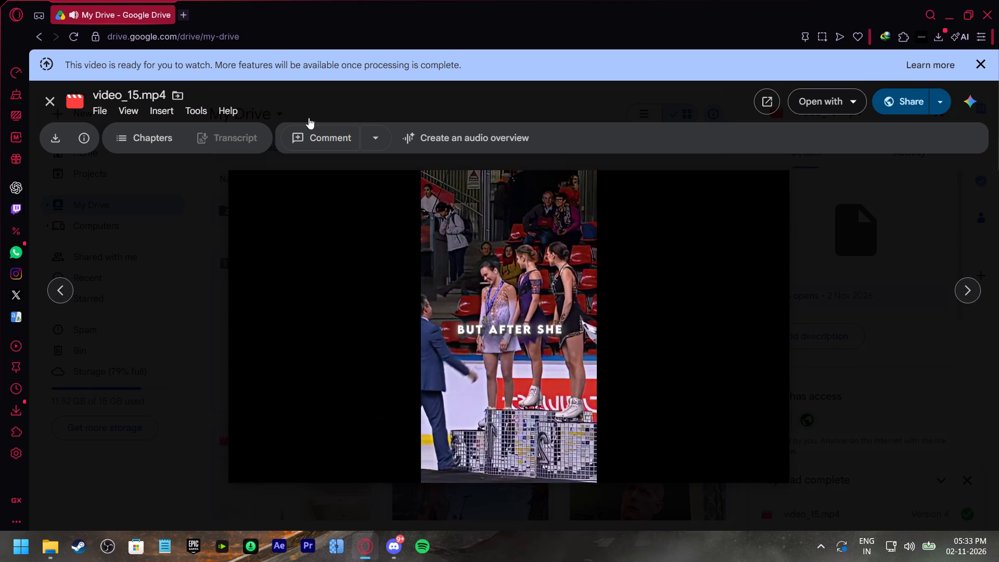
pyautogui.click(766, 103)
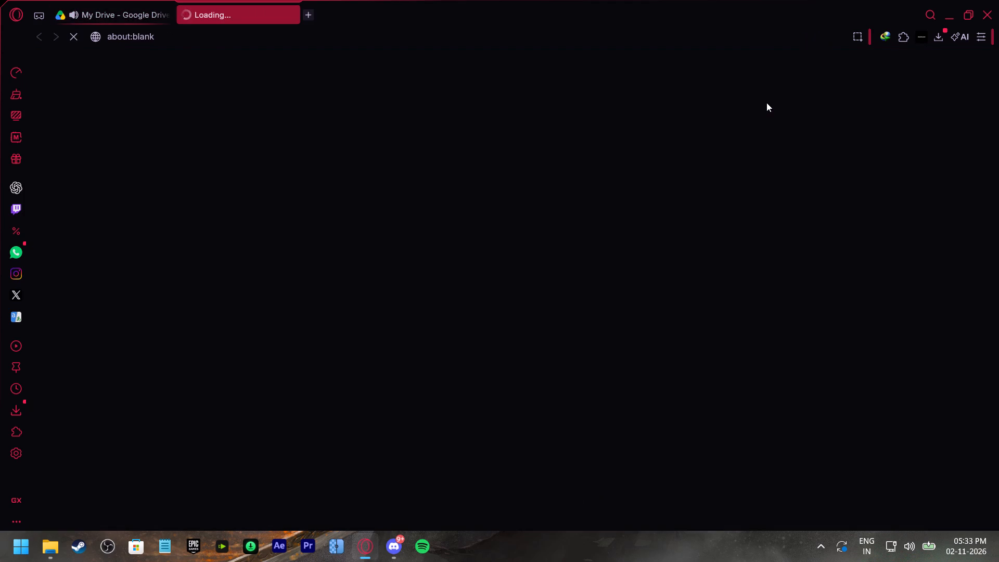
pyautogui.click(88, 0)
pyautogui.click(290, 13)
# Copy the share link of video_15.mp4 from its Drive preview.
pyautogui.click(486, 316)
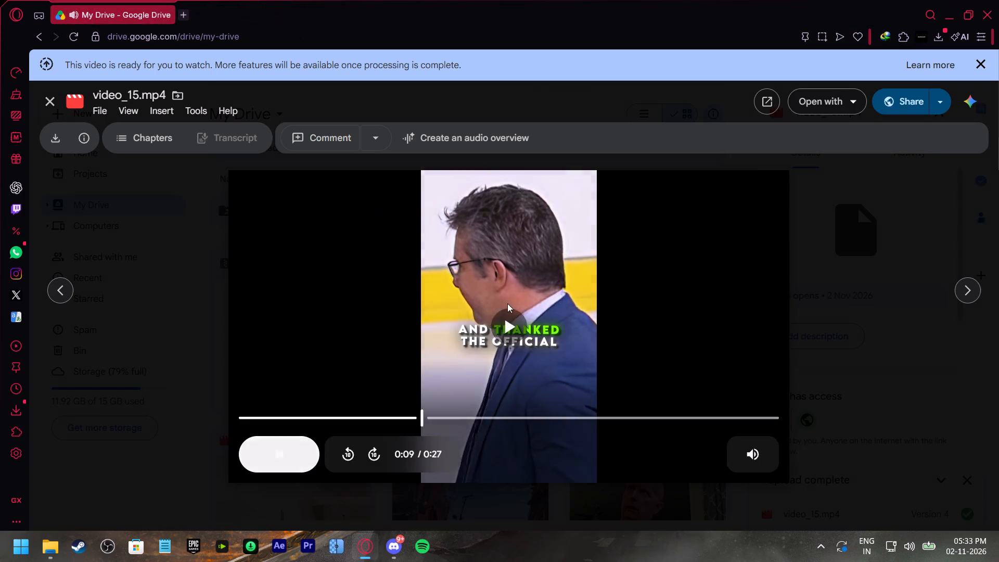
pyautogui.click(945, 102)
pyautogui.click(817, 131)
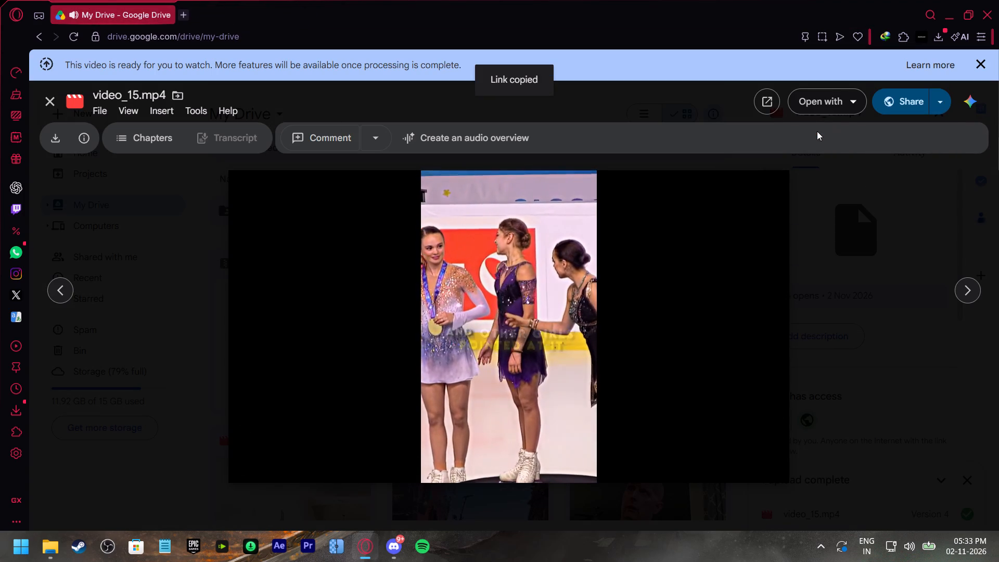